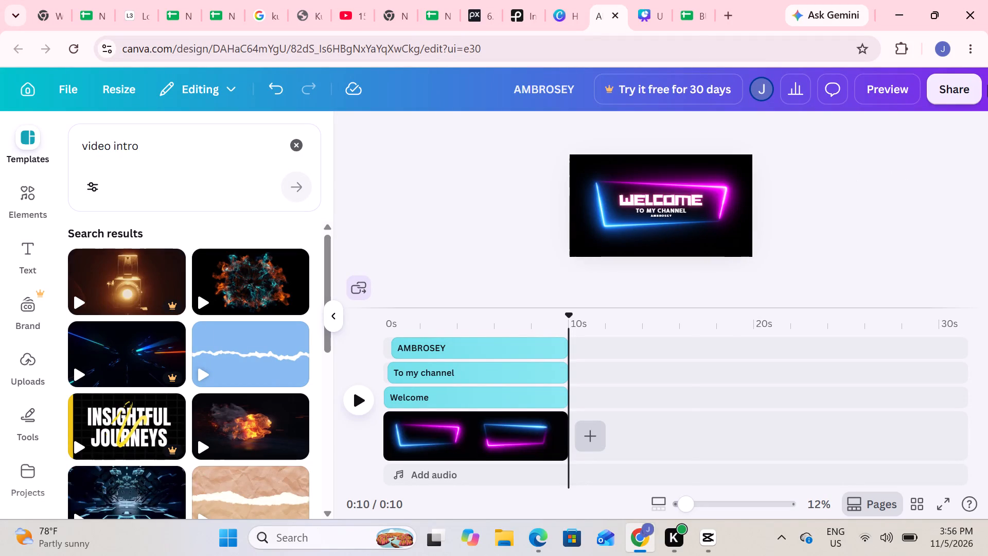
Download the AMBROSEY channel intro design as an MP4 video at 1080p.
{"action": "left_click", "coordinate": [961, 83]}
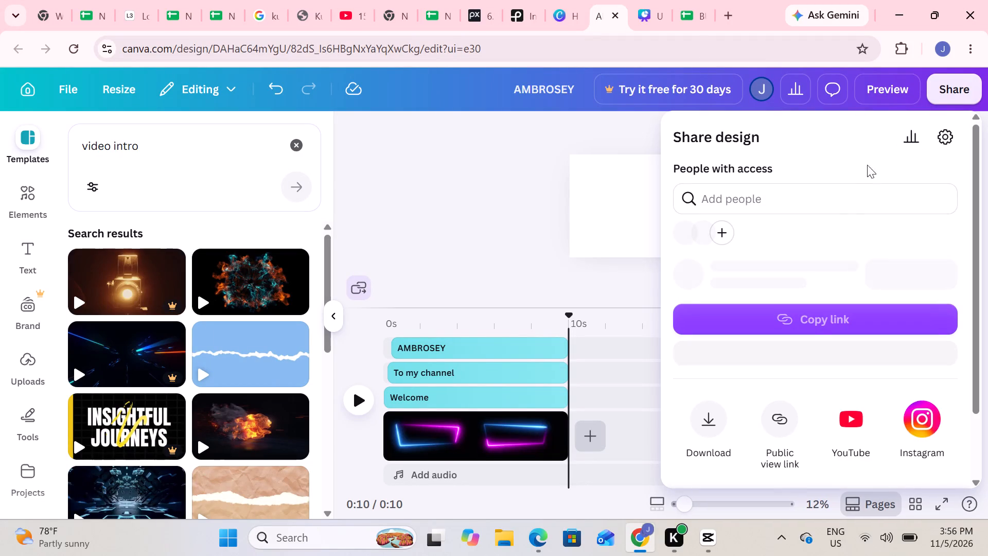
{"action": "scroll", "coordinate": [807, 320], "scroll_direction": "down", "scroll_amount": 2}
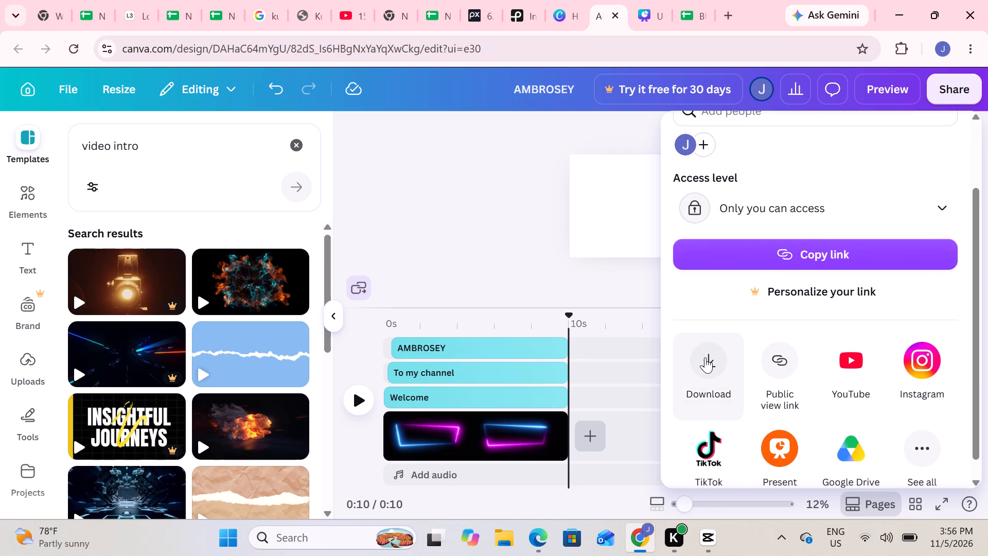
{"action": "left_click", "coordinate": [704, 357]}
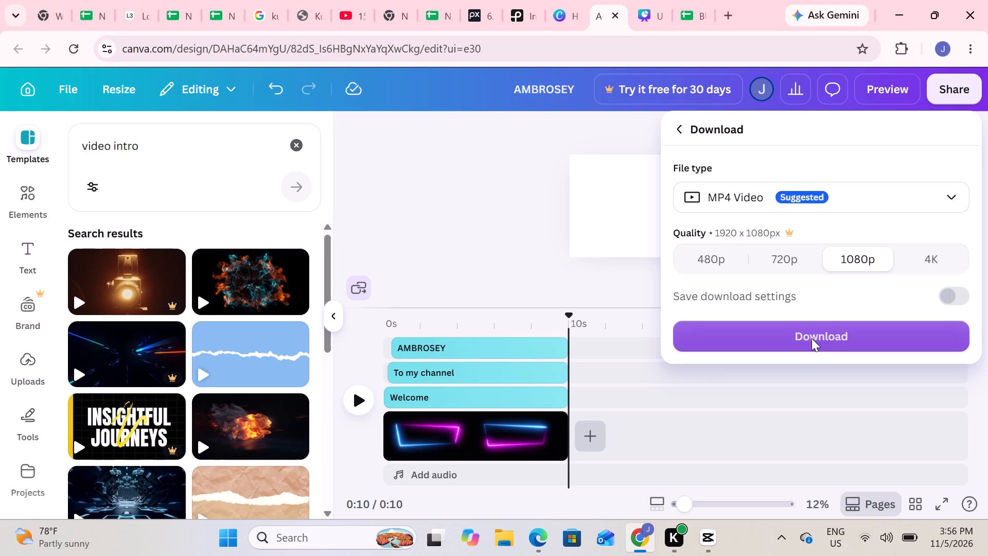
{"action": "left_click", "coordinate": [811, 338]}
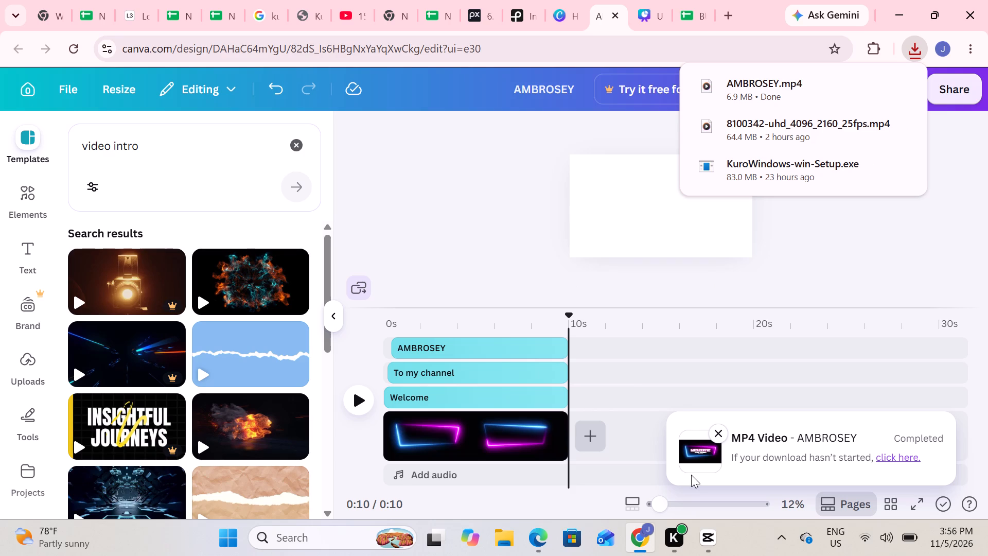
Switch to CapCut and shift the circle-masked 8100342-uhd overlay clip forward in time, past the sound-effect clips.
{"action": "left_click", "coordinate": [704, 537]}
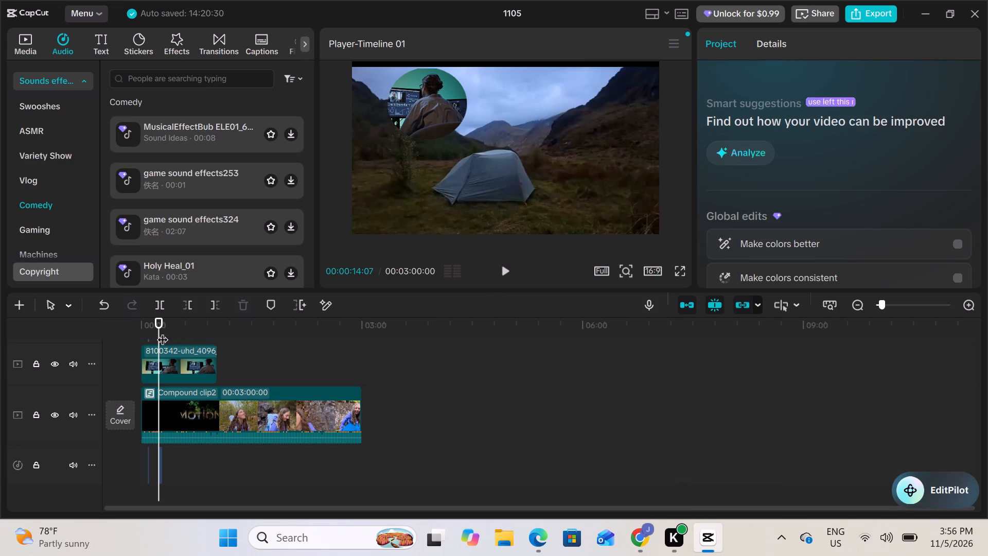
{"action": "left_click_drag", "start_coordinate": [177, 350], "coordinate": [203, 351]}
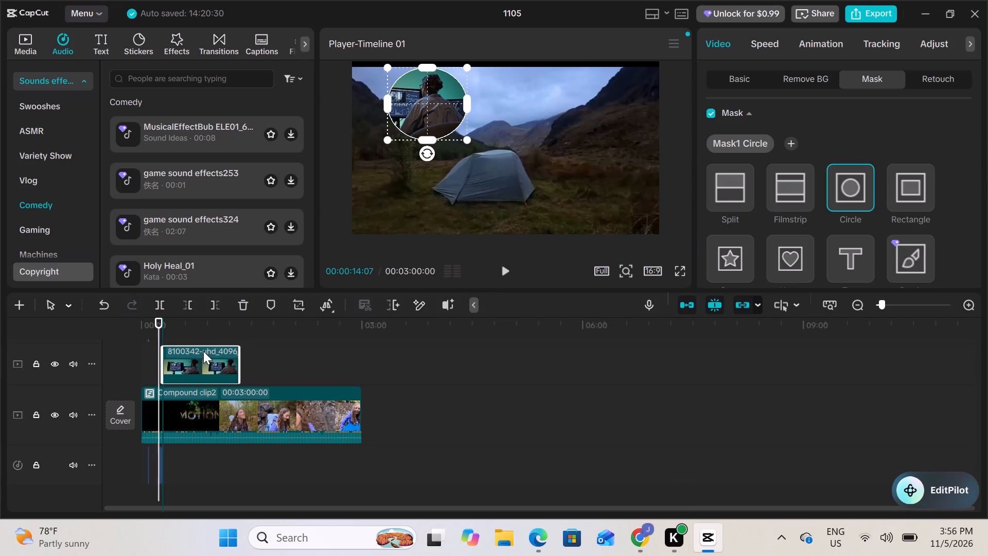
{"action": "left_click_drag", "start_coordinate": [203, 351], "coordinate": [208, 351]}
Import AMBROSEY.mp4 from the Downloads folder and insert it at 00:00:00:00 on the main track, ahead of Compound clip2.
{"action": "left_click_drag", "start_coordinate": [160, 345], "coordinate": [143, 345]}
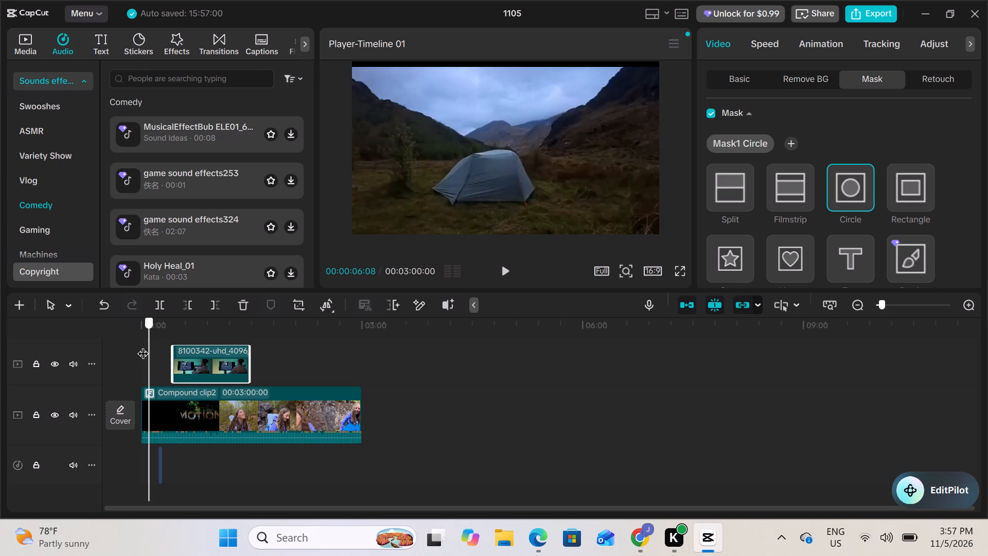
{"action": "left_click_drag", "start_coordinate": [143, 345], "coordinate": [137, 345]}
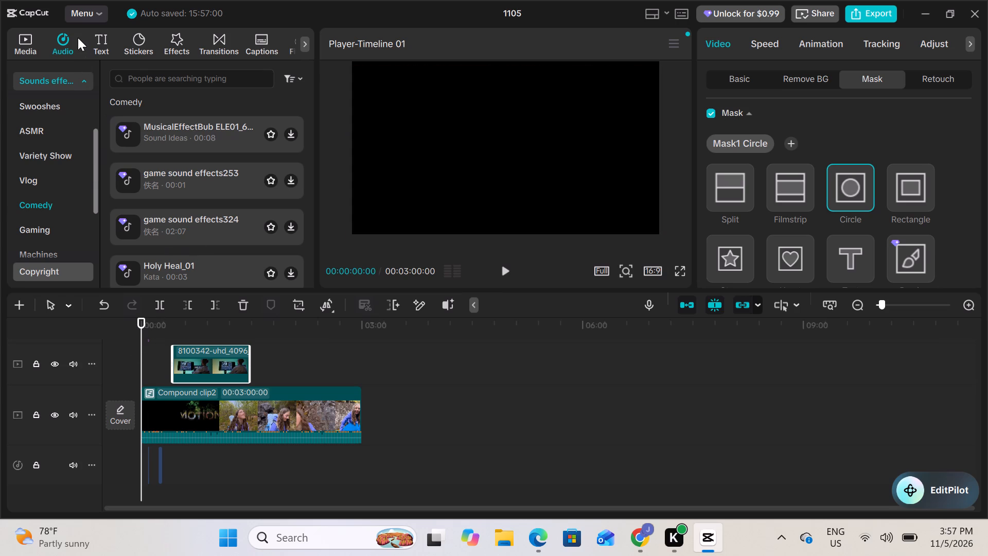
{"action": "left_click", "coordinate": [22, 34]}
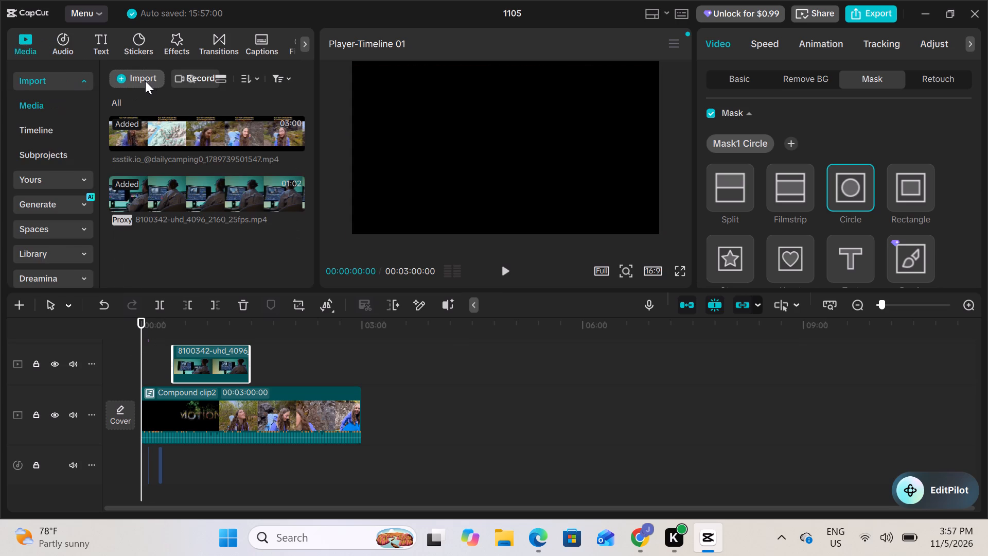
{"action": "left_click", "coordinate": [142, 80]}
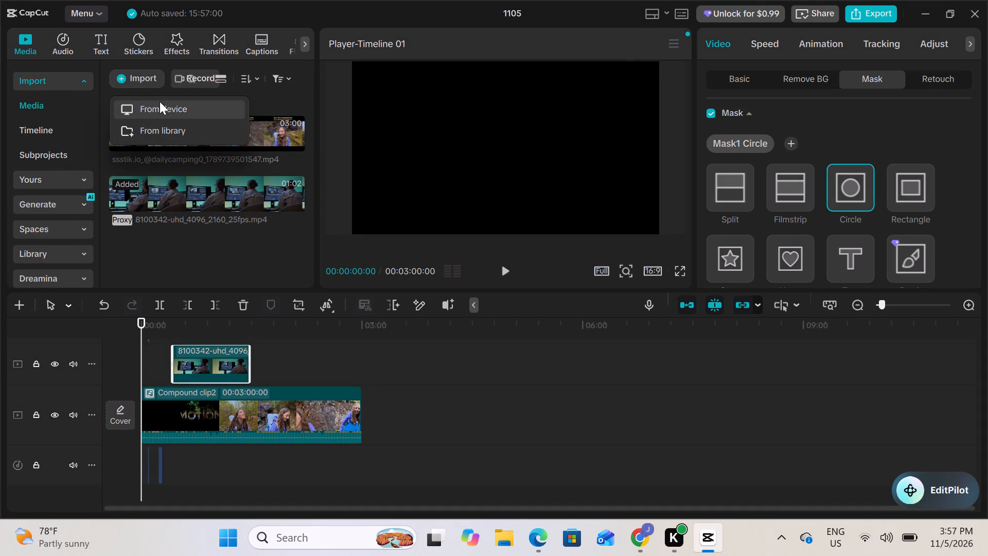
{"action": "left_click", "coordinate": [160, 101]}
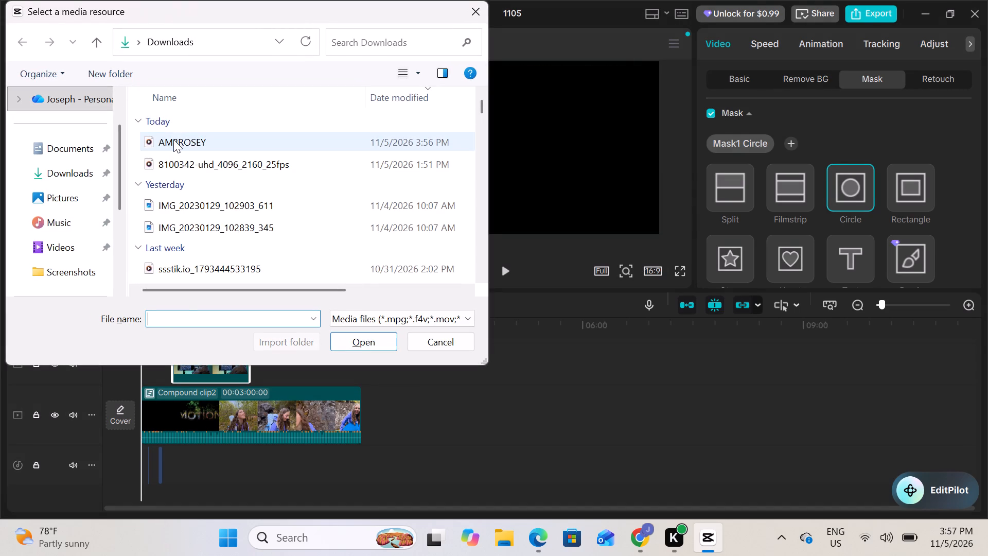
{"action": "left_click", "coordinate": [173, 140]}
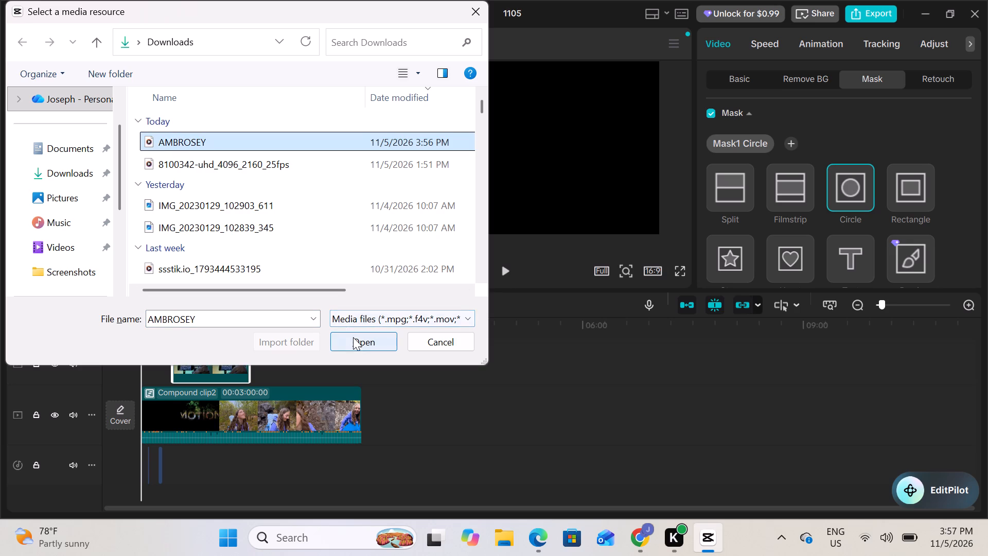
{"action": "left_click", "coordinate": [353, 337]}
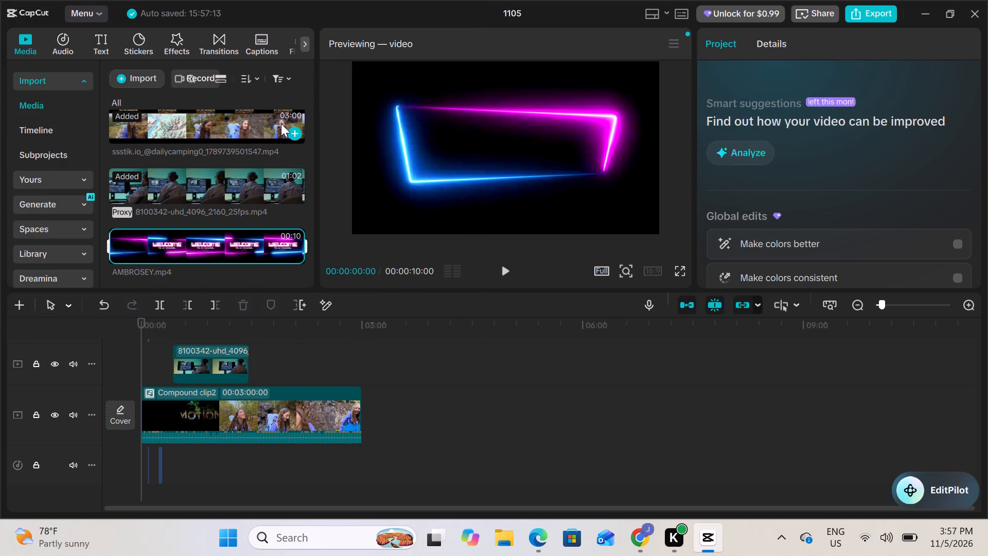
{"action": "left_click", "coordinate": [294, 251]}
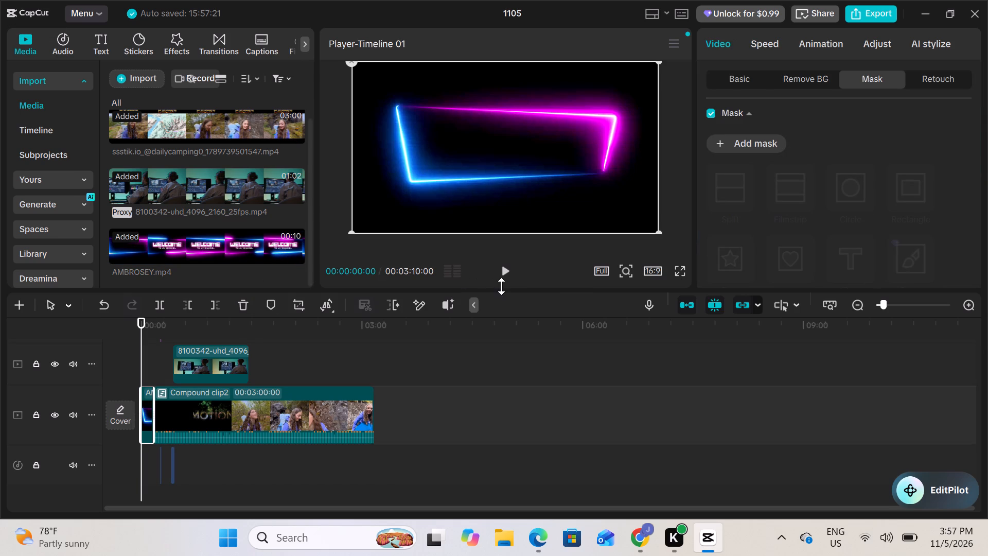
Play the timeline from the beginning to review the new intro and the overlay clip's timing.
{"action": "left_click", "coordinate": [505, 272]}
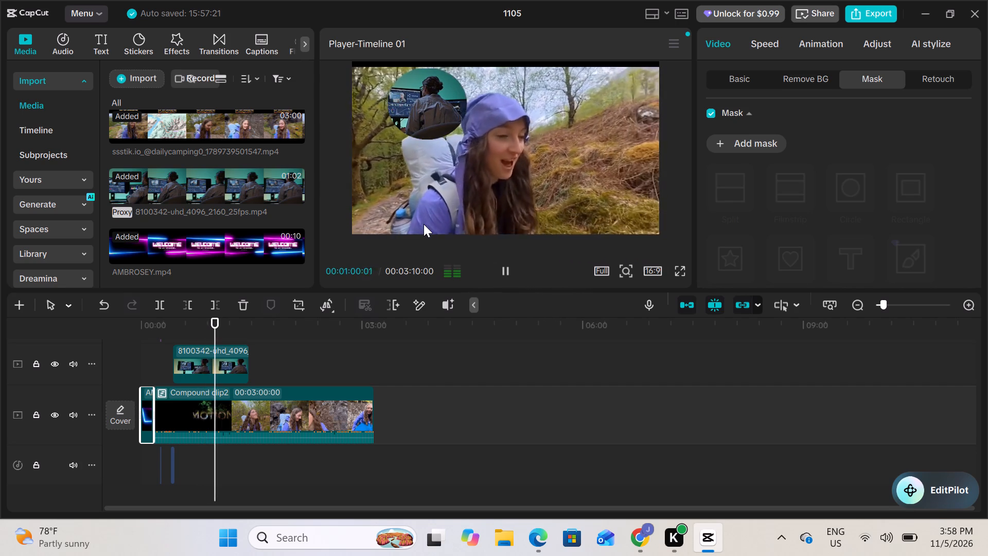
{"action": "left_click", "coordinate": [388, 224]}
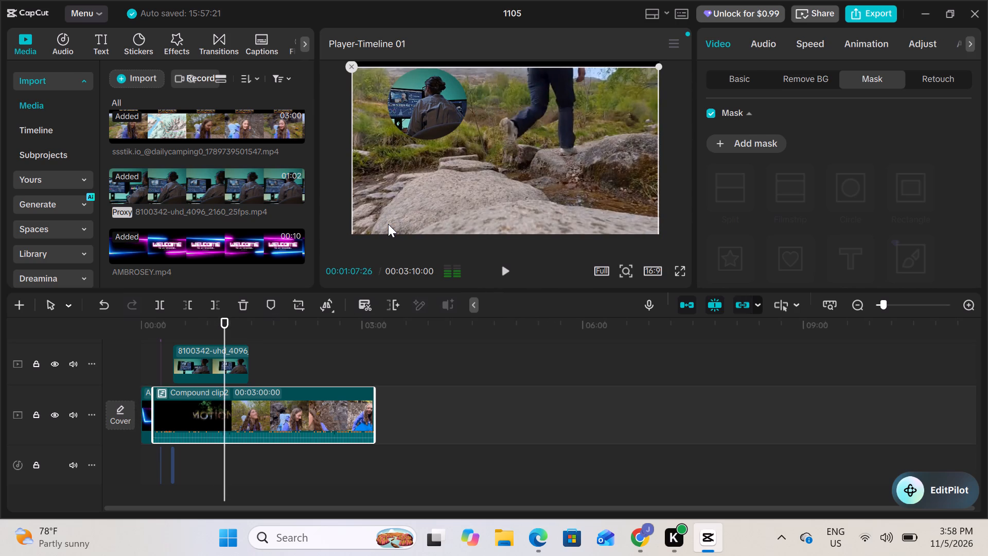
{"action": "left_click", "coordinate": [502, 263]}
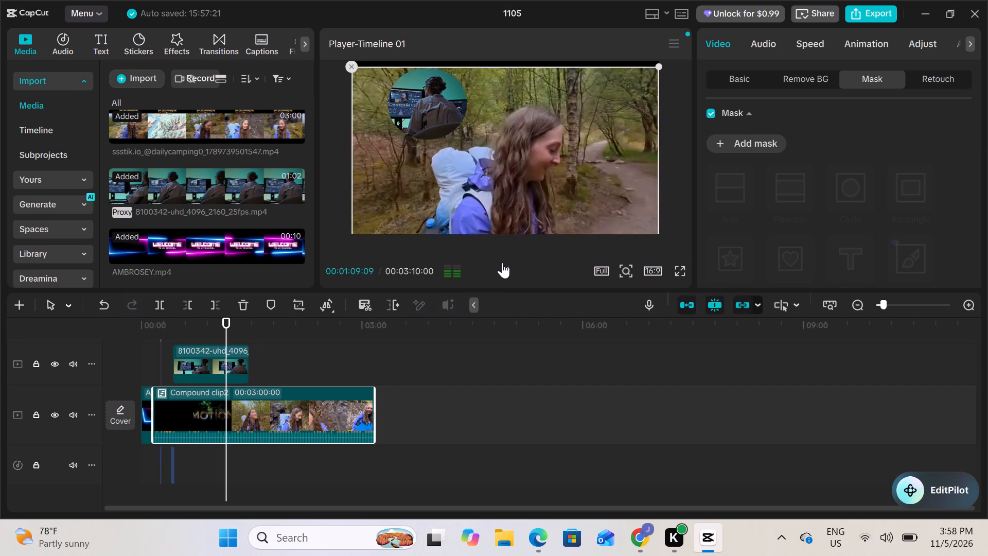
{"action": "left_click", "coordinate": [502, 263]}
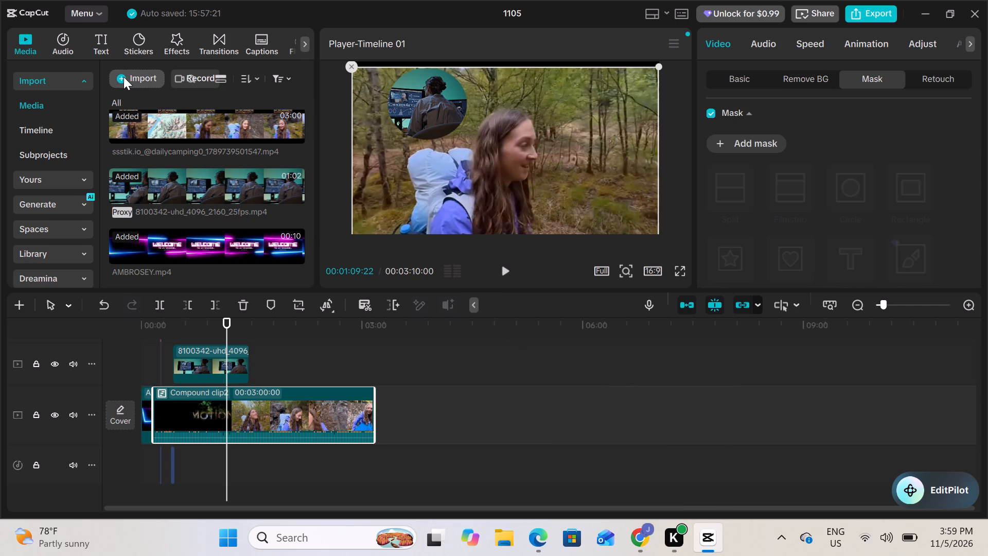
Switch to the Pexels page in Chrome and search its videos for "in the forest solo".
{"action": "left_click", "coordinate": [634, 540]}
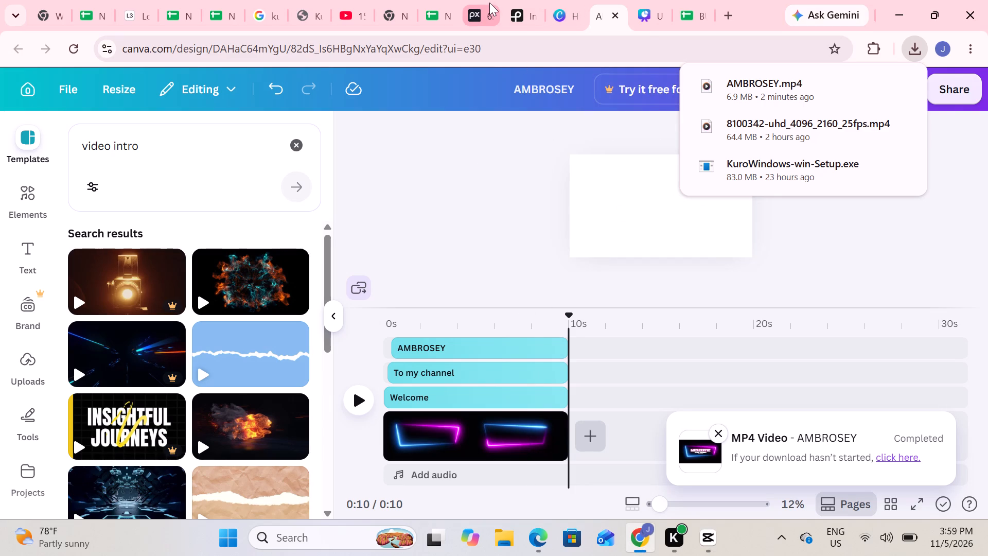
{"action": "left_click", "coordinate": [470, 13]}
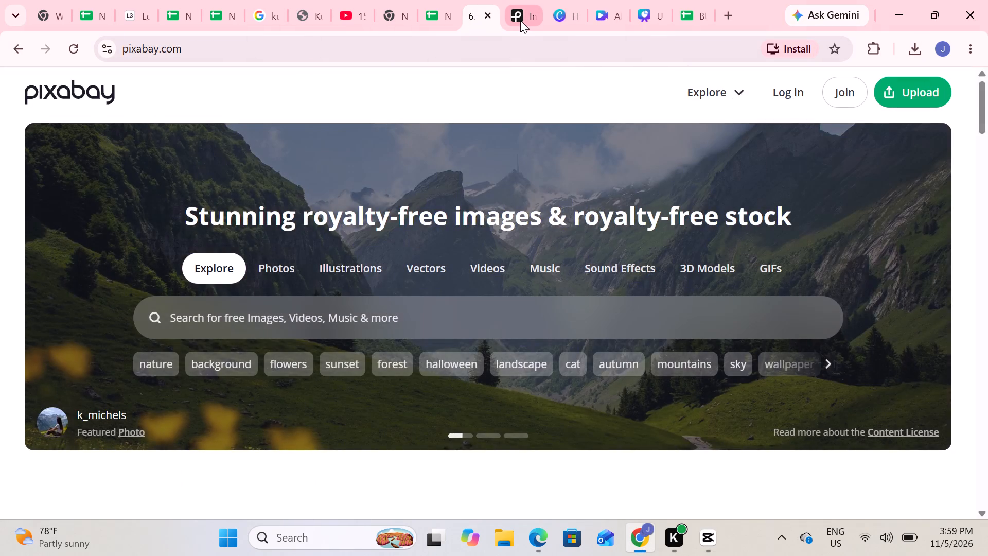
{"action": "left_click", "coordinate": [520, 20]}
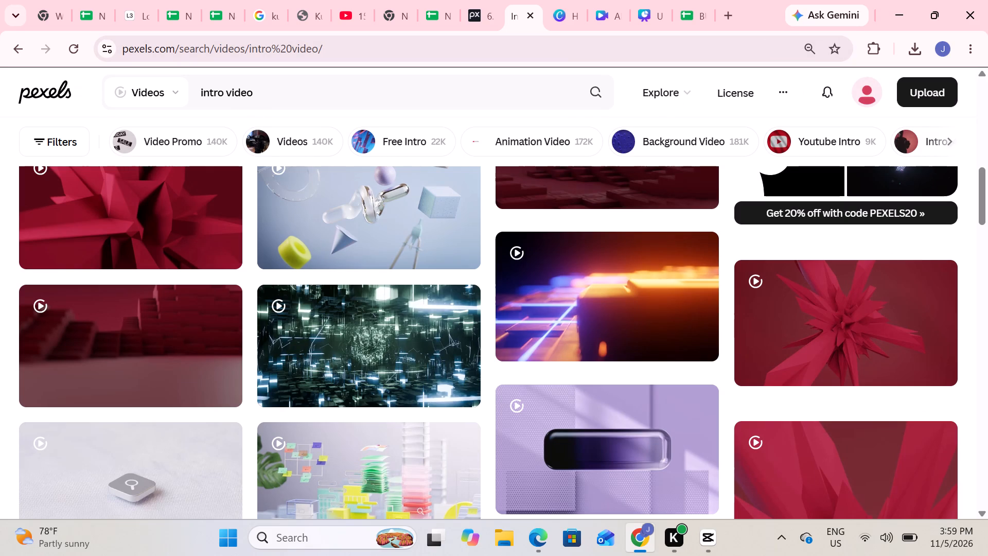
{"action": "left_click", "coordinate": [260, 94]}
{"action": "key", "text": "BackSpace"}
{"action": "key", "text": "BackSpace"}
{"action": "key", "text": "BackSpace"}
{"action": "key", "text": "BackSpace"}
{"action": "key", "text": "BackSpace"}
{"action": "key", "text": "BackSpace"}
{"action": "key", "text": "BackSpace"}
{"action": "key", "text": "BackSpace"}
{"action": "key", "text": "BackSpace"}
{"action": "key", "text": "BackSpace"}
{"action": "key", "text": "BackSpace"}
{"action": "key", "text": "BackSpace"}
{"action": "key", "text": "BackSpace"}
{"action": "key", "text": "BackSpace"}
{"action": "key", "text": "BackSpace"}
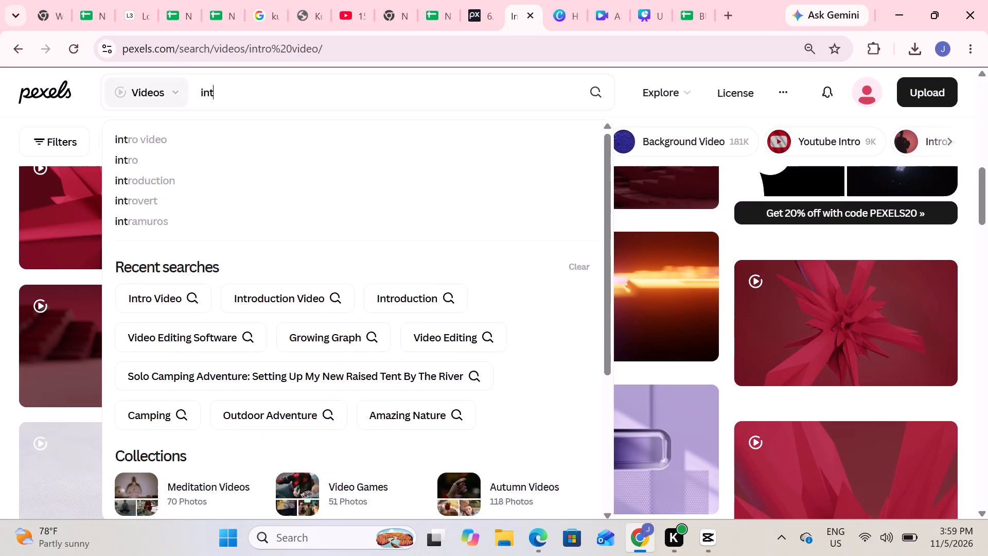
{"action": "type", "text": "IN"}
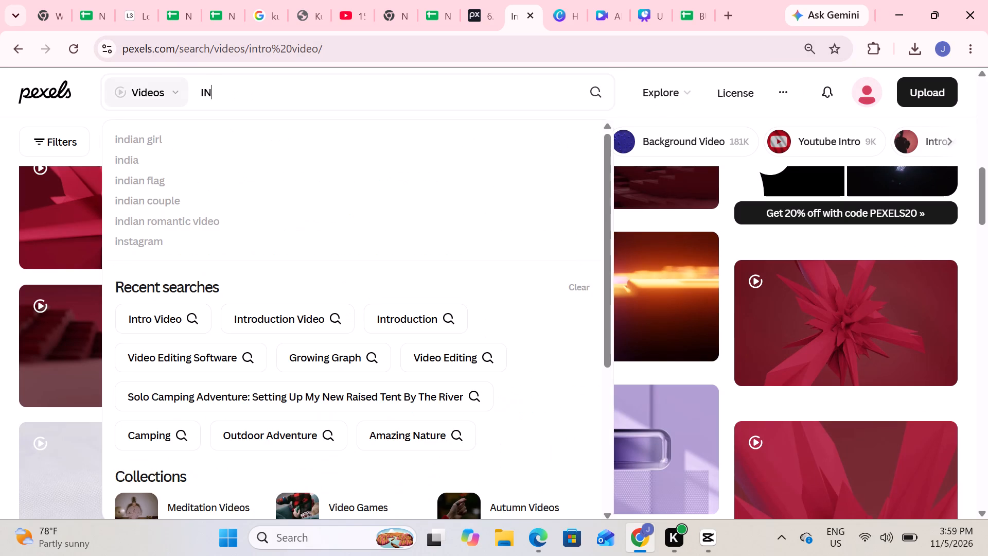
{"action": "key", "text": "space"}
{"action": "type", "text": "THE FORS"}
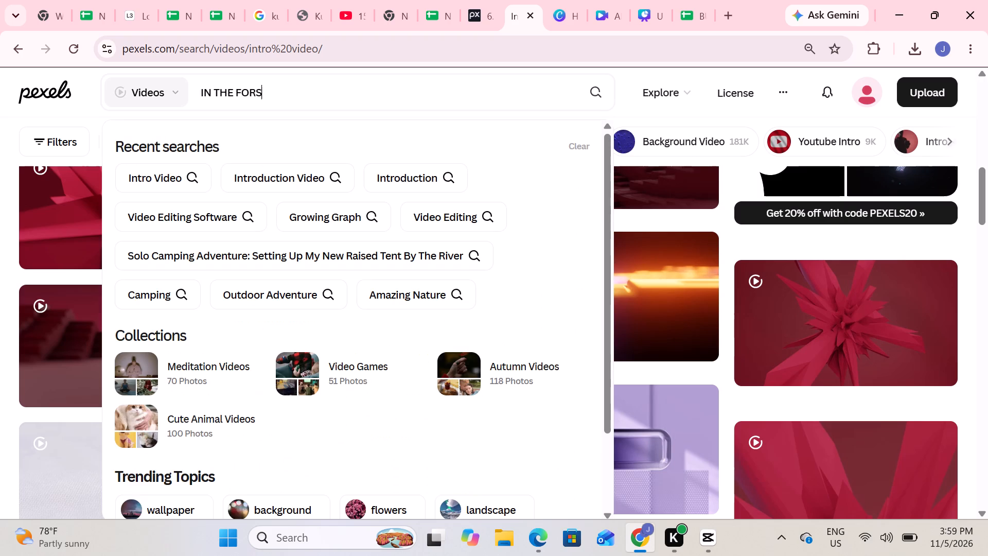
{"action": "key", "text": "BackSpace"}
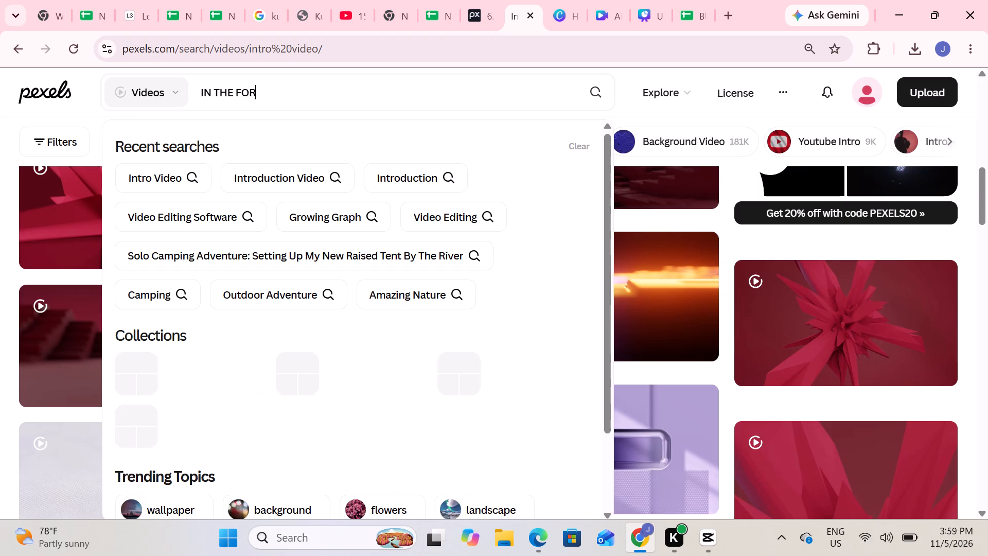
{"action": "type", "text": "EST"}
{"action": "key", "text": "space"}
{"action": "type", "text": "SOSL"}
{"action": "key", "text": "BackSpace"}
{"action": "key", "text": "BackSpace"}
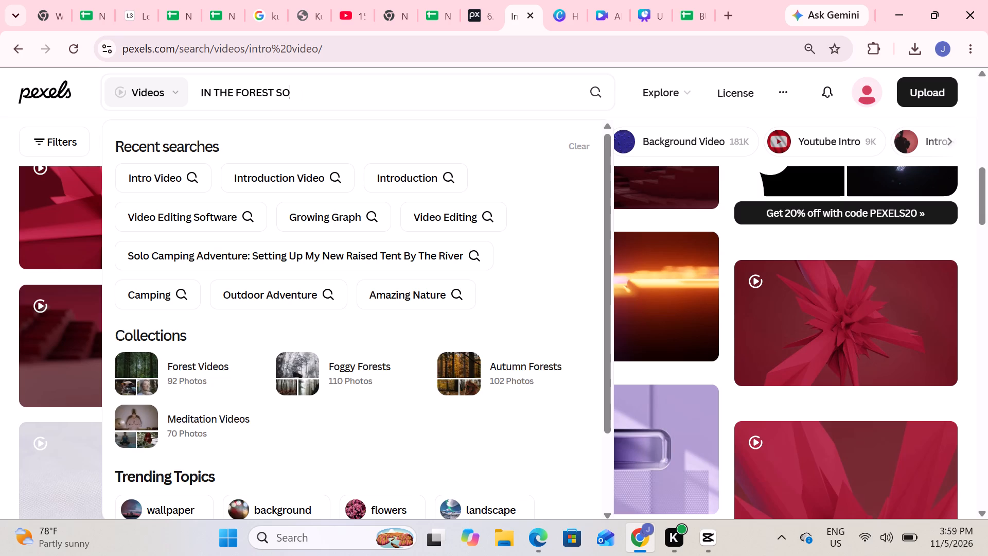
{"action": "type", "text": "LO"}
{"action": "key", "text": "Return"}
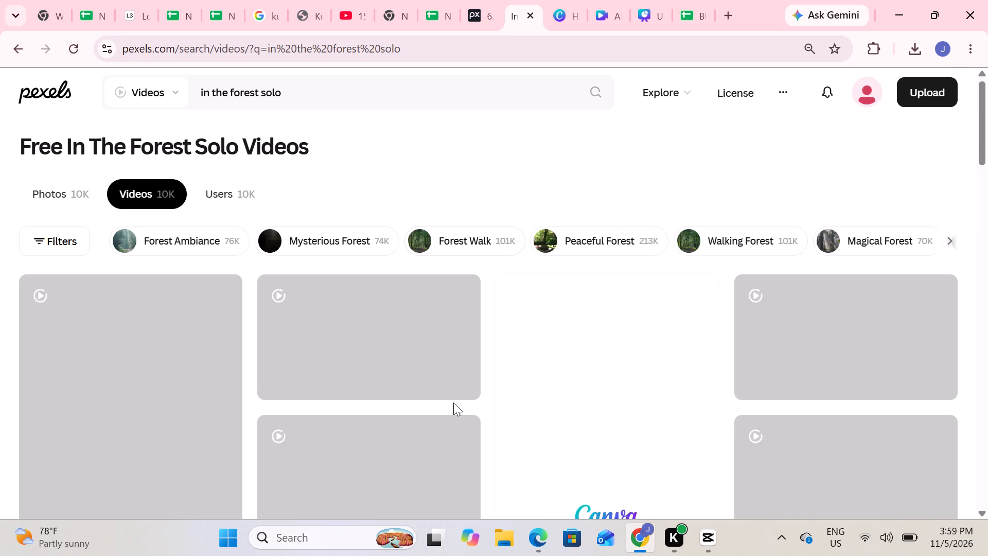
Browse the Pexels video results for solo forest footage that suits the camping video.
{"action": "scroll", "coordinate": [505, 328], "scroll_direction": "down", "scroll_amount": 1}
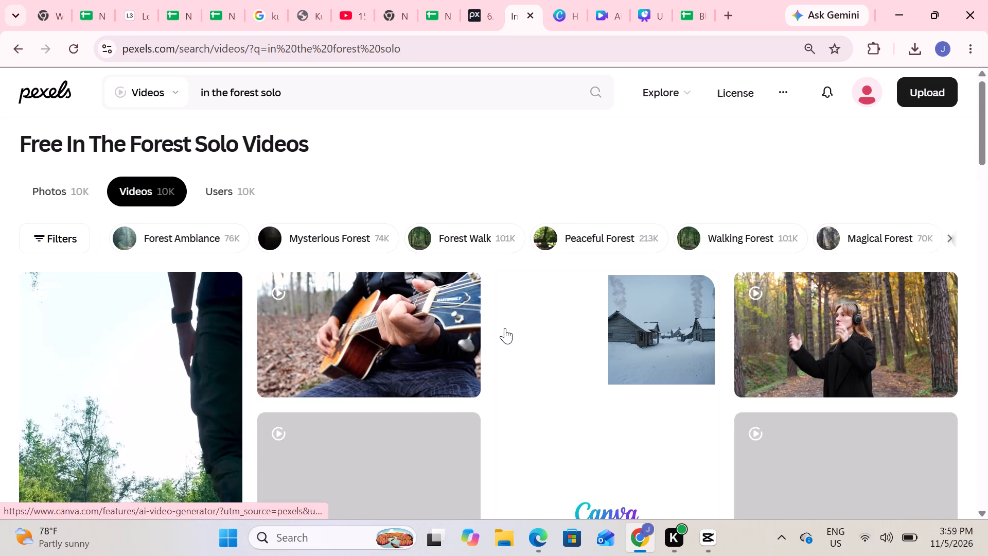
{"action": "scroll", "coordinate": [505, 328], "scroll_direction": "down", "scroll_amount": 3}
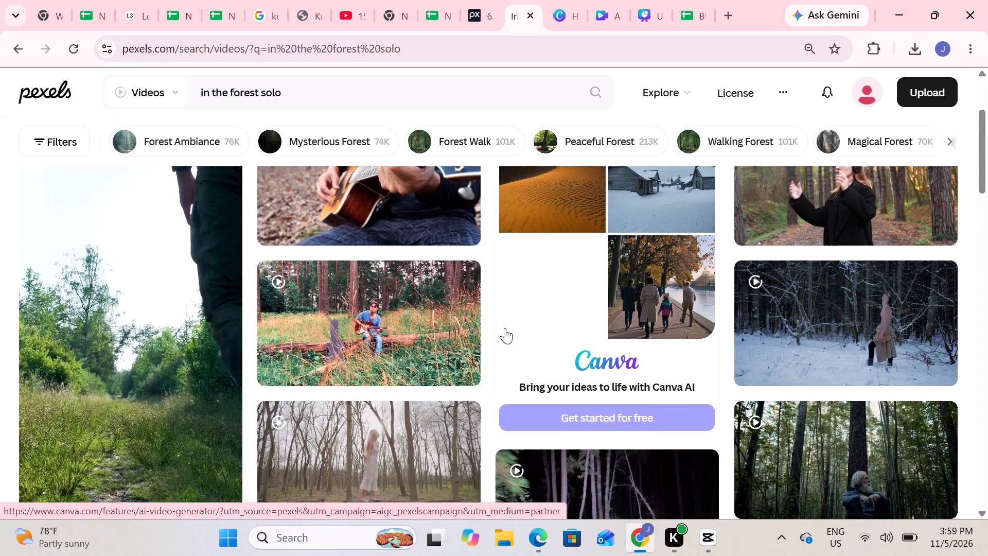
{"action": "scroll", "coordinate": [505, 328], "scroll_direction": "down", "scroll_amount": 2}
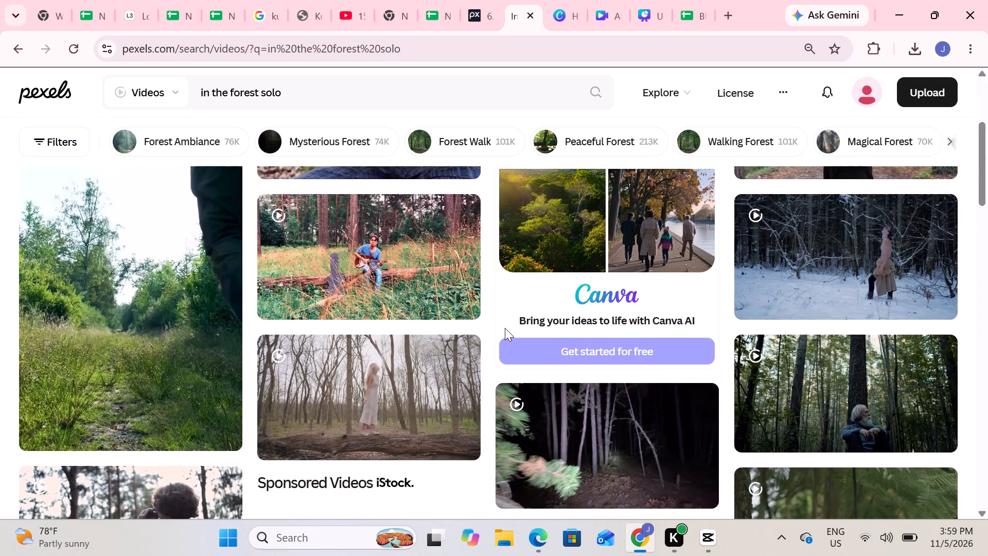
{"action": "scroll", "coordinate": [505, 328], "scroll_direction": "down", "scroll_amount": 2}
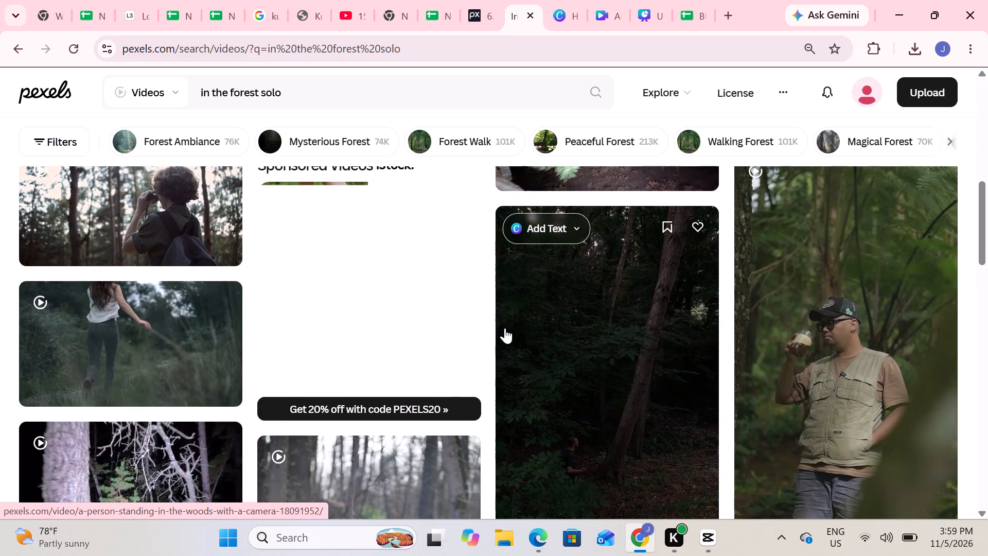
{"action": "scroll", "coordinate": [505, 328], "scroll_direction": "down", "scroll_amount": 2}
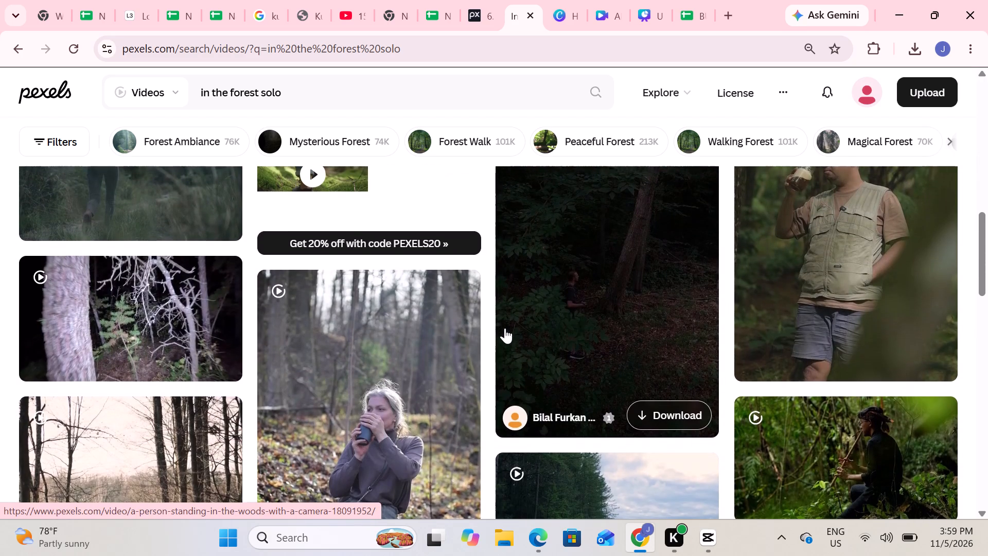
{"action": "scroll", "coordinate": [505, 328], "scroll_direction": "down", "scroll_amount": 2}
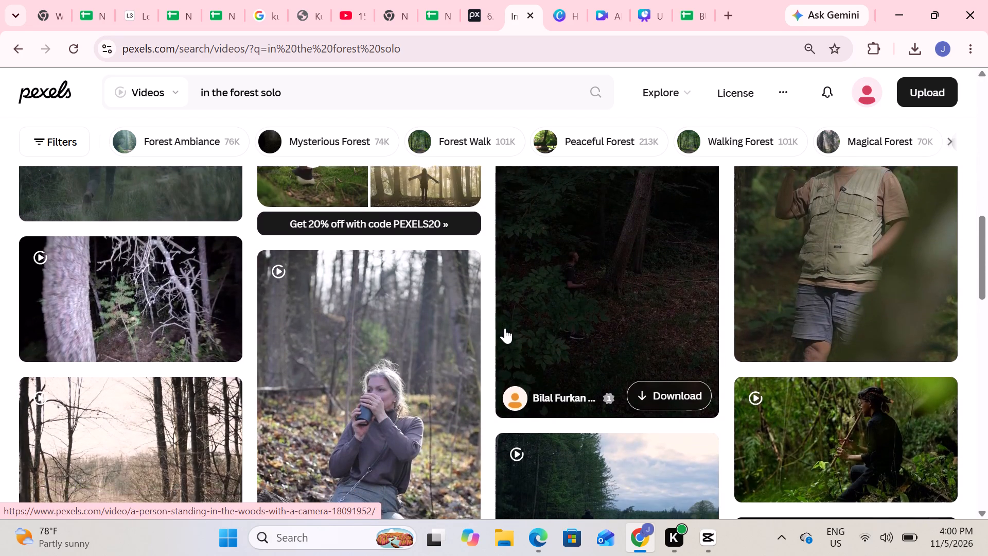
{"action": "scroll", "coordinate": [505, 328], "scroll_direction": "down", "scroll_amount": 1}
{"action": "scroll", "coordinate": [505, 328], "scroll_direction": "up", "scroll_amount": 1}
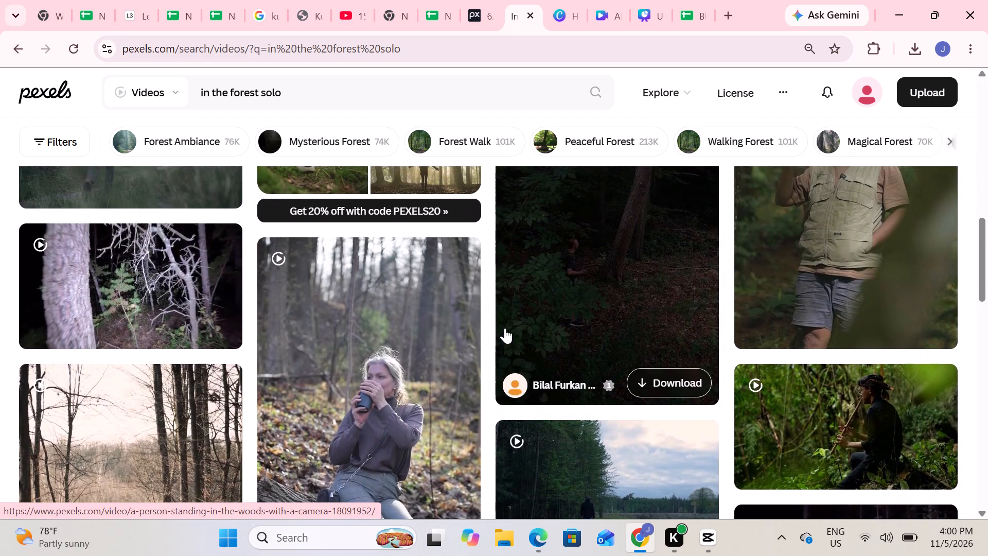
{"action": "scroll", "coordinate": [505, 328], "scroll_direction": "up", "scroll_amount": 3}
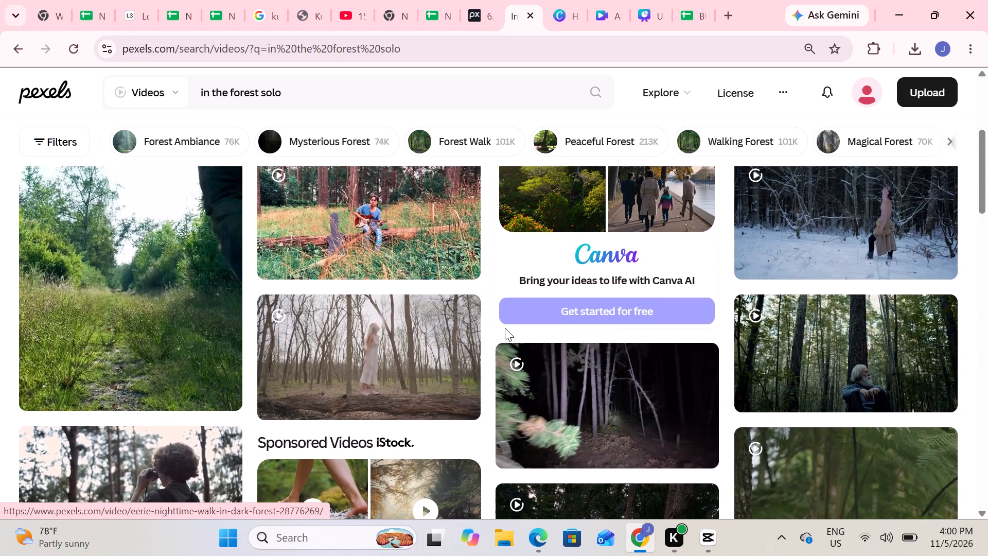
{"action": "scroll", "coordinate": [505, 328], "scroll_direction": "up", "scroll_amount": 2}
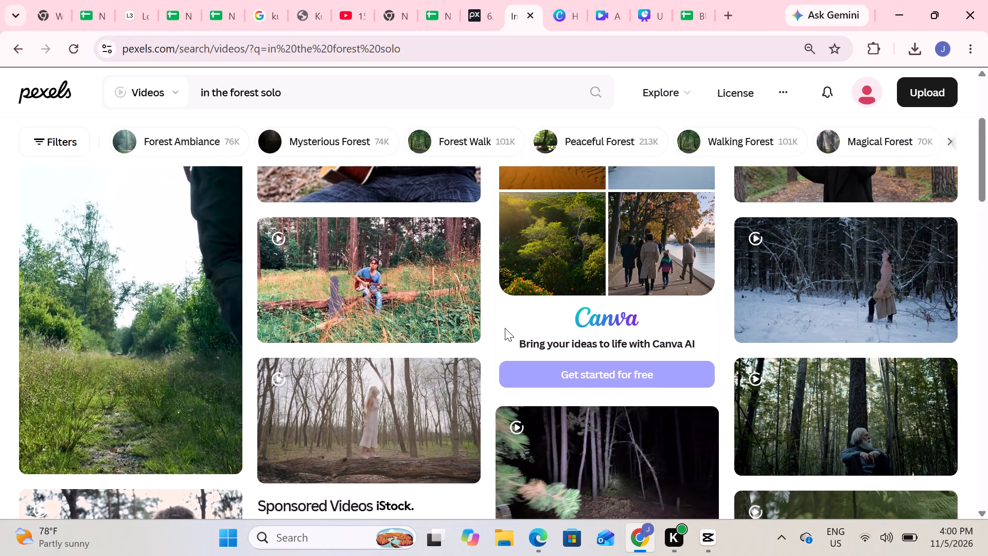
{"action": "scroll", "coordinate": [505, 328], "scroll_direction": "up", "scroll_amount": 1}
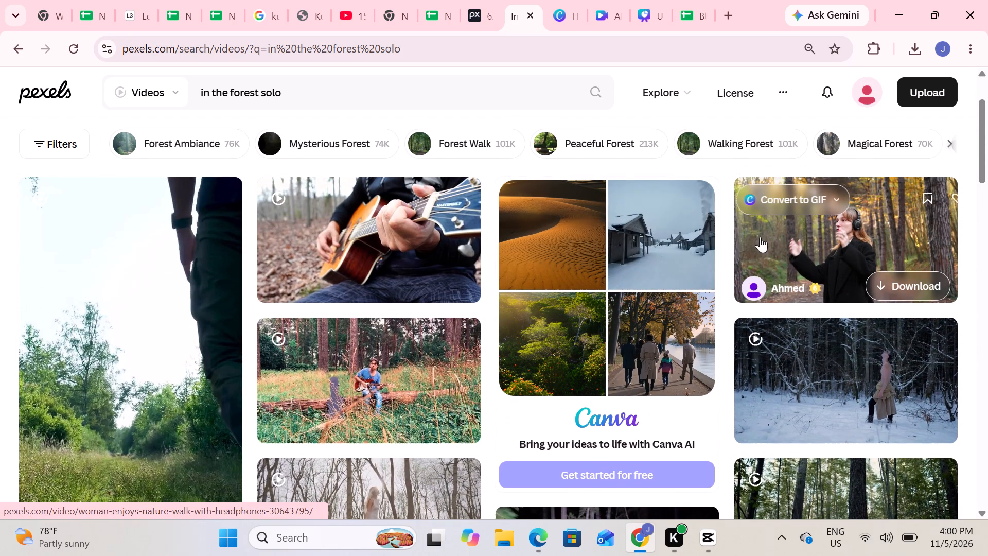
{"action": "scroll", "coordinate": [804, 240], "scroll_direction": "down", "scroll_amount": 3}
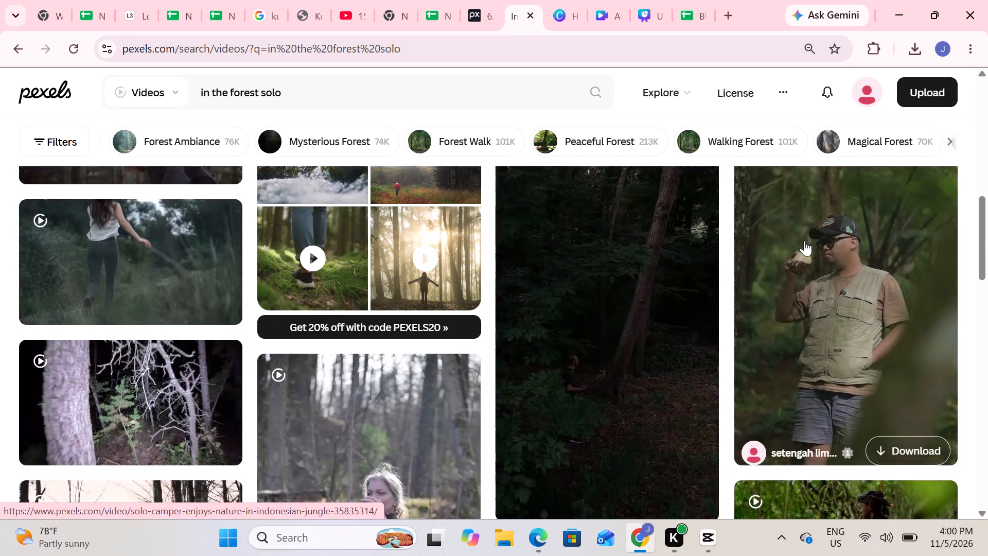
{"action": "scroll", "coordinate": [804, 240], "scroll_direction": "down", "scroll_amount": 2}
{"action": "scroll", "coordinate": [804, 240], "scroll_direction": "up", "scroll_amount": 1}
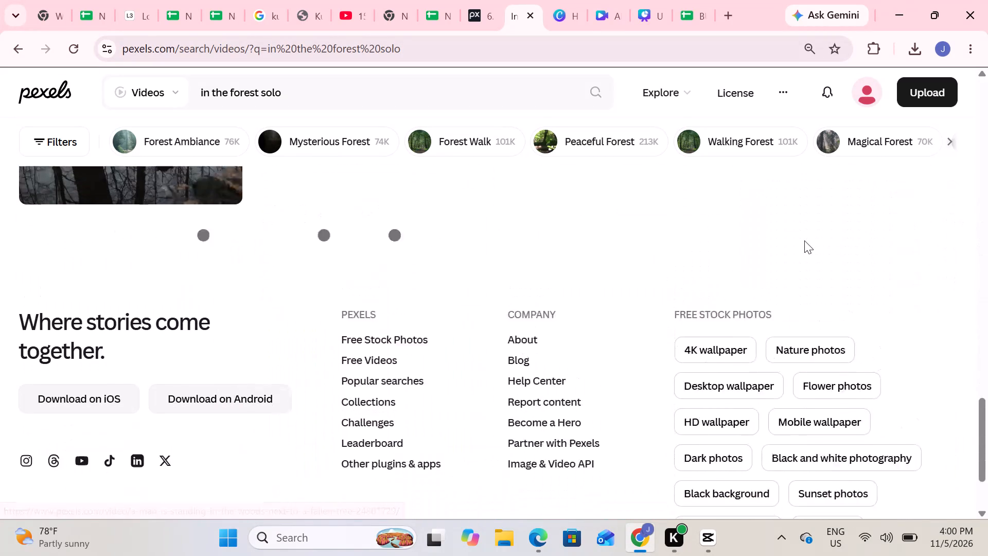
{"action": "scroll", "coordinate": [804, 240], "scroll_direction": "up", "scroll_amount": 4}
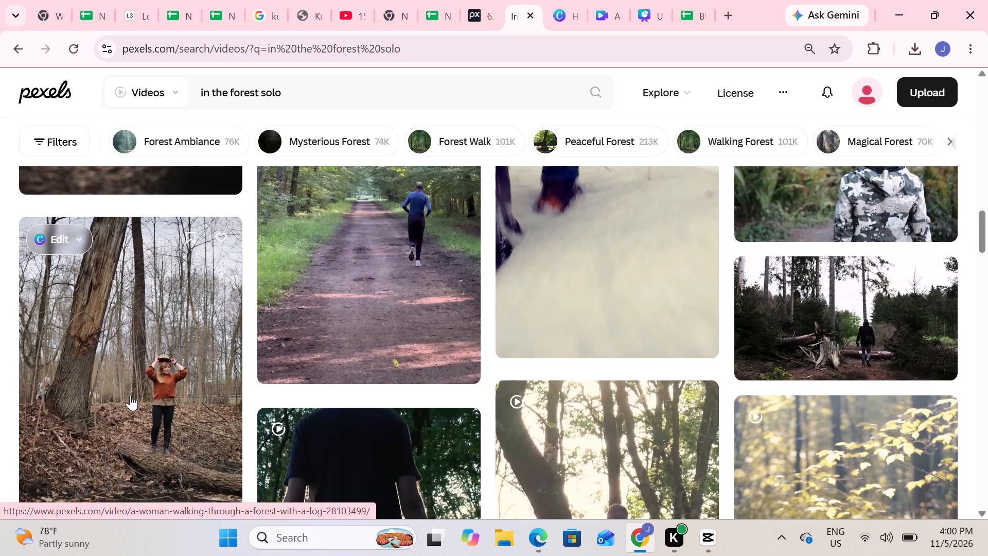
{"action": "scroll", "coordinate": [130, 395], "scroll_direction": "up", "scroll_amount": 1}
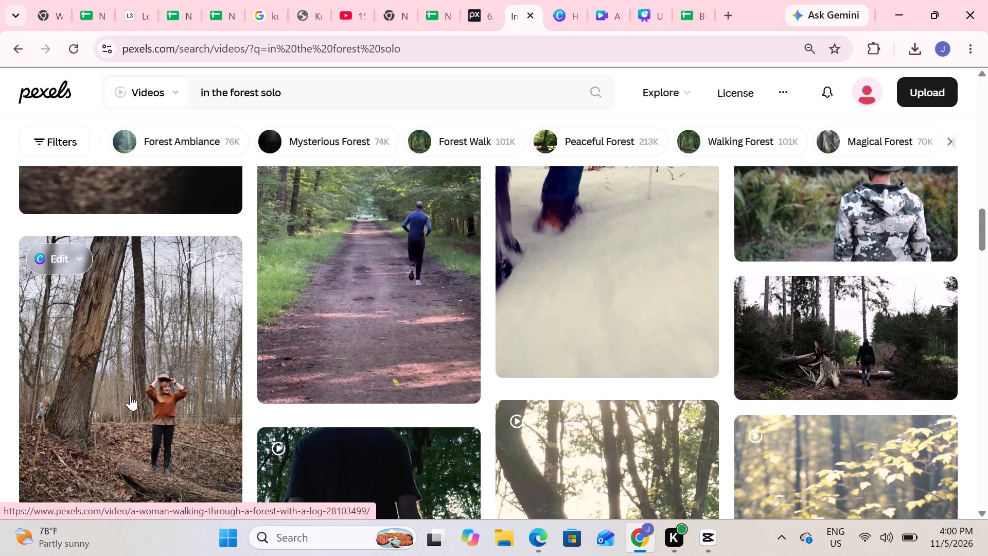
{"action": "scroll", "coordinate": [130, 395], "scroll_direction": "up", "scroll_amount": 2}
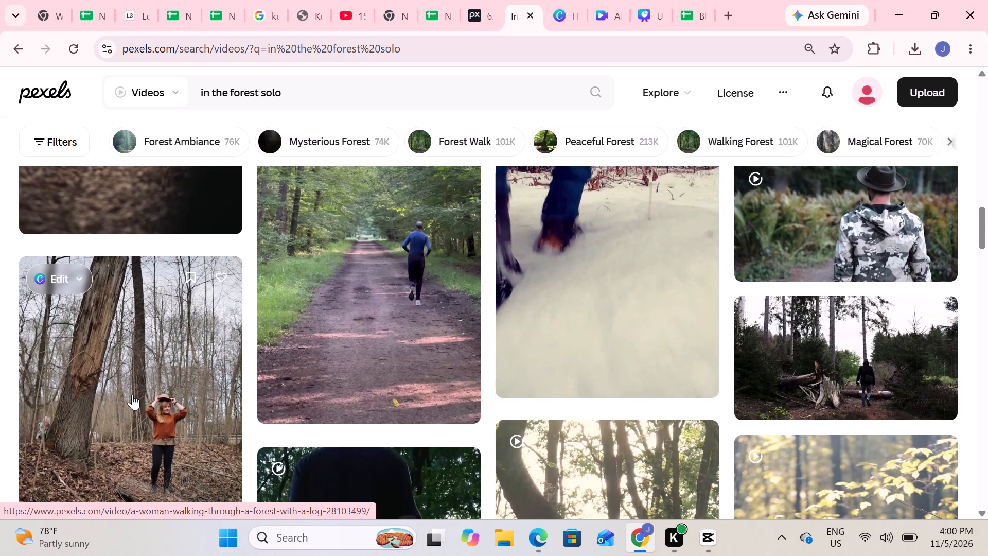
Download the free portrait video of a person in a blue top moving down a dirt road in the woods.
{"action": "left_click", "coordinate": [391, 321]}
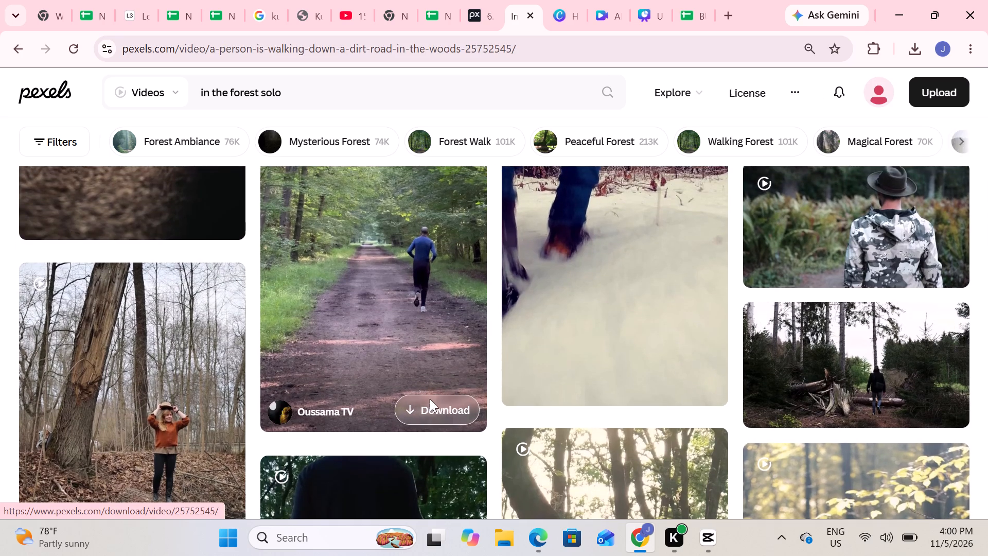
{"action": "left_click", "coordinate": [430, 399]}
{"action": "scroll", "coordinate": [510, 299], "scroll_direction": "down", "scroll_amount": 2}
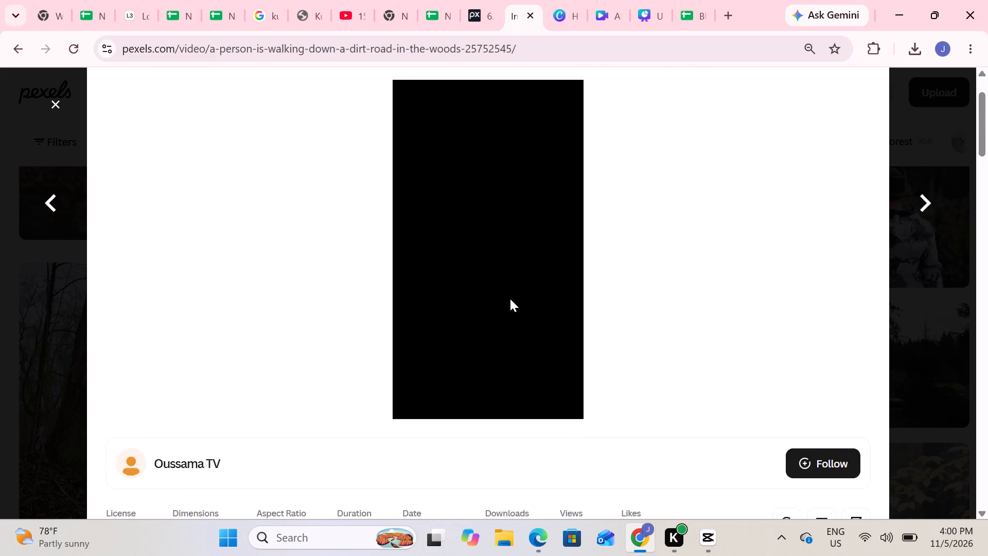
{"action": "scroll", "coordinate": [478, 286], "scroll_direction": "up", "scroll_amount": 1}
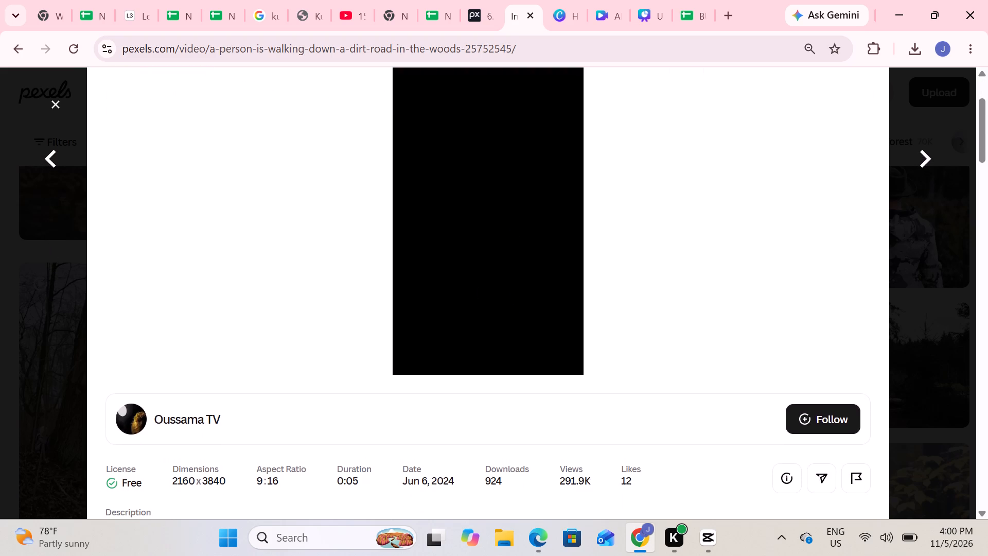
{"action": "scroll", "coordinate": [478, 286], "scroll_direction": "up", "scroll_amount": 2}
{"action": "left_click", "coordinate": [822, 112]}
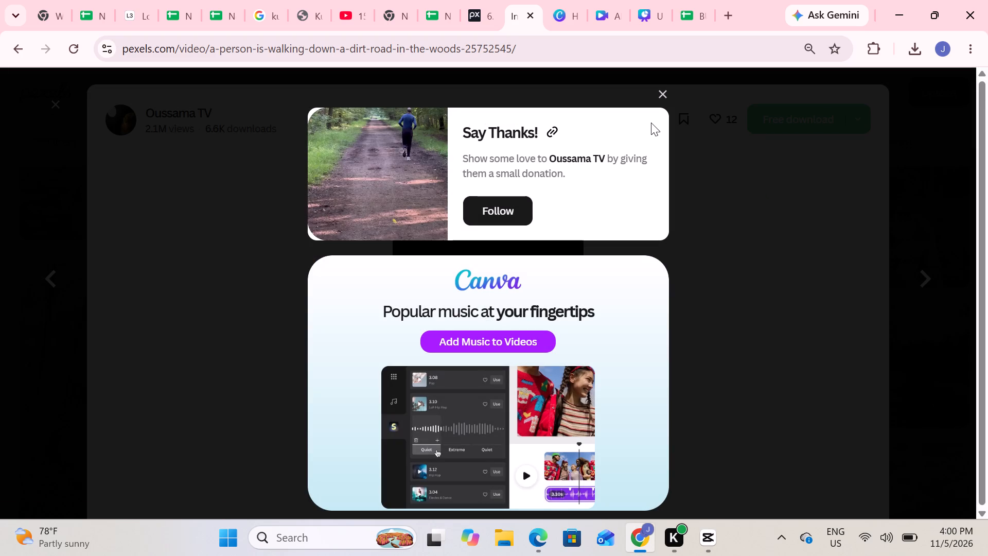
{"action": "left_click", "coordinate": [662, 96]}
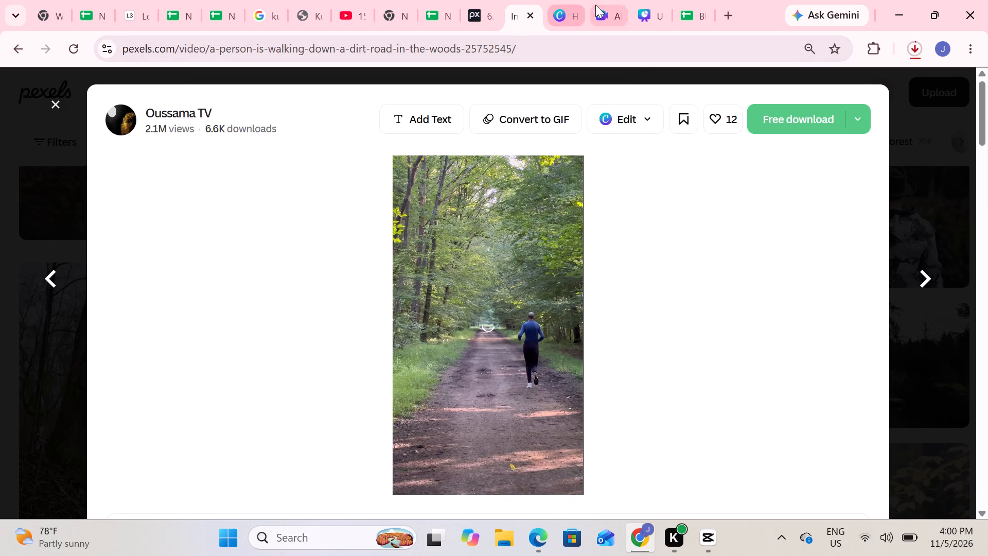
Switch to CapCut, play the section with the circular overlay, and return to 00:00:00:00 to preview the intro's opening.
{"action": "left_click", "coordinate": [705, 528]}
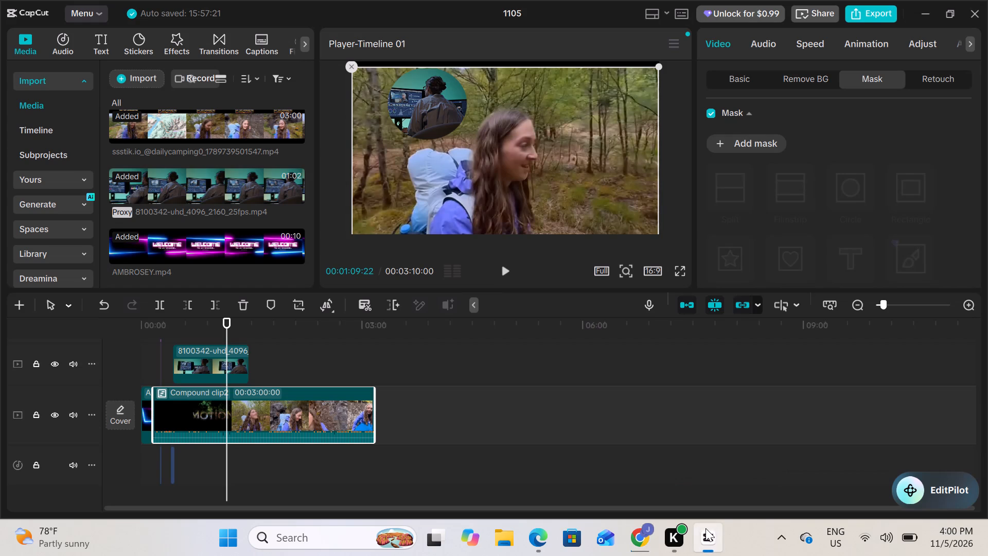
{"action": "left_click", "coordinate": [504, 274]}
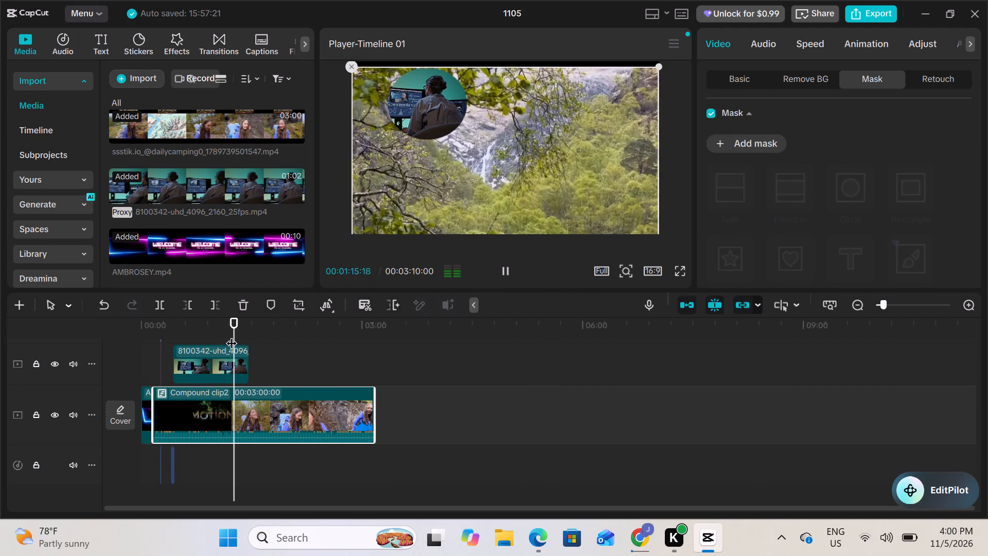
{"action": "left_click_drag", "start_coordinate": [231, 334], "coordinate": [142, 346]}
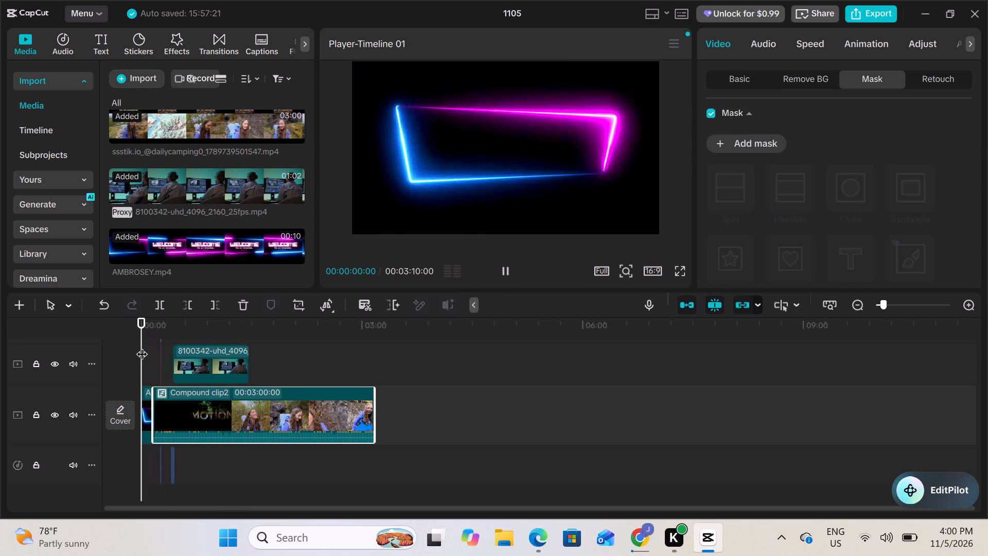
{"action": "left_click", "coordinate": [502, 268]}
{"action": "left_click", "coordinate": [502, 268]}
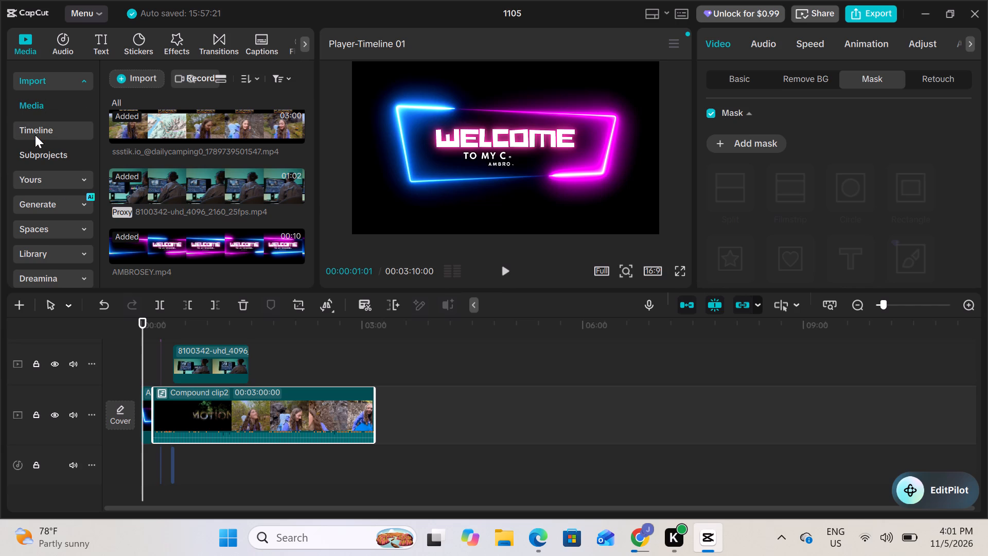
Look through the stock media Library's categories, from Trending down to Life.
{"action": "scroll", "coordinate": [35, 135], "scroll_direction": "down", "scroll_amount": 1}
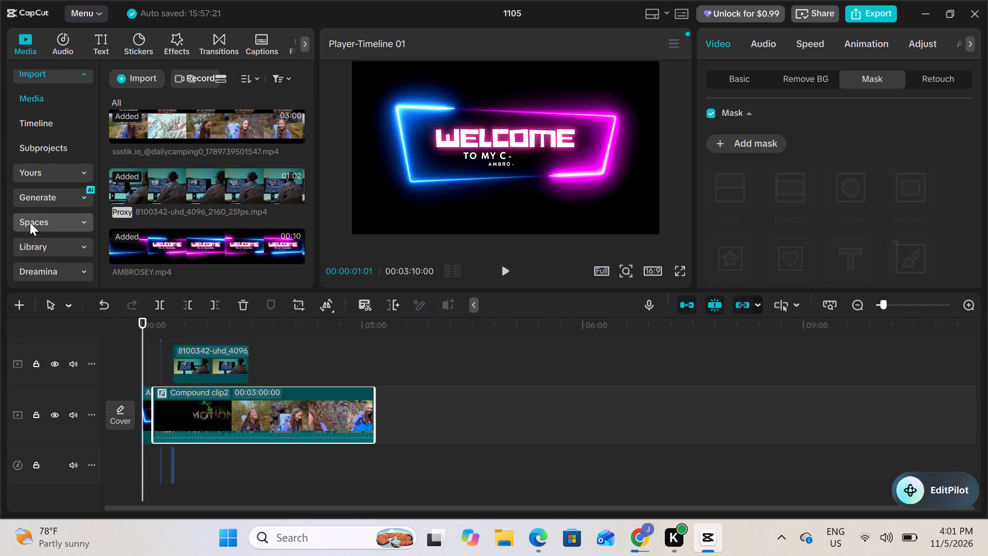
{"action": "left_click", "coordinate": [76, 244]}
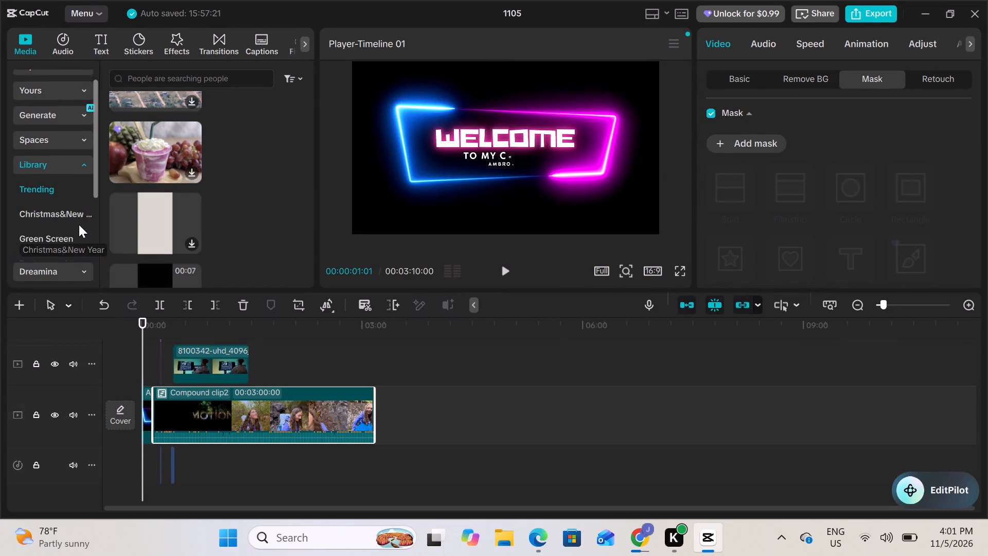
{"action": "scroll", "coordinate": [78, 214], "scroll_direction": "down", "scroll_amount": 1}
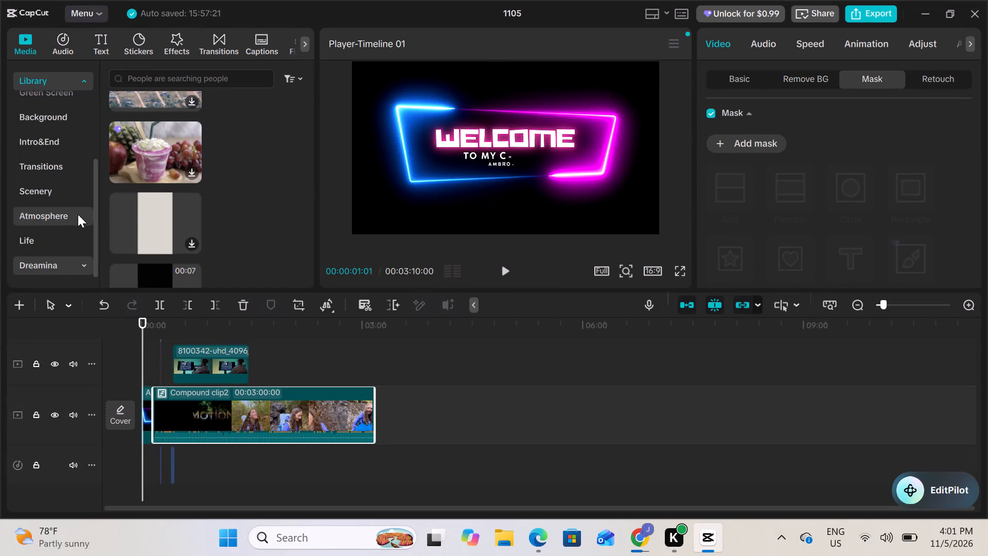
{"action": "scroll", "coordinate": [78, 214], "scroll_direction": "up", "scroll_amount": 2}
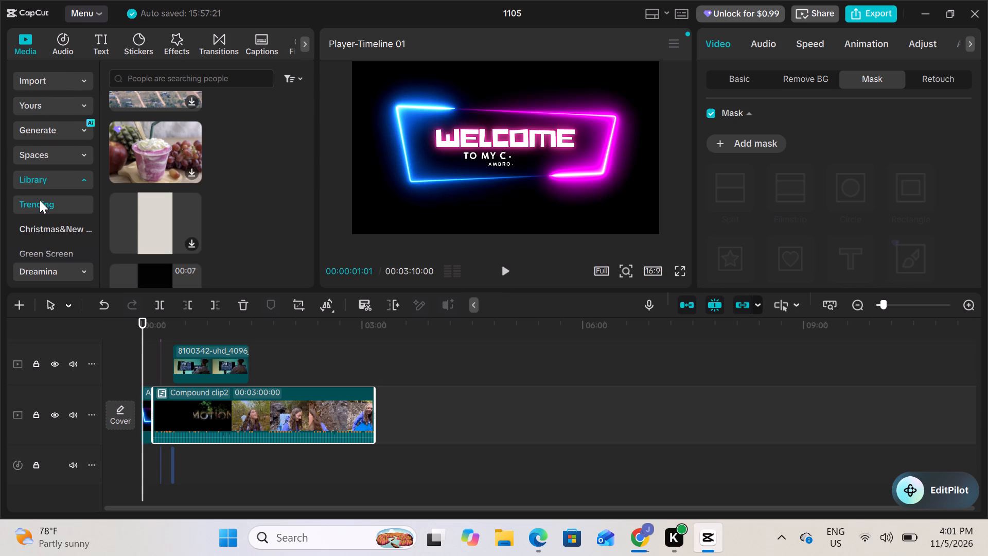
{"action": "scroll", "coordinate": [40, 200], "scroll_direction": "down", "scroll_amount": 2}
{"action": "scroll", "coordinate": [40, 200], "scroll_direction": "up", "scroll_amount": 4}
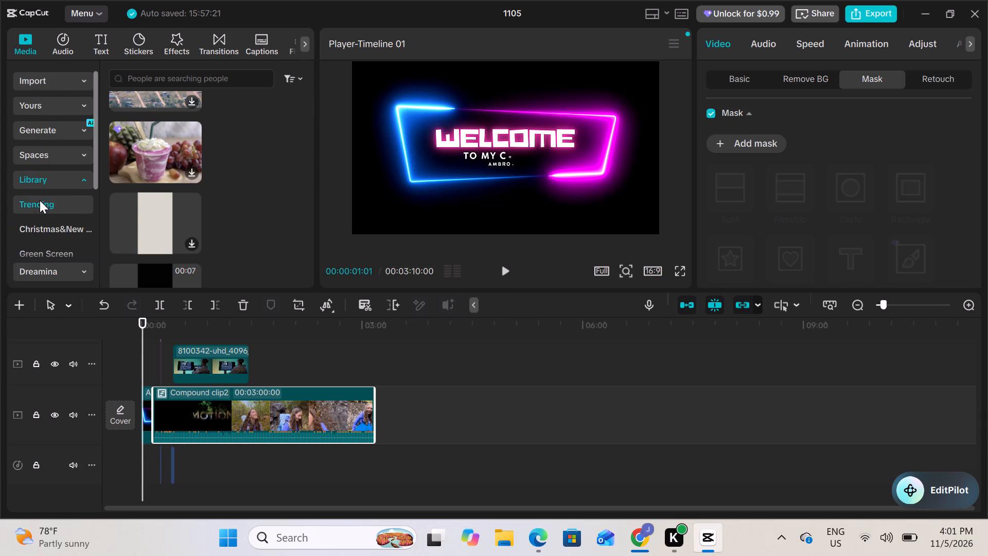
{"action": "scroll", "coordinate": [40, 200], "scroll_direction": "up", "scroll_amount": 1}
Browse the sound effects in the Comedy category and check the other categories down to Animal, opening Cheers.
{"action": "left_click", "coordinate": [61, 45]}
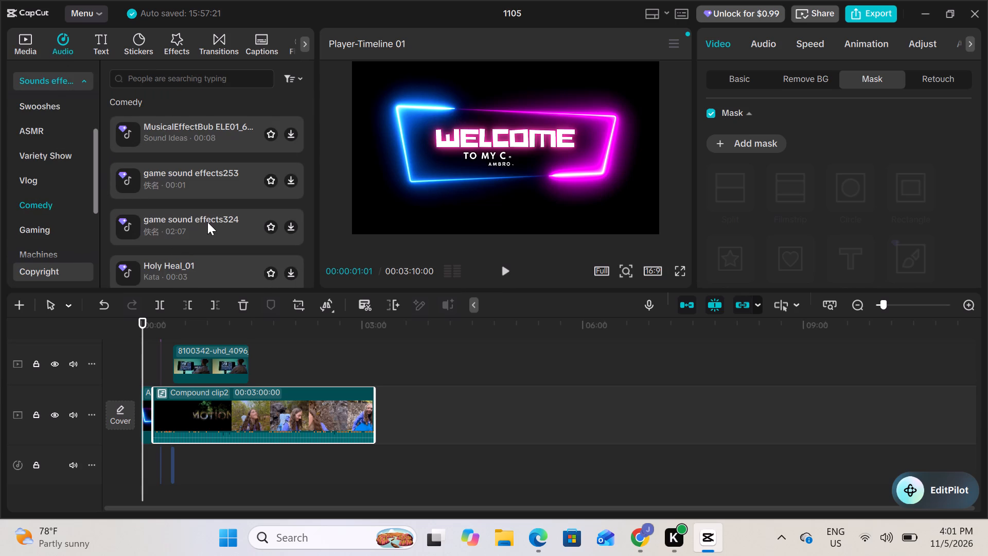
{"action": "scroll", "coordinate": [207, 222], "scroll_direction": "down", "scroll_amount": 1}
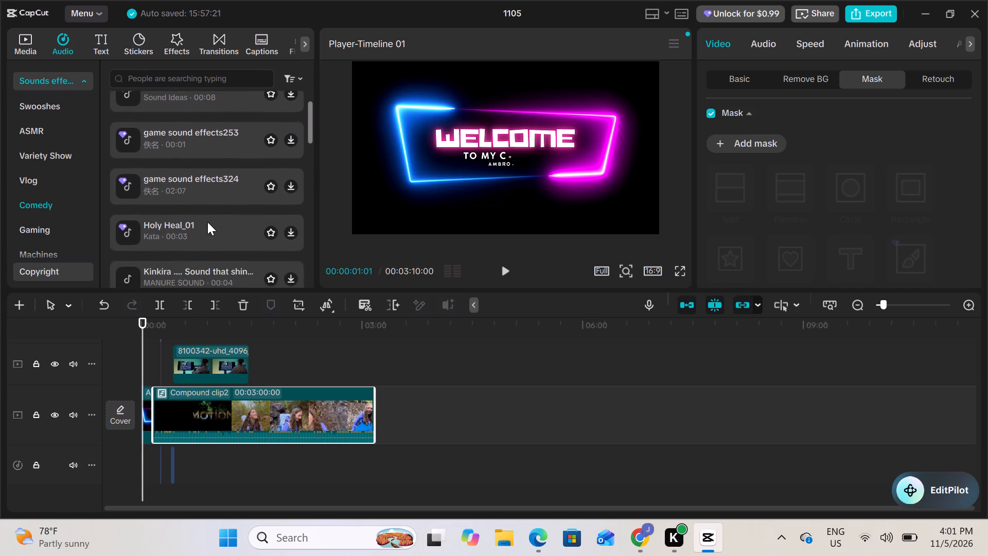
{"action": "scroll", "coordinate": [207, 222], "scroll_direction": "down", "scroll_amount": 2}
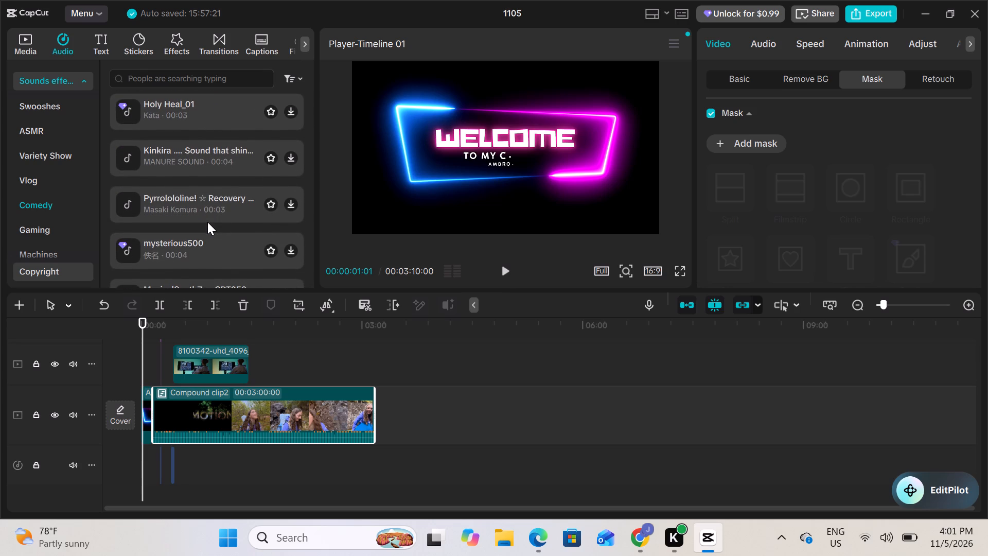
{"action": "scroll", "coordinate": [207, 222], "scroll_direction": "down", "scroll_amount": 1}
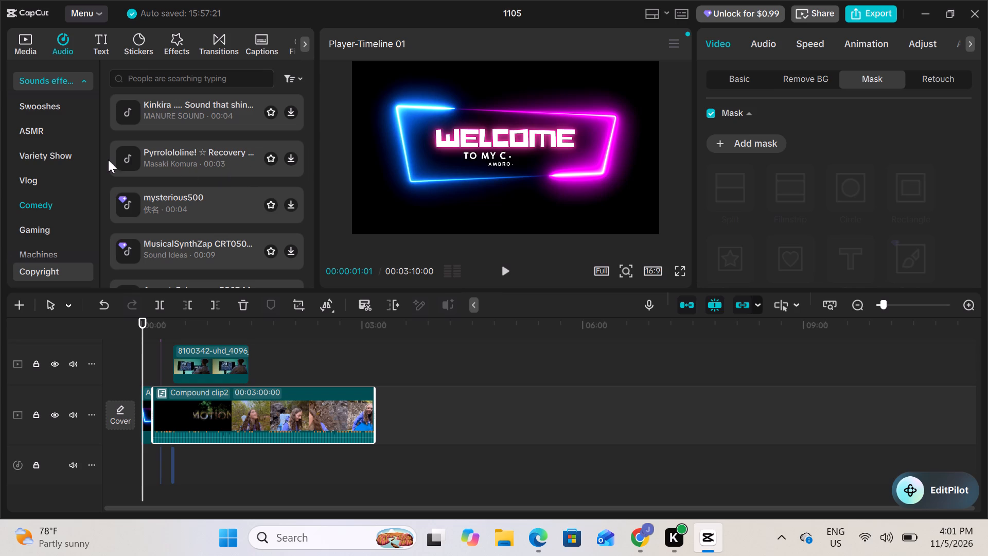
{"action": "scroll", "coordinate": [183, 190], "scroll_direction": "down", "scroll_amount": 1}
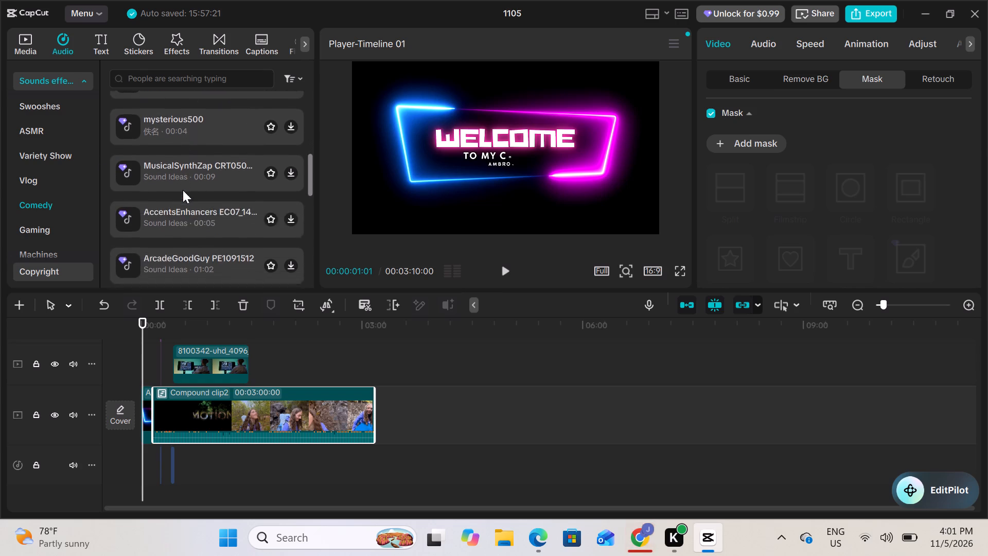
{"action": "scroll", "coordinate": [183, 190], "scroll_direction": "down", "scroll_amount": 1}
{"action": "scroll", "coordinate": [40, 196], "scroll_direction": "down", "scroll_amount": 1}
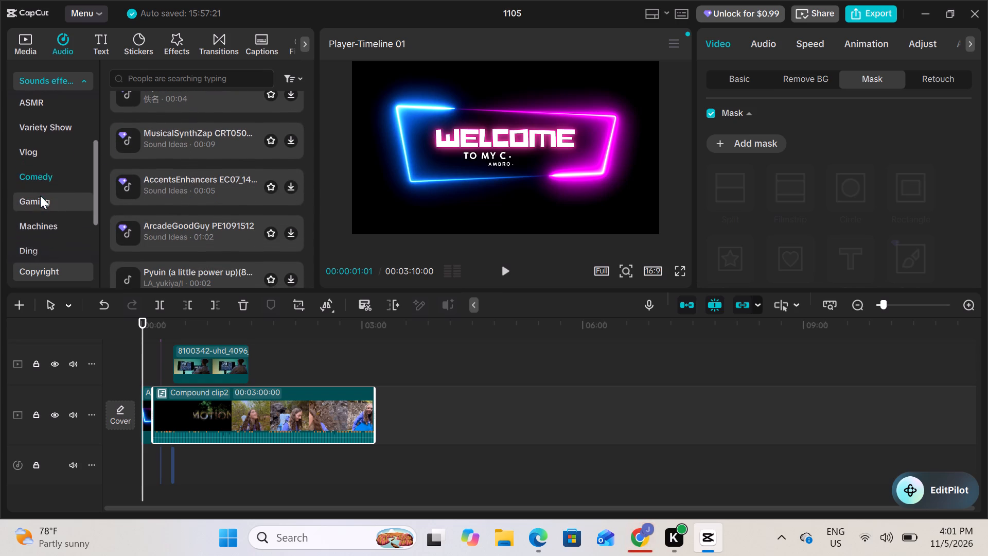
{"action": "scroll", "coordinate": [40, 196], "scroll_direction": "down", "scroll_amount": 1}
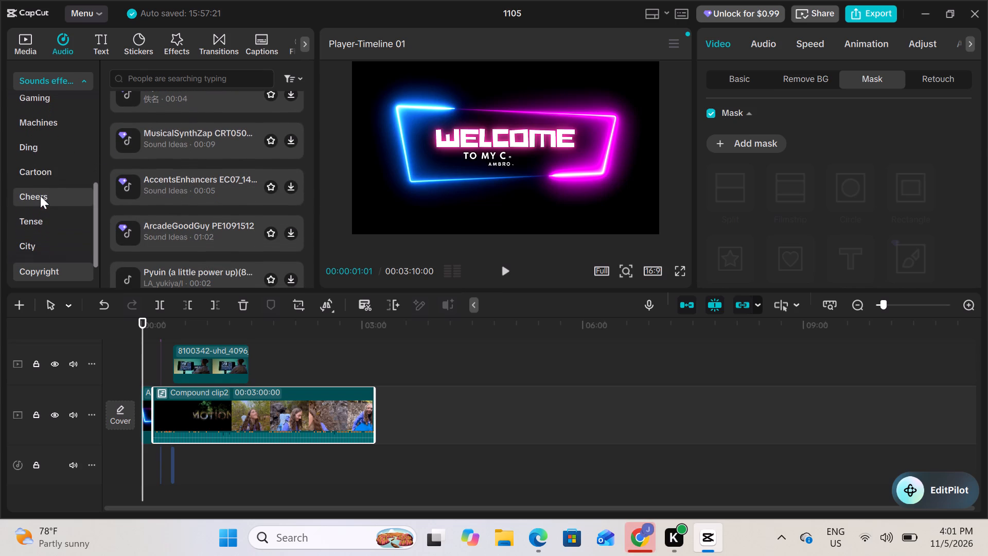
{"action": "scroll", "coordinate": [40, 196], "scroll_direction": "down", "scroll_amount": 1}
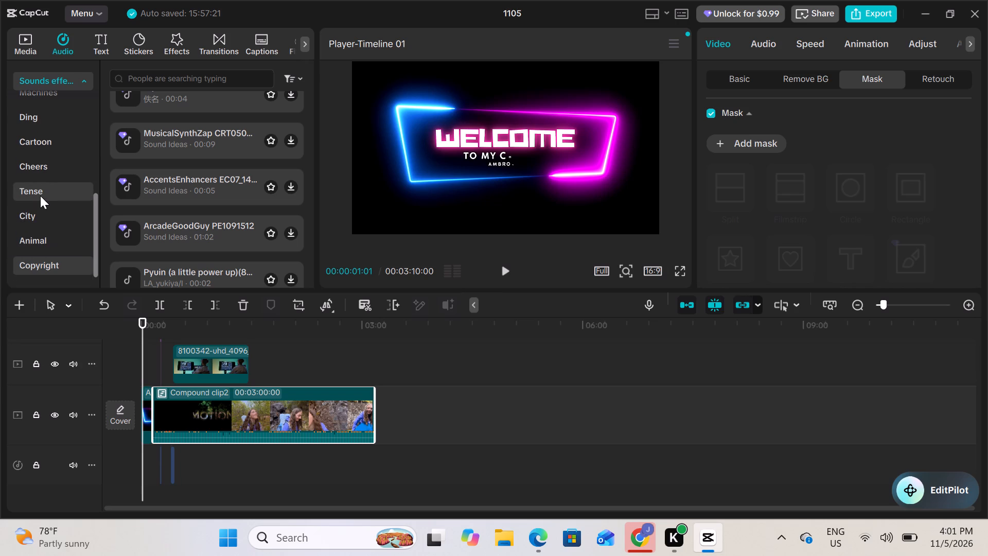
{"action": "scroll", "coordinate": [40, 196], "scroll_direction": "down", "scroll_amount": 1}
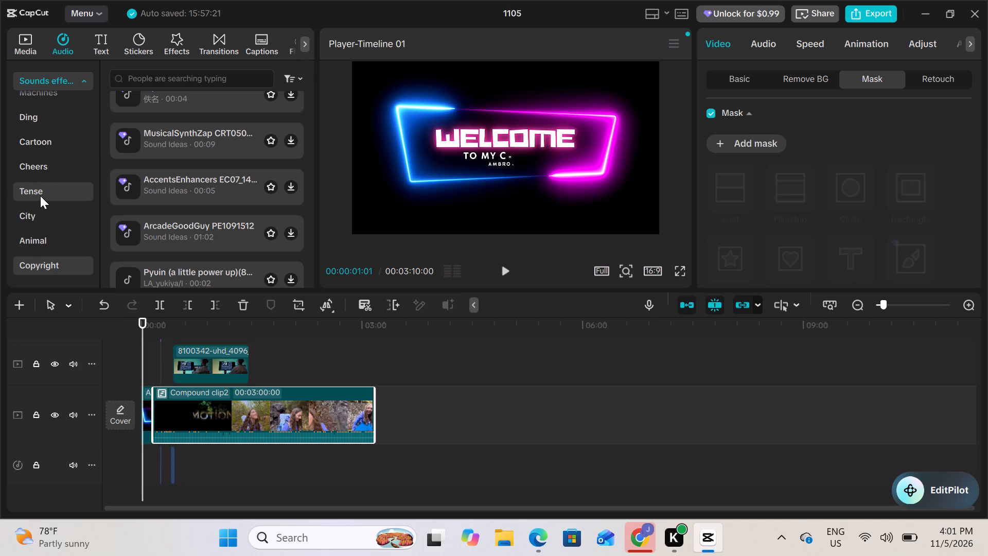
{"action": "left_click", "coordinate": [39, 166]}
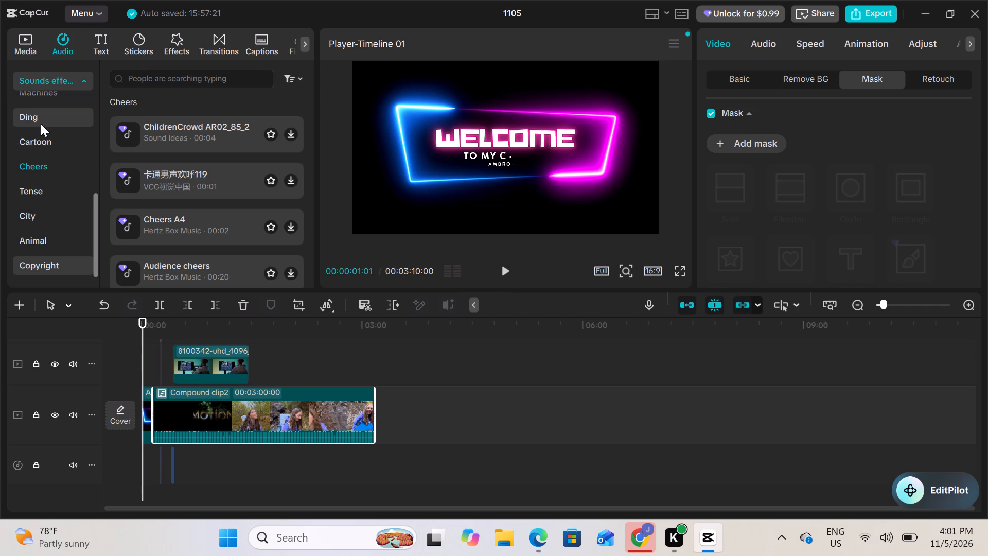
Look through the Music Clip sound effects for a short musical sound that suits the video.
{"action": "scroll", "coordinate": [40, 124], "scroll_direction": "up", "scroll_amount": 3}
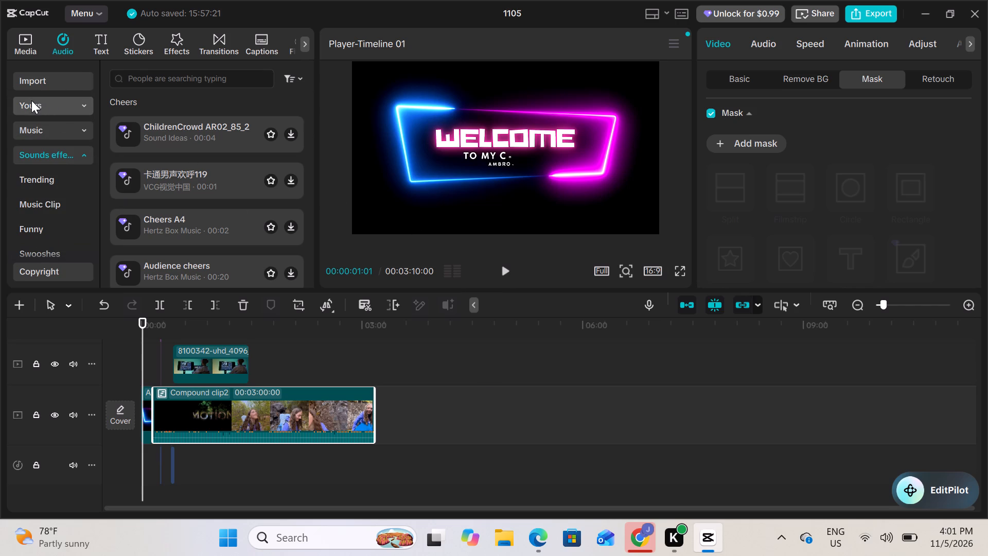
{"action": "scroll", "coordinate": [40, 209], "scroll_direction": "down", "scroll_amount": 1}
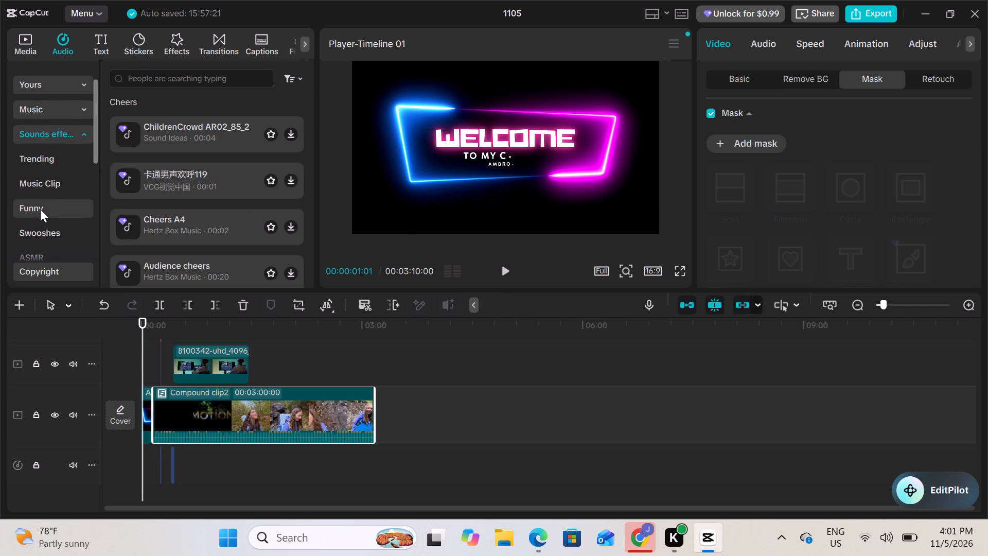
{"action": "left_click", "coordinate": [39, 186]}
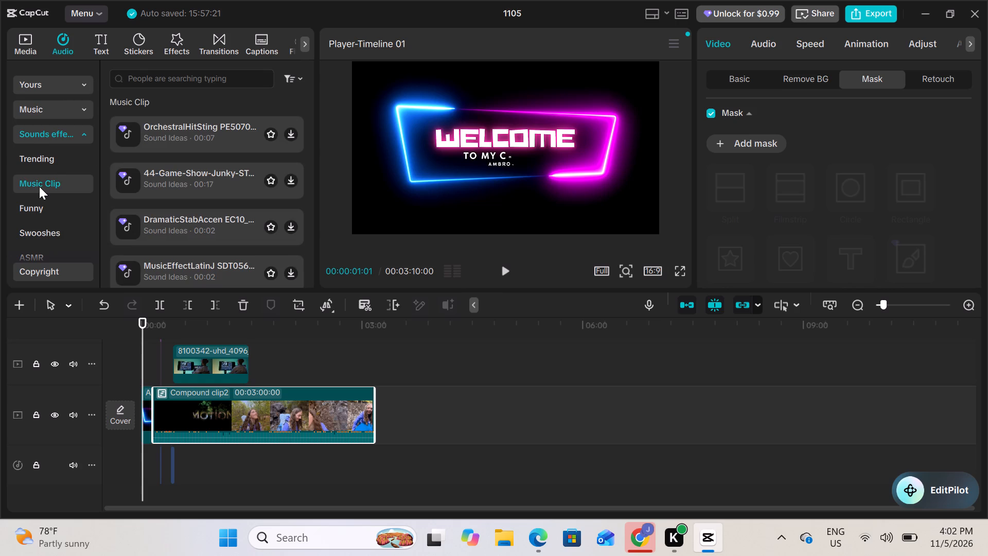
{"action": "scroll", "coordinate": [188, 219], "scroll_direction": "down", "scroll_amount": 1}
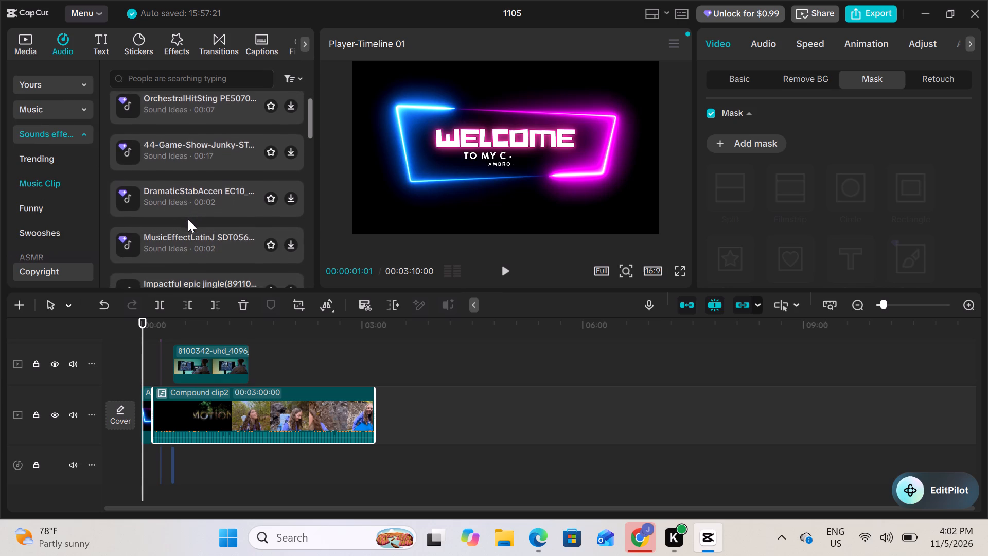
{"action": "scroll", "coordinate": [188, 219], "scroll_direction": "down", "scroll_amount": 2}
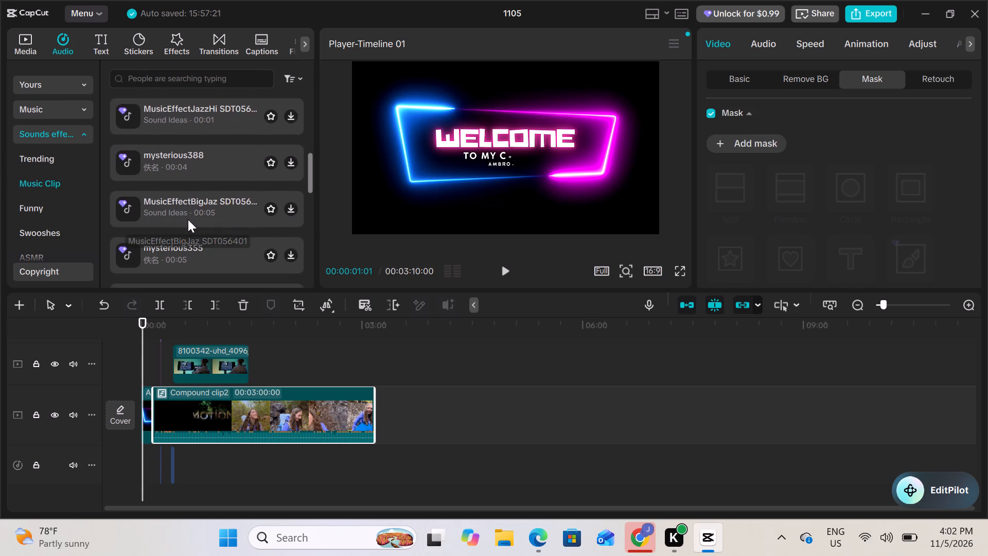
{"action": "scroll", "coordinate": [188, 219], "scroll_direction": "down", "scroll_amount": 2}
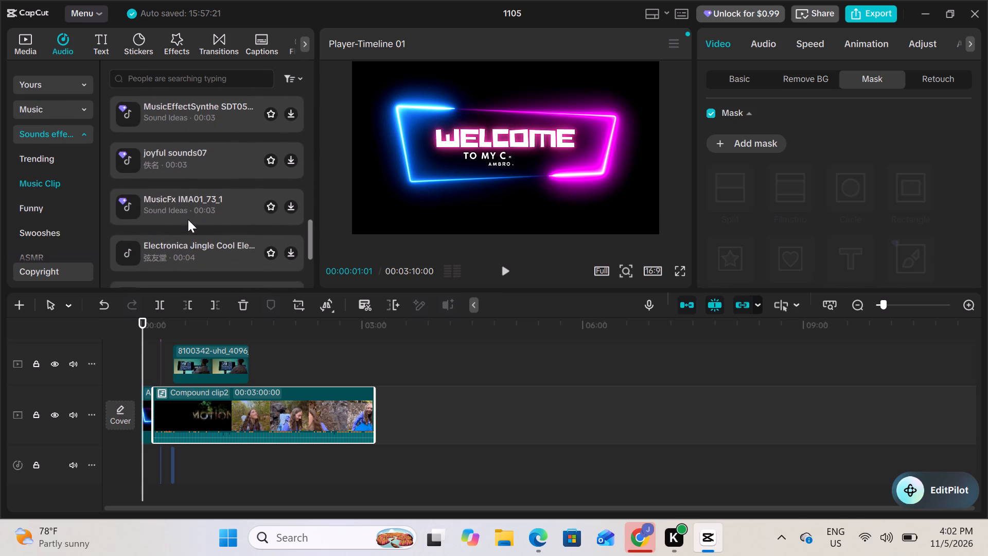
{"action": "scroll", "coordinate": [188, 219], "scroll_direction": "down", "scroll_amount": 1}
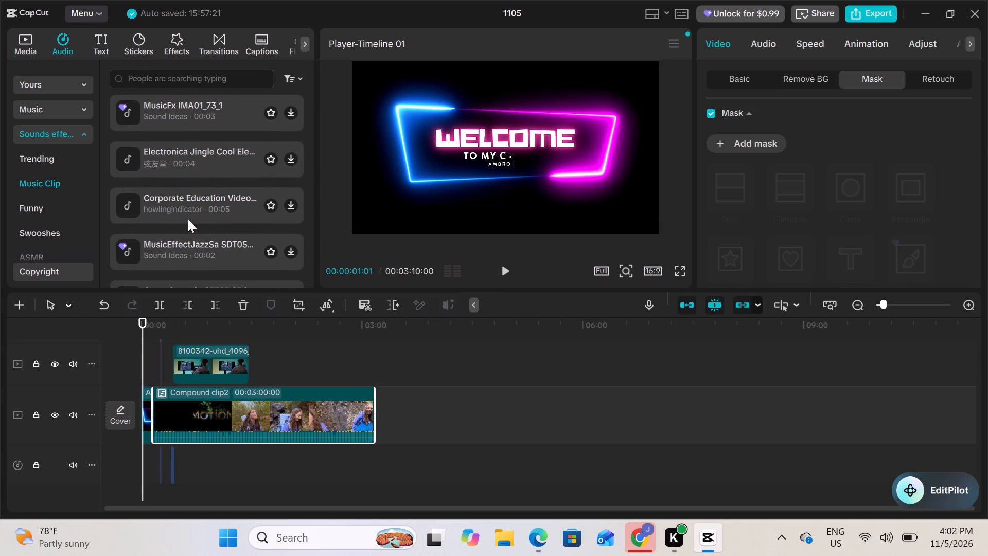
{"action": "scroll", "coordinate": [188, 219], "scroll_direction": "up", "scroll_amount": 3}
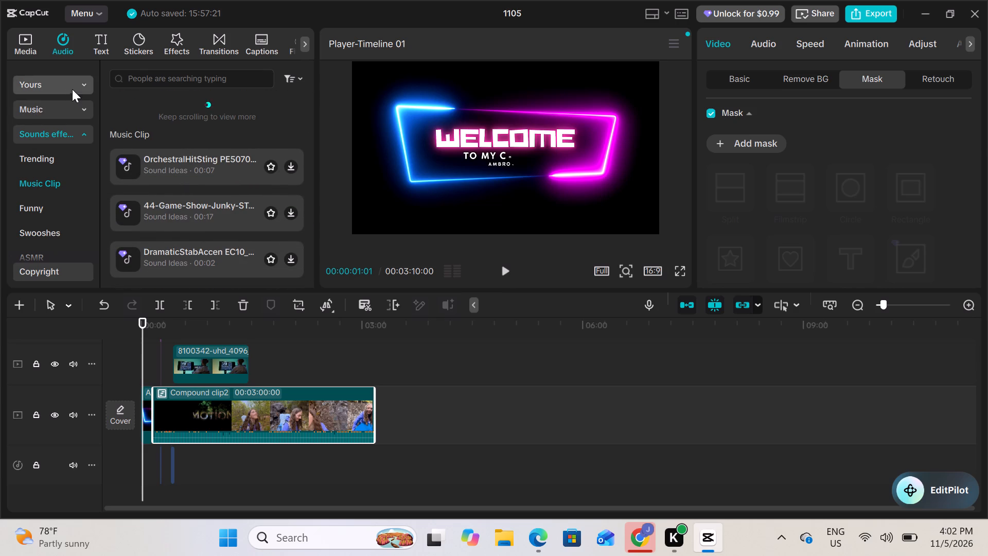
Check the Trending sound effects, the Halloween music, and the saved audio in Favorites and Brand music.
{"action": "left_click", "coordinate": [77, 88]}
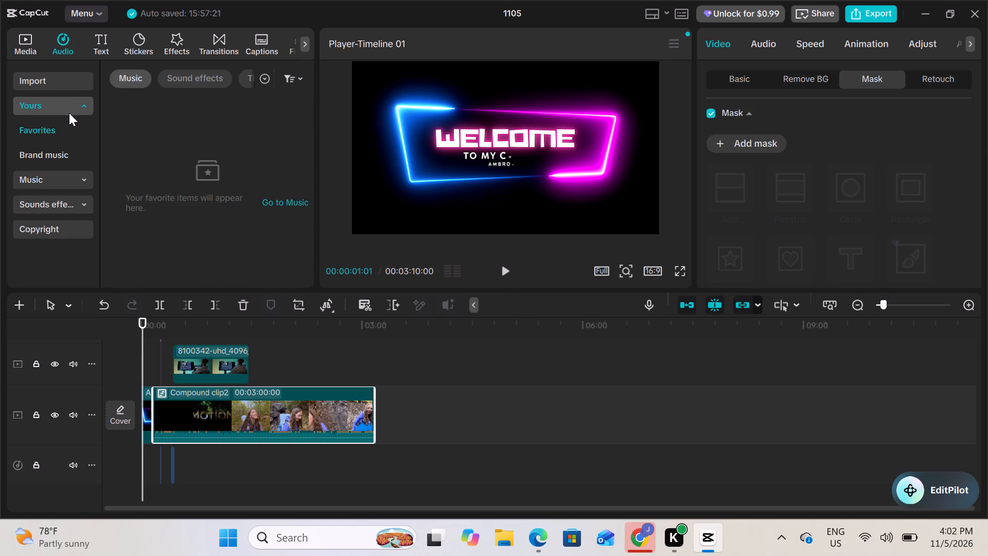
{"action": "left_click", "coordinate": [52, 208]}
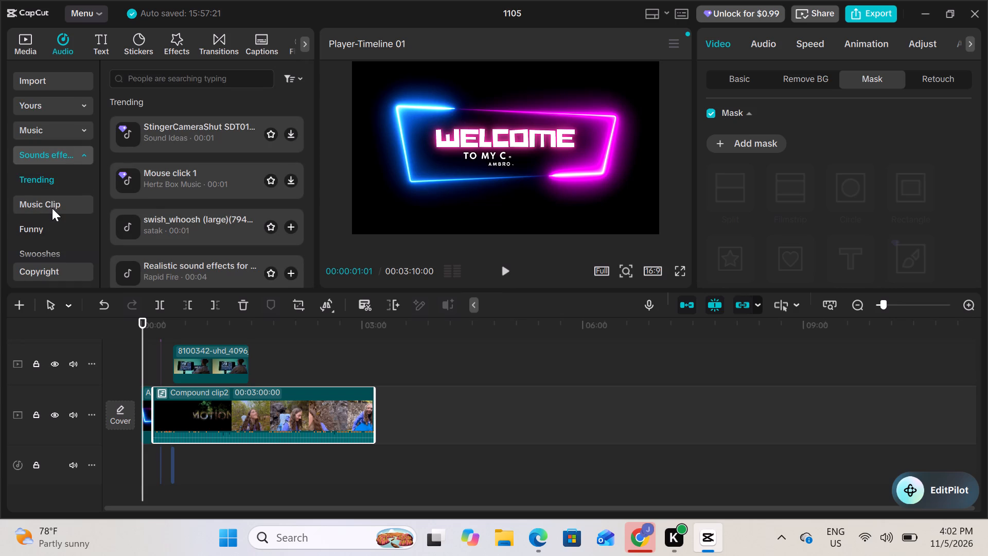
{"action": "left_click", "coordinate": [48, 128]}
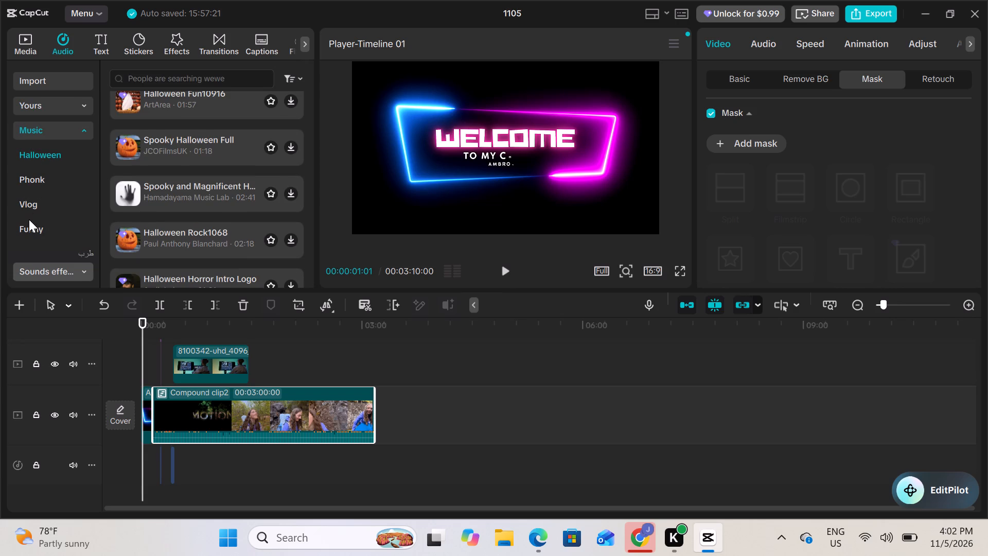
{"action": "left_click", "coordinate": [44, 110]}
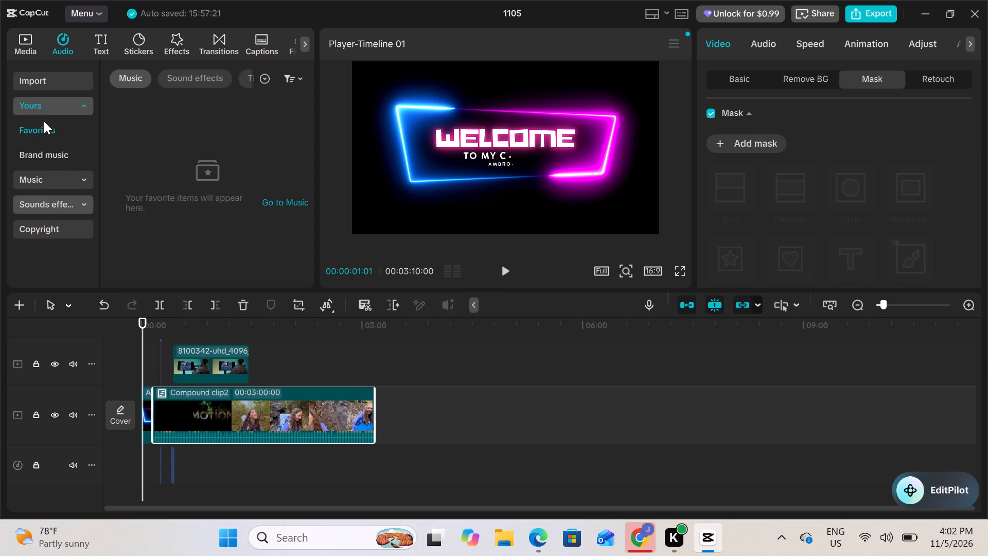
{"action": "left_click", "coordinate": [44, 159]}
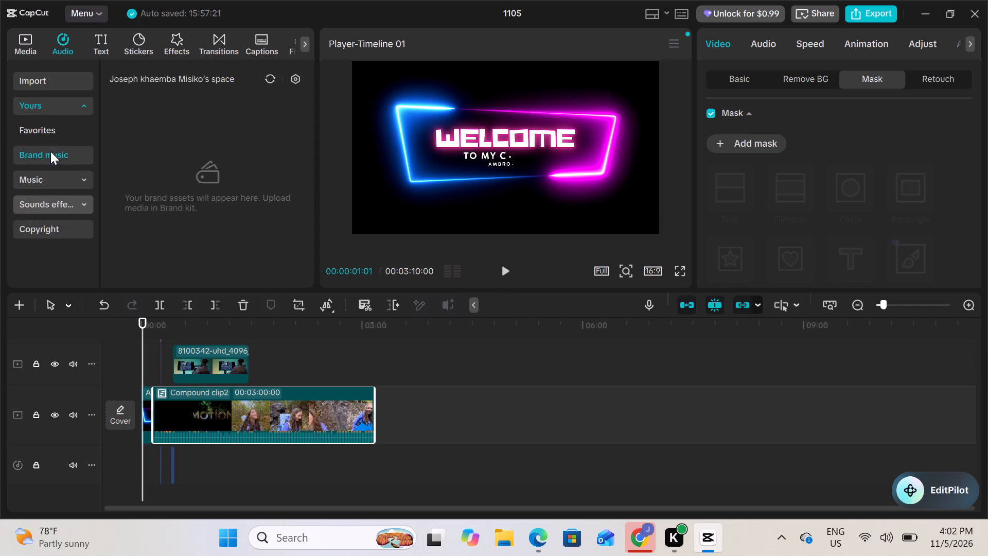
{"action": "left_click", "coordinate": [52, 133]}
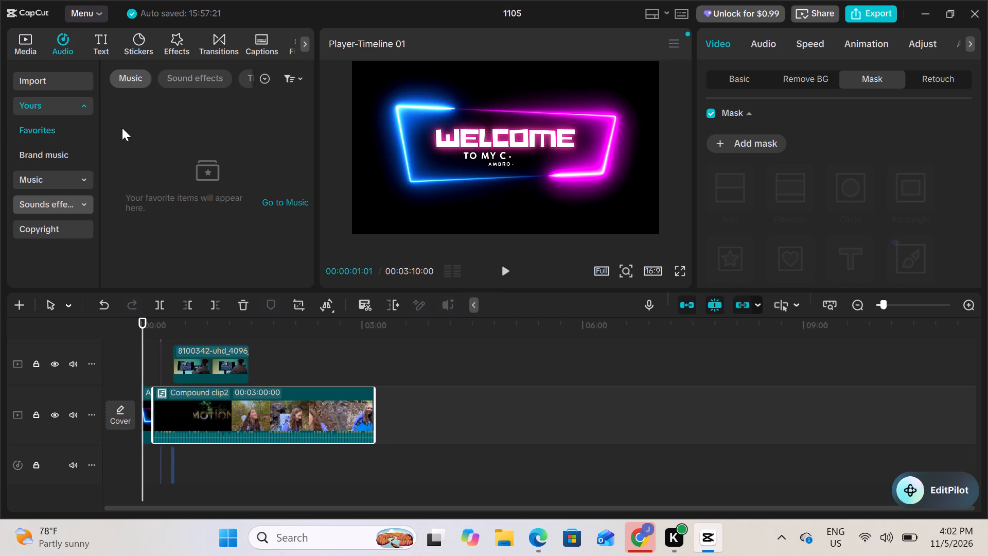
{"action": "left_click", "coordinate": [199, 82]}
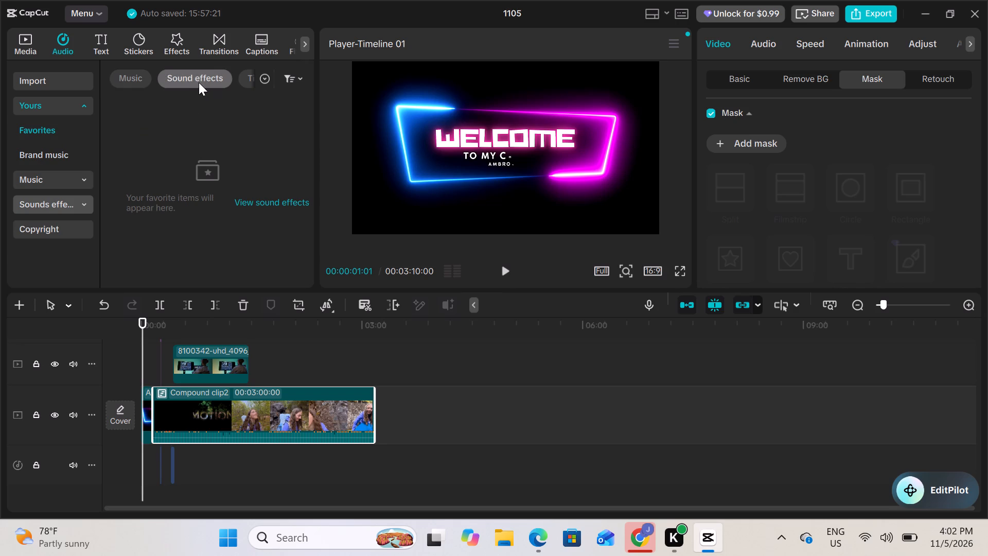
{"action": "scroll", "coordinate": [197, 83], "scroll_direction": "left", "scroll_amount": 1}
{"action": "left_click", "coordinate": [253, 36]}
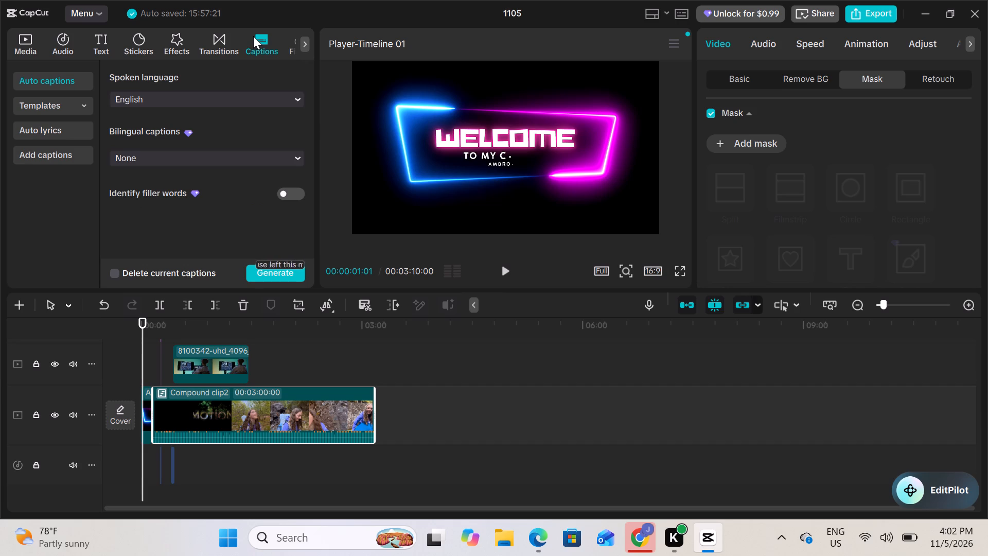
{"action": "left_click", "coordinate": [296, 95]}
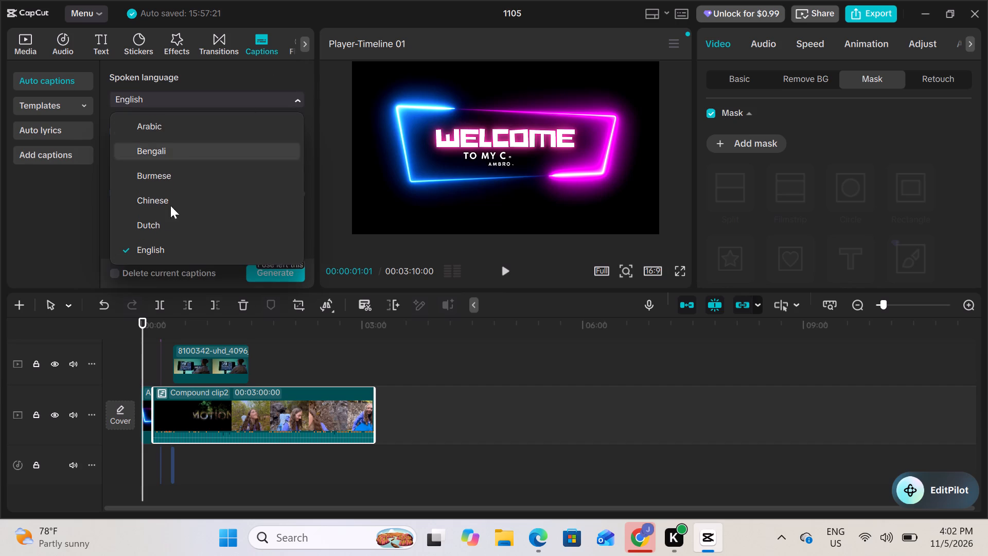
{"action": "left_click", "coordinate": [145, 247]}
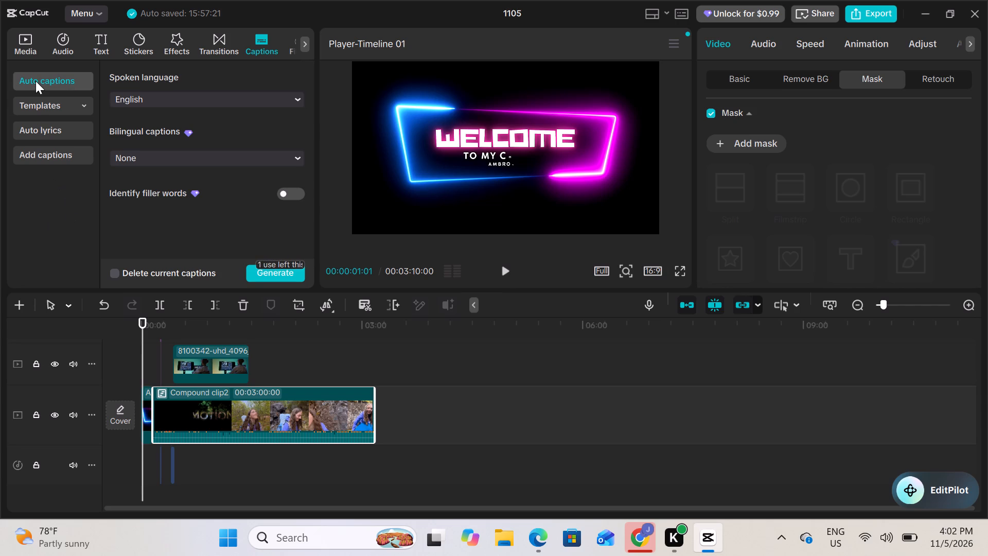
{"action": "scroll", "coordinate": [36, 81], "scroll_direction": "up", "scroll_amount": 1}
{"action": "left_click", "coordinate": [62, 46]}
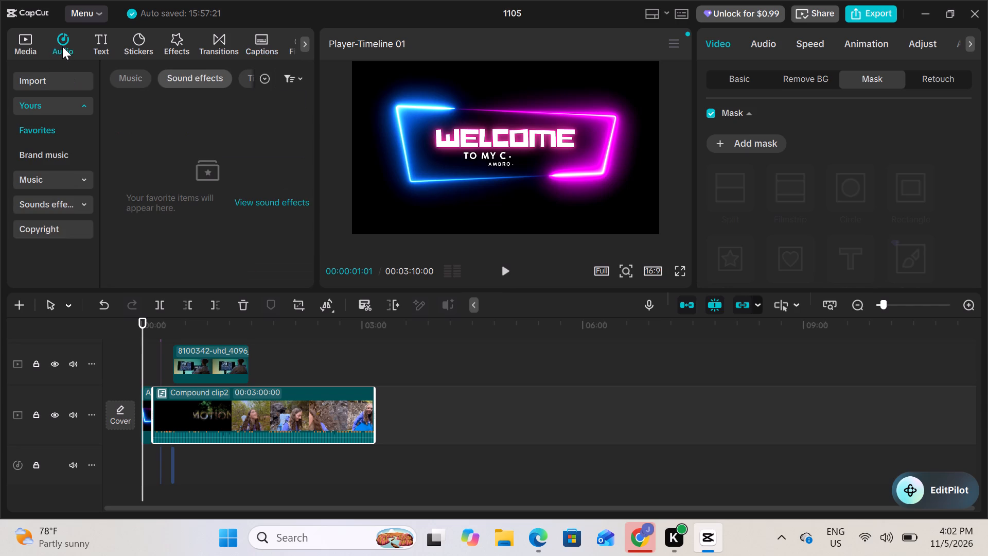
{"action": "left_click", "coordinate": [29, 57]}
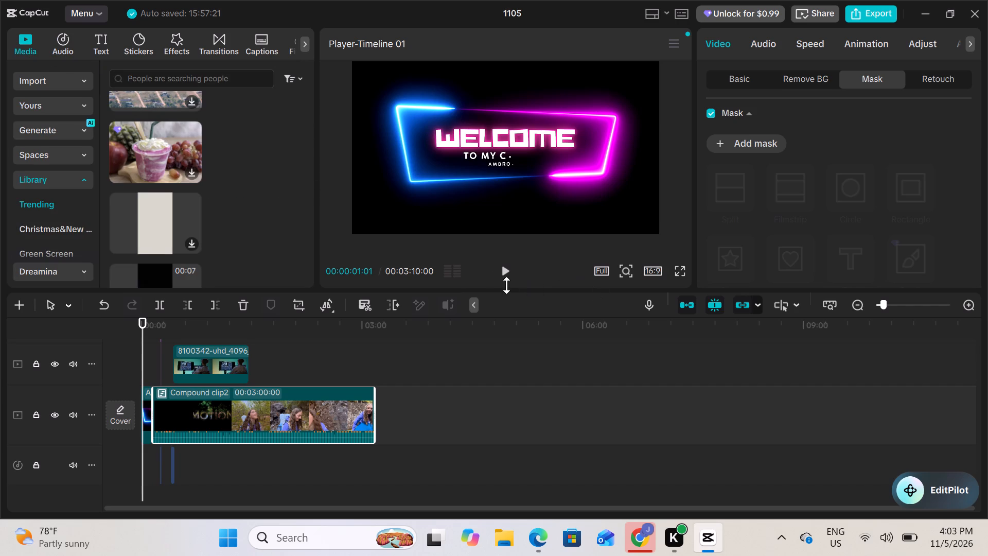
Play the welcome intro into the start of the hiking footage, and return the playhead to 00:00:10:00 where Compound clip2 begins.
{"action": "left_click", "coordinate": [502, 269]}
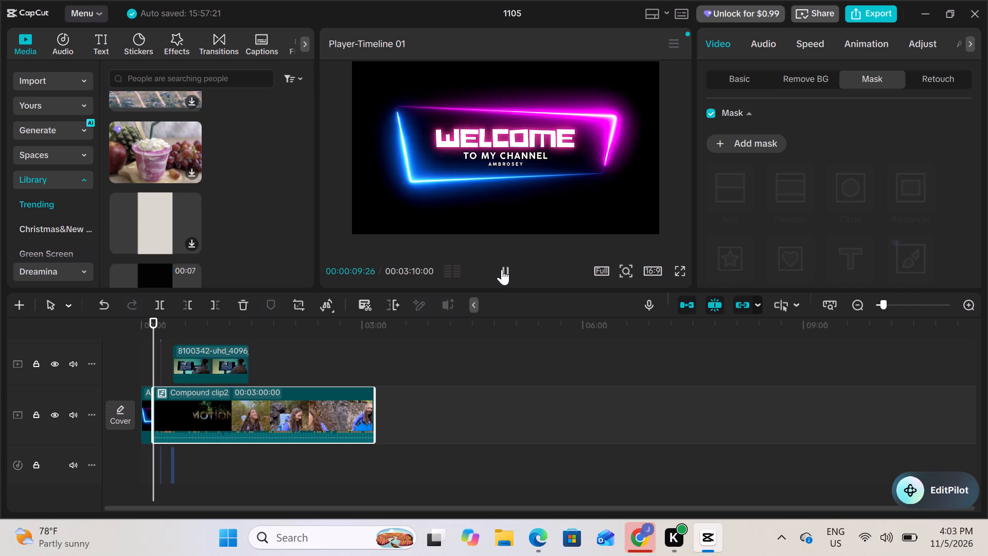
{"action": "left_click", "coordinate": [502, 269]}
{"action": "left_click", "coordinate": [502, 269]}
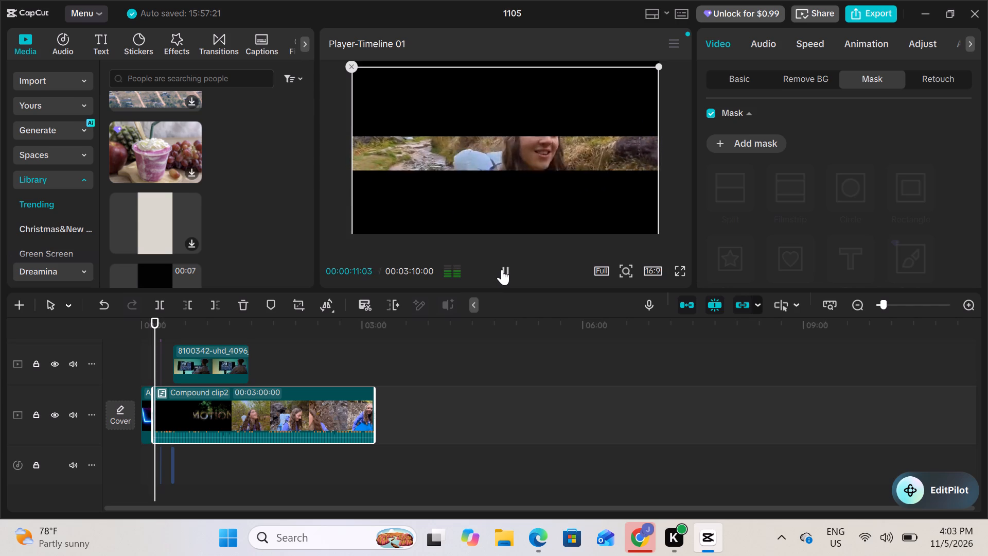
{"action": "left_click", "coordinate": [502, 269]}
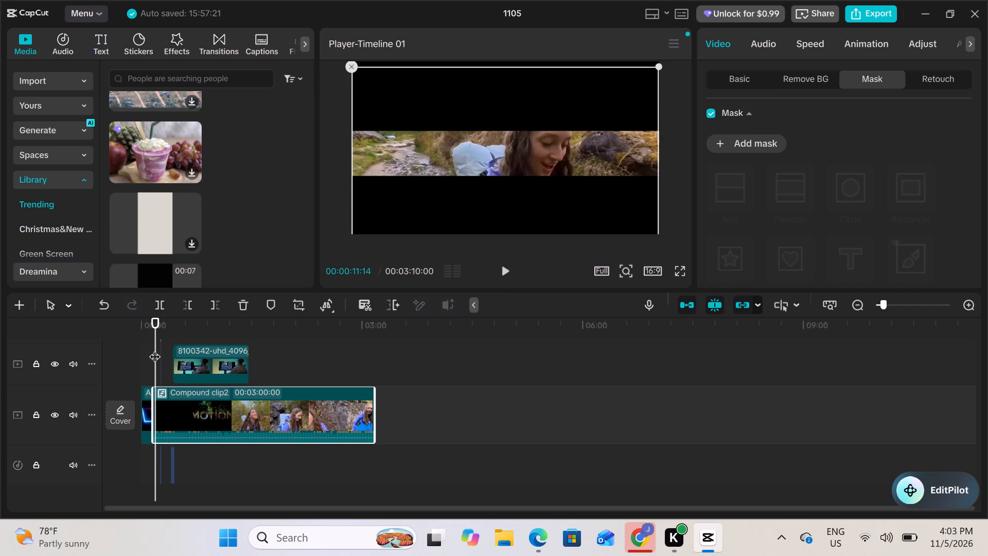
{"action": "left_click", "coordinate": [154, 349]}
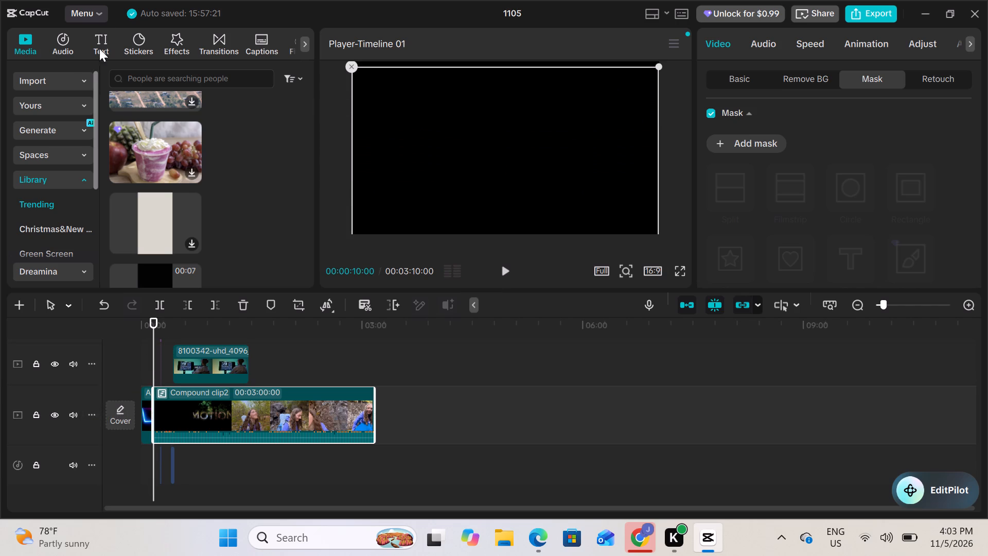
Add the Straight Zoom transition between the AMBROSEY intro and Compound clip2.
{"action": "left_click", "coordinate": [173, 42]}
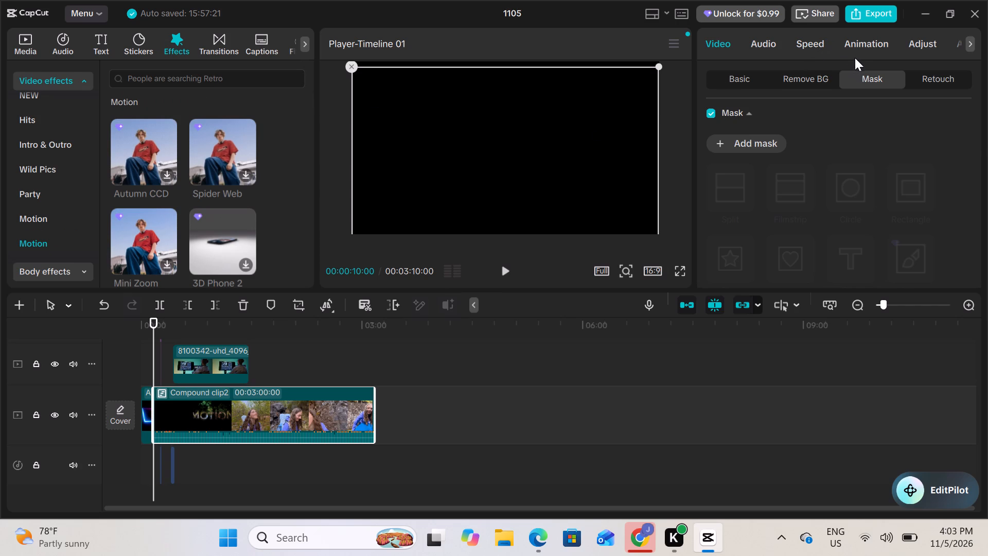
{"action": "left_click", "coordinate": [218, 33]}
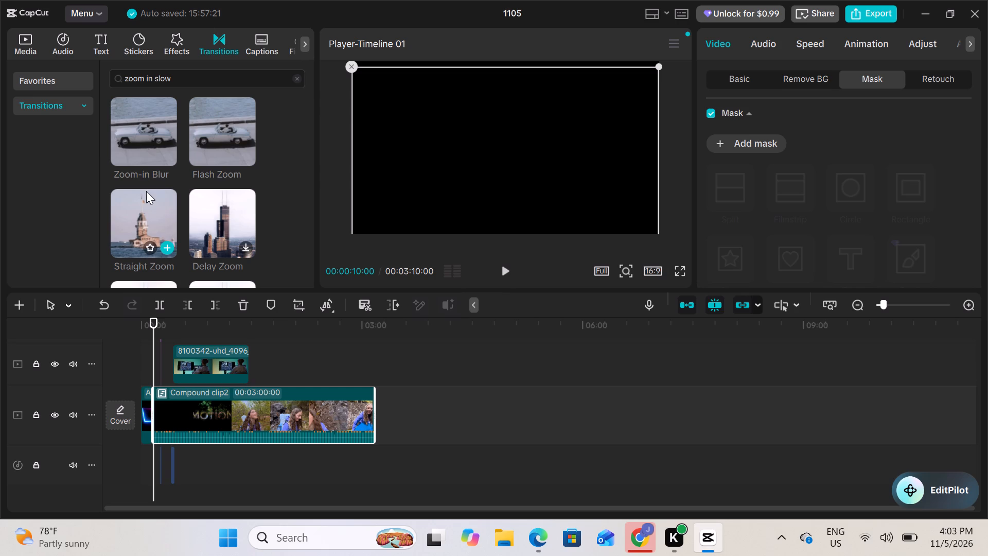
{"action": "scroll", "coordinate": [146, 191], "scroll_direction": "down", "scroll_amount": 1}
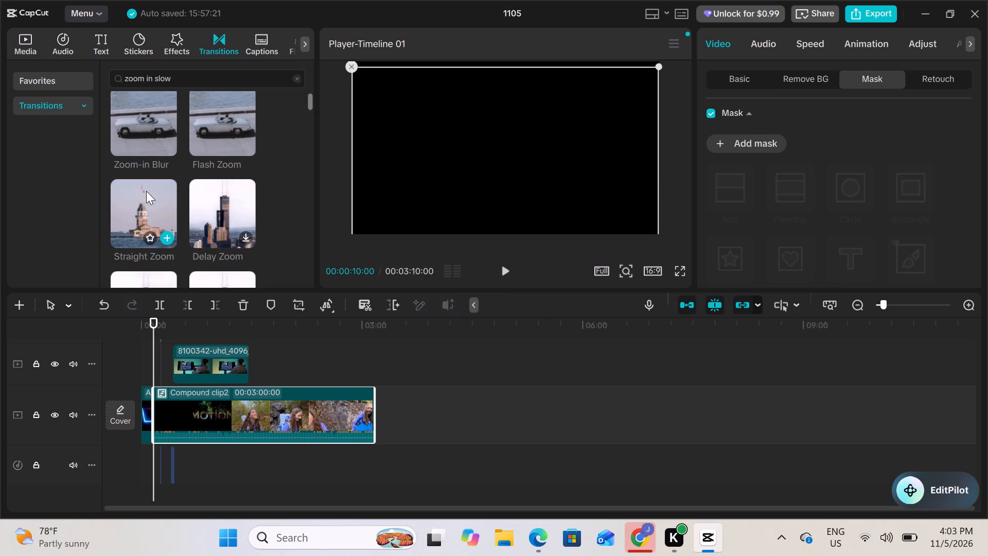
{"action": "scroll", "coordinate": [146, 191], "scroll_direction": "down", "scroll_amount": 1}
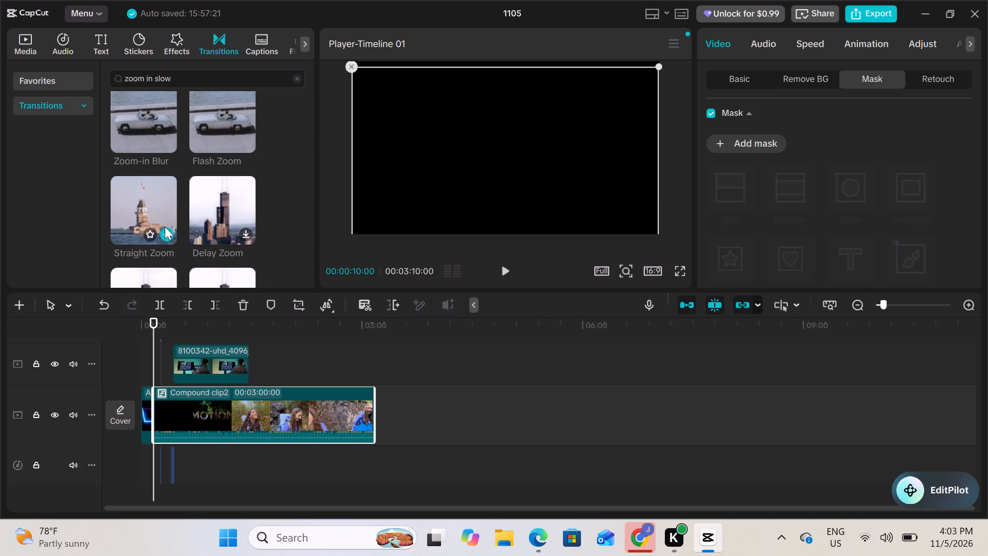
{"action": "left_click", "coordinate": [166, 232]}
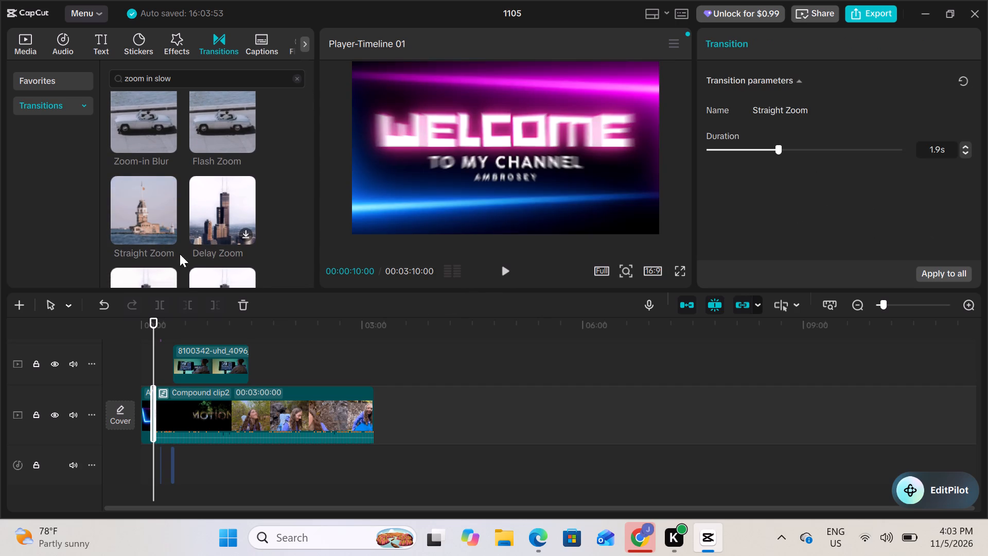
Play the join between the intro and the hiking footage from about 00:00:09 to check the Straight Zoom transition.
{"action": "left_click_drag", "start_coordinate": [154, 334], "coordinate": [148, 334]}
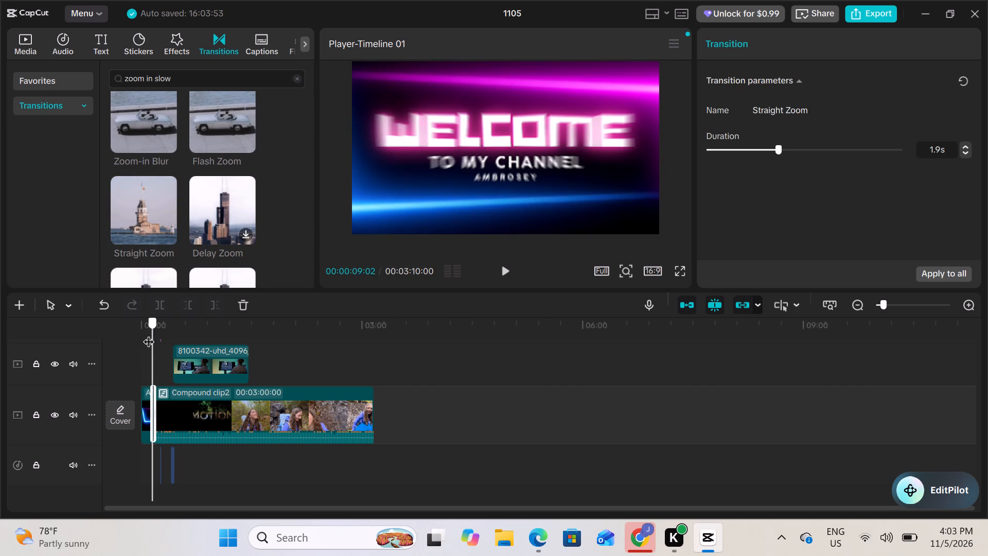
{"action": "left_click_drag", "start_coordinate": [148, 334], "coordinate": [147, 334]}
{"action": "left_click", "coordinate": [504, 266]}
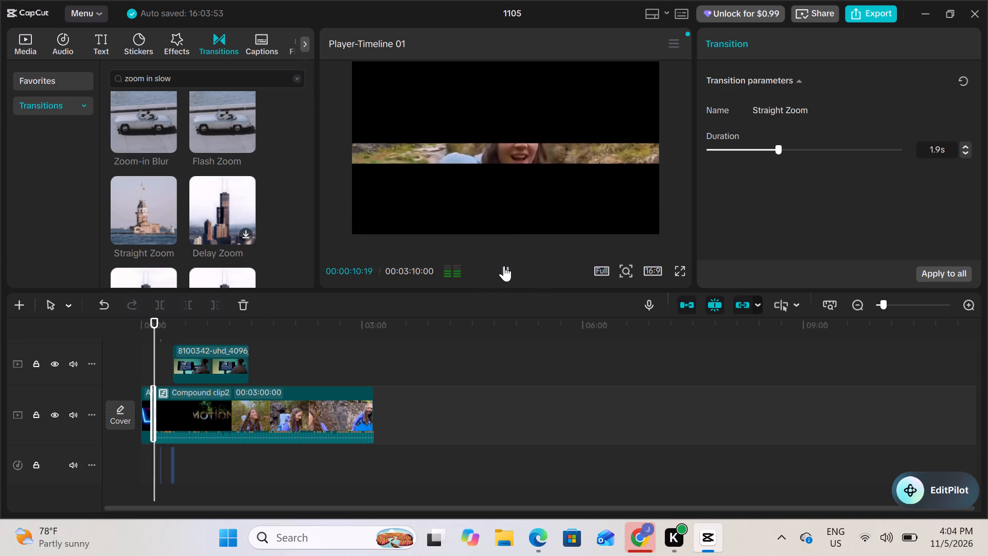
{"action": "left_click", "coordinate": [504, 266]}
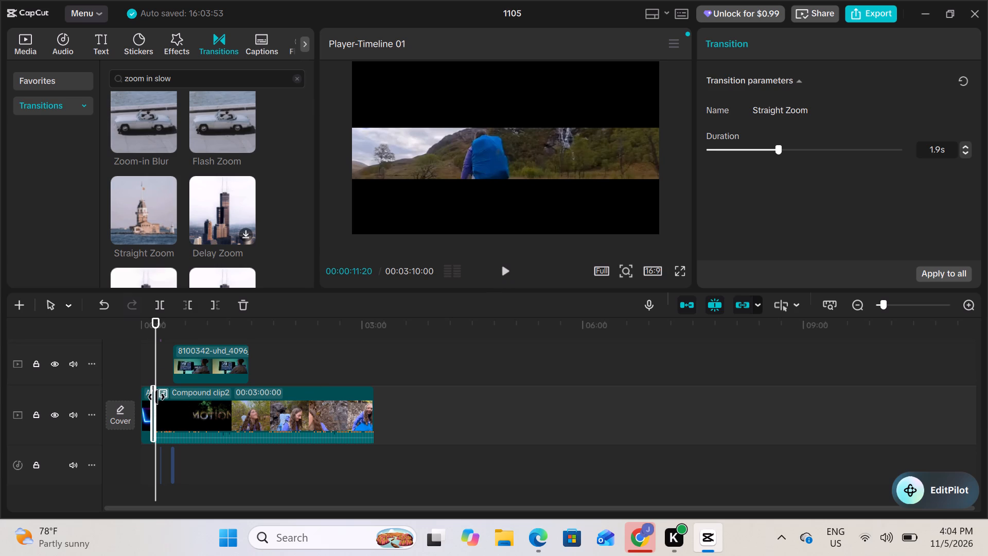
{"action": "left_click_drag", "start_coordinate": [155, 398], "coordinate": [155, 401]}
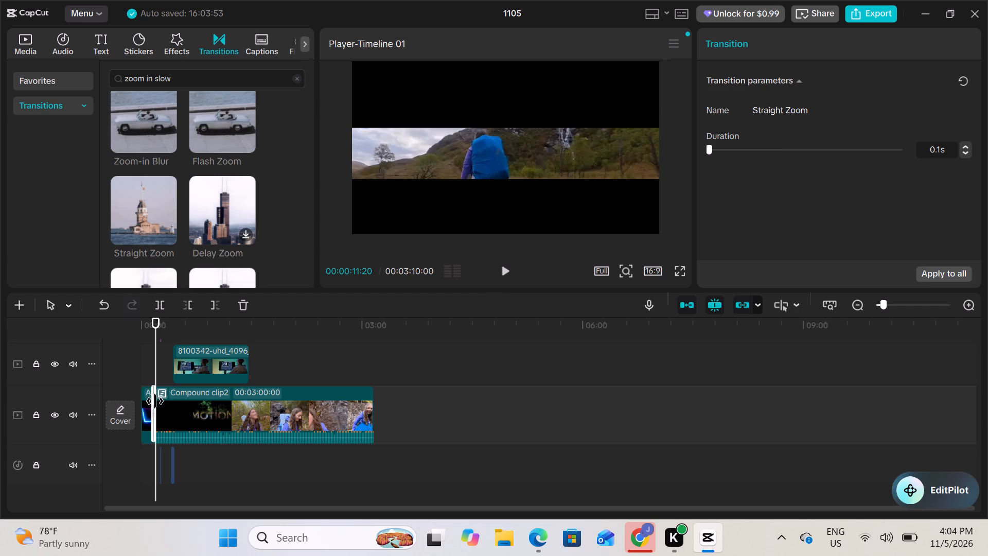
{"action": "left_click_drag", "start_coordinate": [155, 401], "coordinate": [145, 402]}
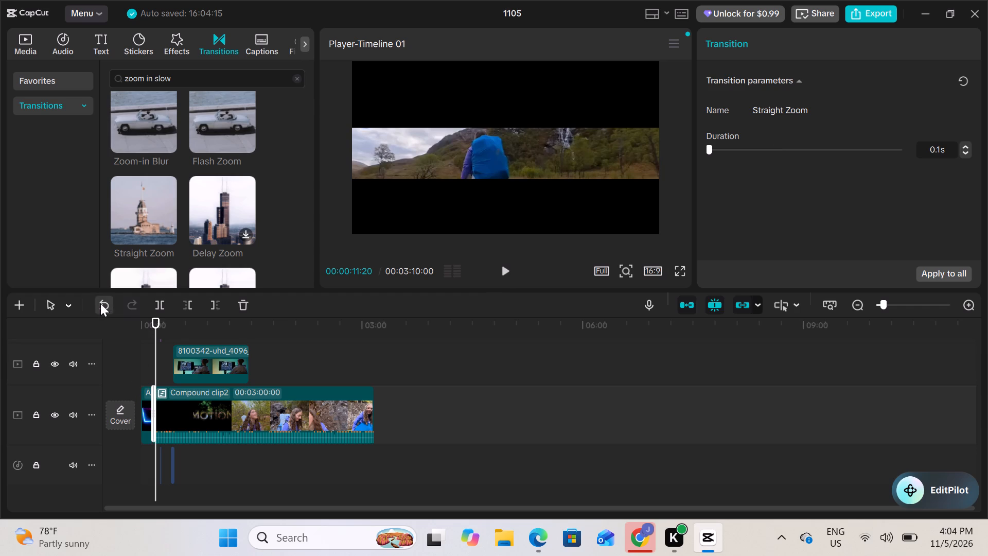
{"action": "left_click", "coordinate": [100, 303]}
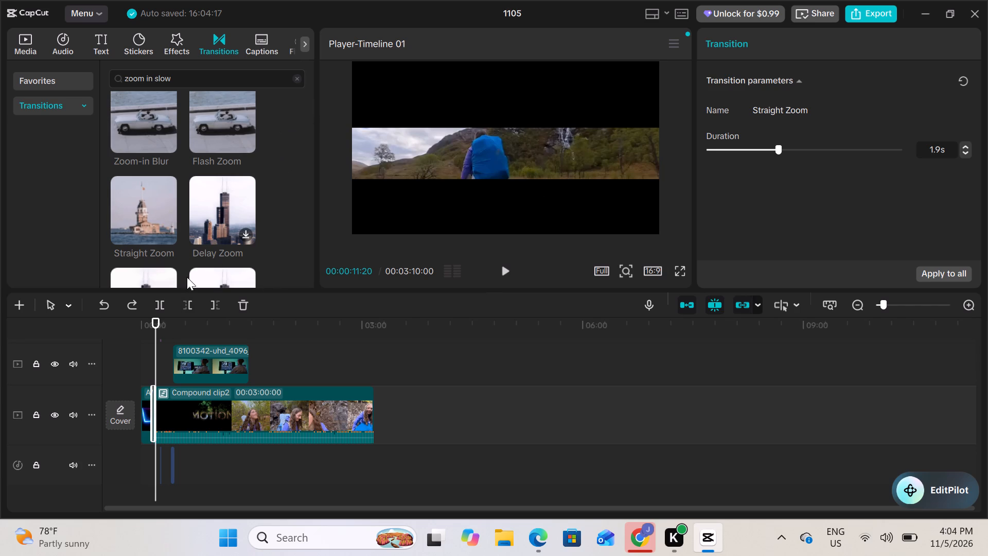
Play the whole edit from the start through the masked overlay section, and return the playhead to 00:00:00:00.
{"action": "left_click_drag", "start_coordinate": [155, 358], "coordinate": [144, 358]}
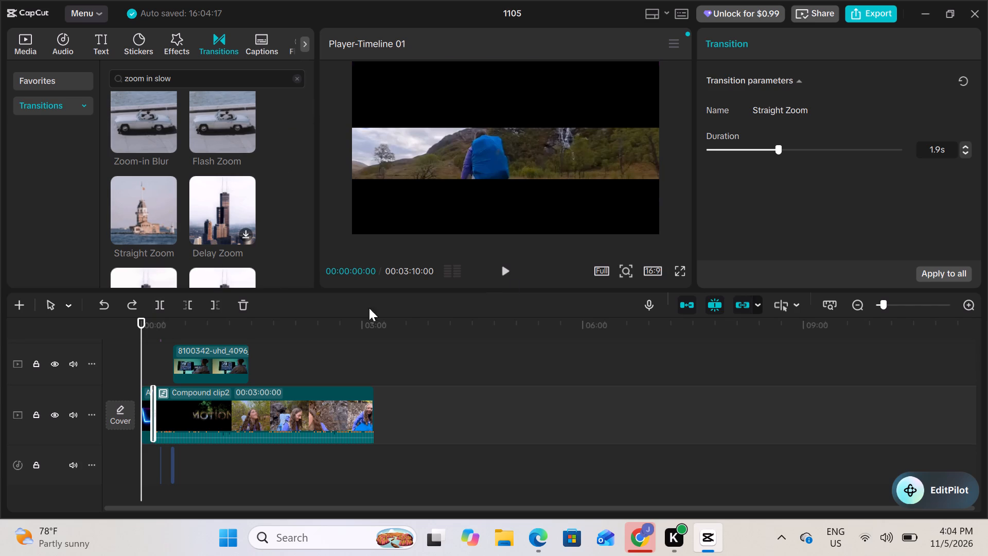
{"action": "left_click", "coordinate": [510, 263]}
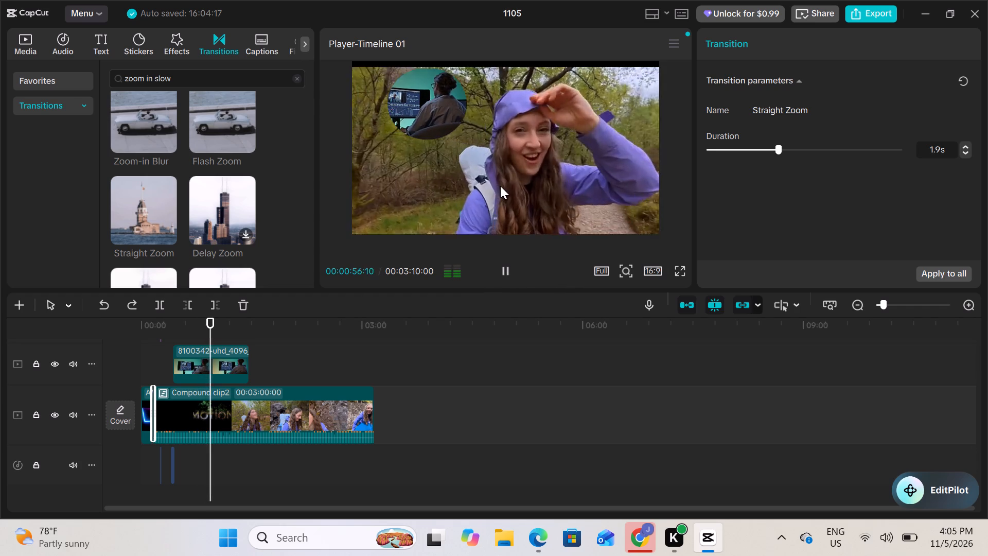
{"action": "left_click", "coordinate": [507, 264]}
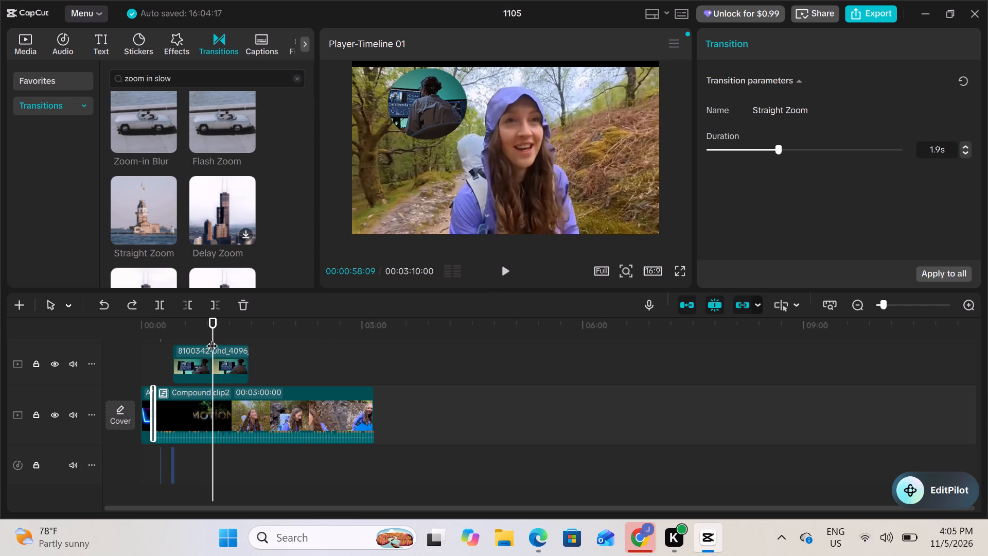
{"action": "left_click_drag", "start_coordinate": [211, 338], "coordinate": [138, 342]}
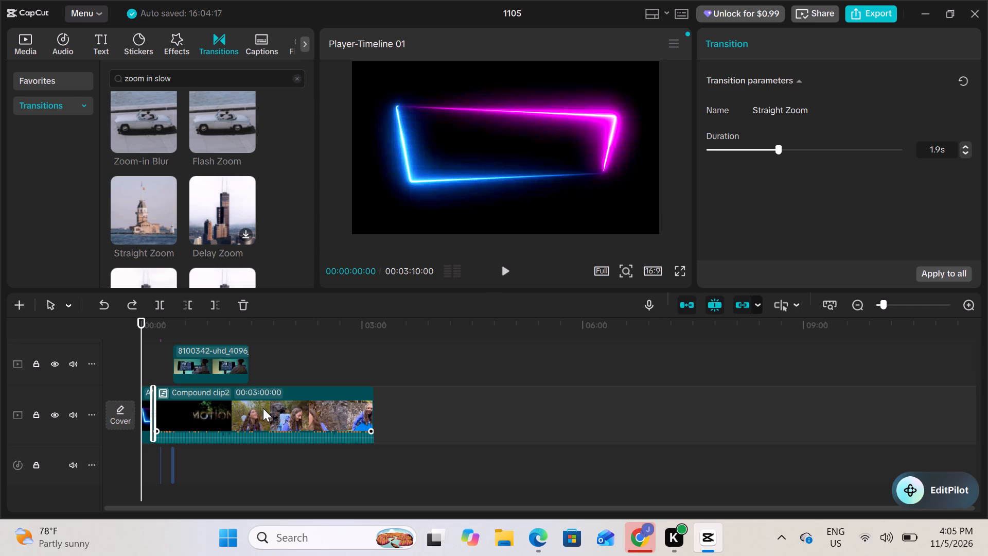
Delete Compound clip2, the 8100342-uhd overlay clip and the AMBROSEY intro to clear the timeline.
{"action": "left_click", "coordinate": [299, 402]}
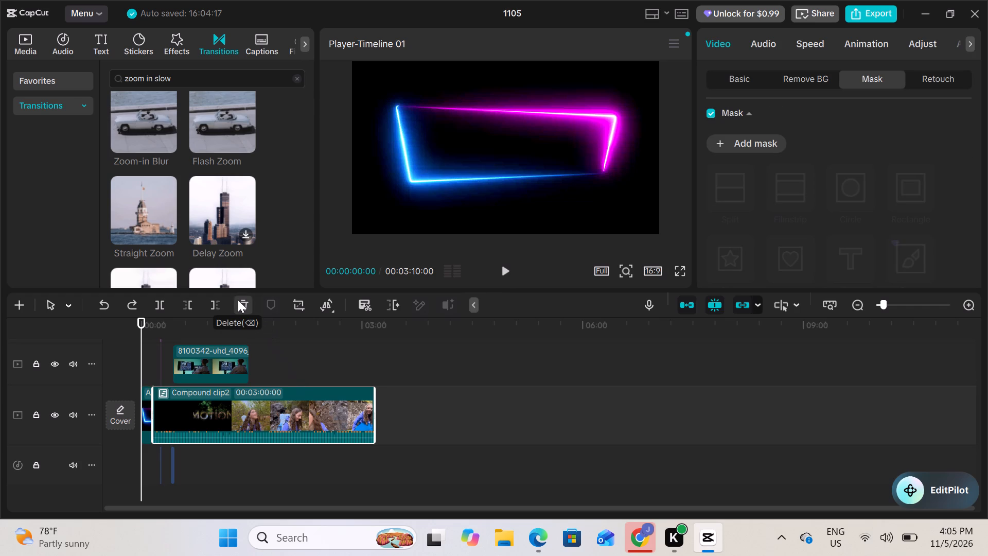
{"action": "key", "text": "BackSpace"}
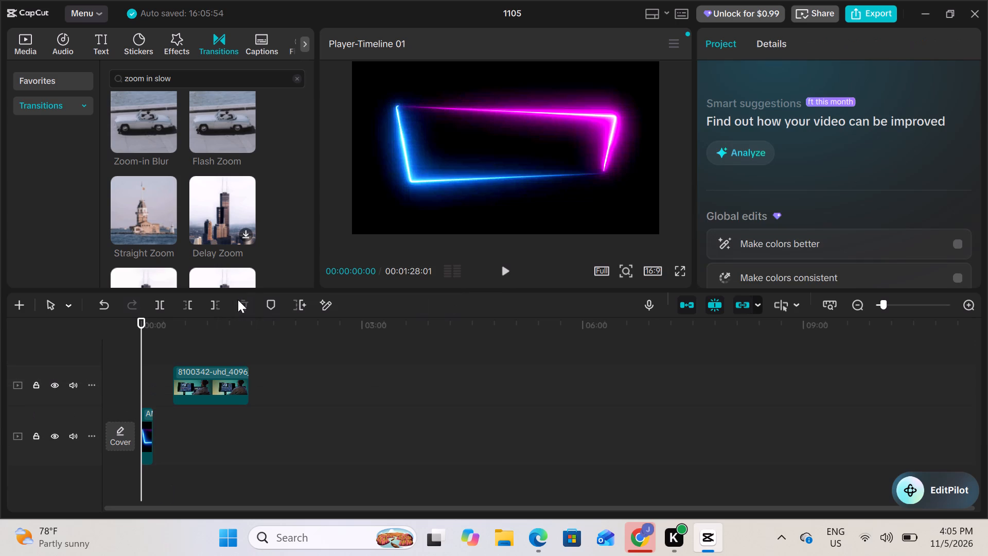
{"action": "left_click", "coordinate": [208, 387]}
{"action": "key", "text": "BackSpace"}
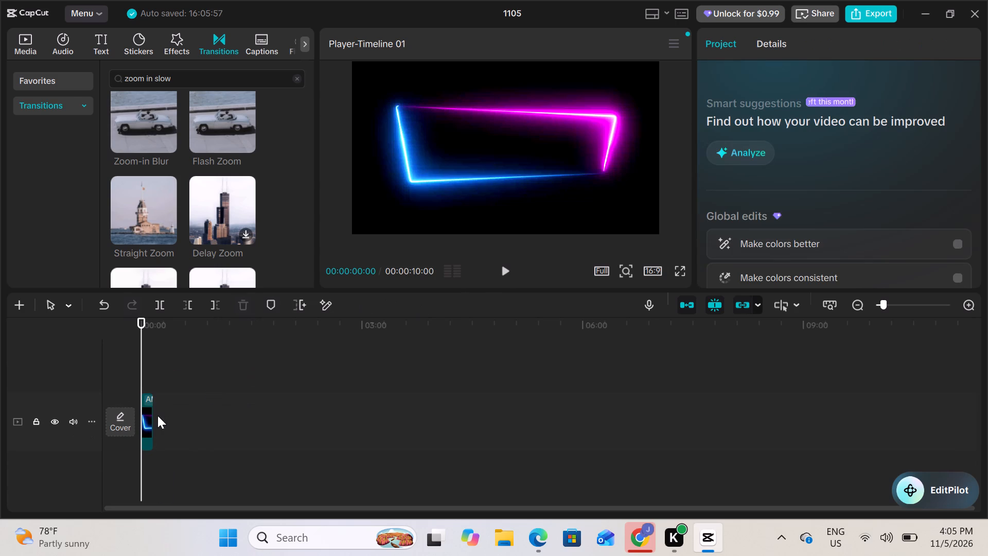
{"action": "left_click", "coordinate": [148, 415]}
{"action": "key", "text": "BackSpace"}
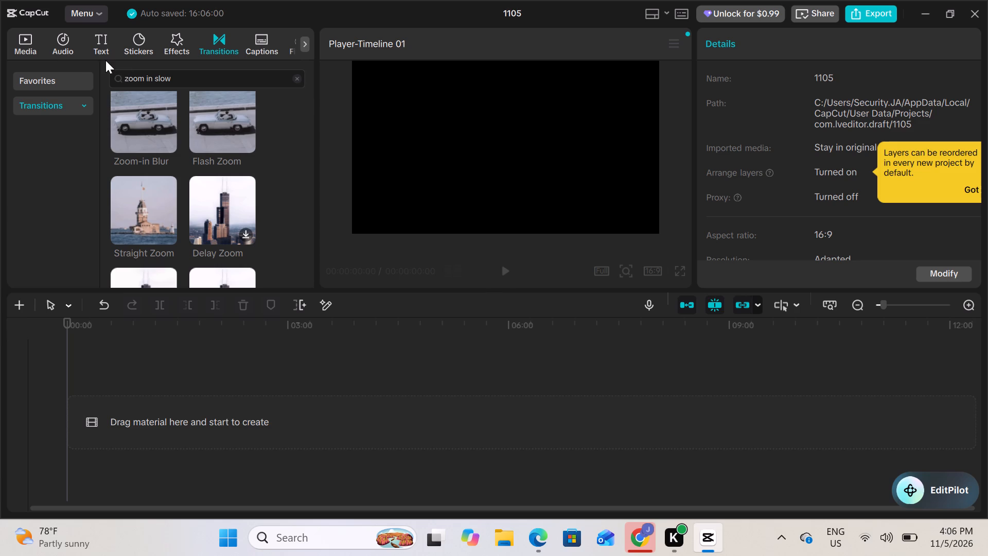
Add the imported ssstik.io dailycamping clip to the empty timeline and place the AMBROSEY.mp4 intro in front of it.
{"action": "left_click", "coordinate": [28, 39]}
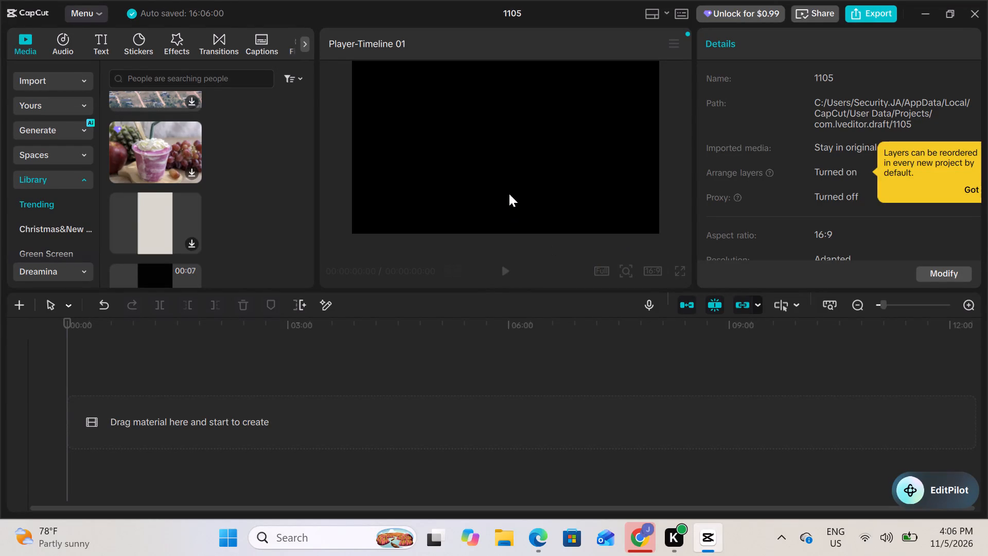
{"action": "scroll", "coordinate": [509, 194], "scroll_direction": "up", "scroll_amount": 1}
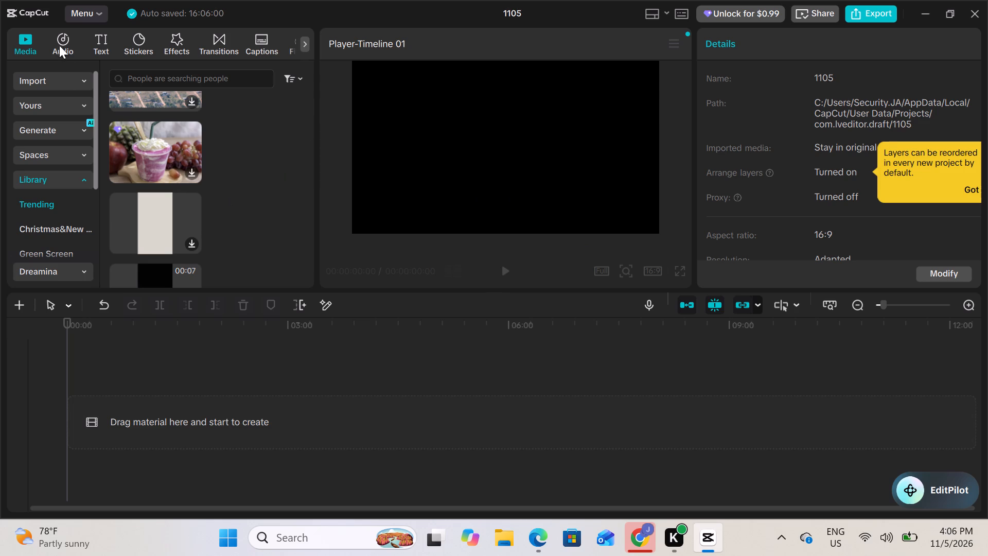
{"action": "left_click", "coordinate": [59, 43]}
{"action": "left_click", "coordinate": [25, 43]}
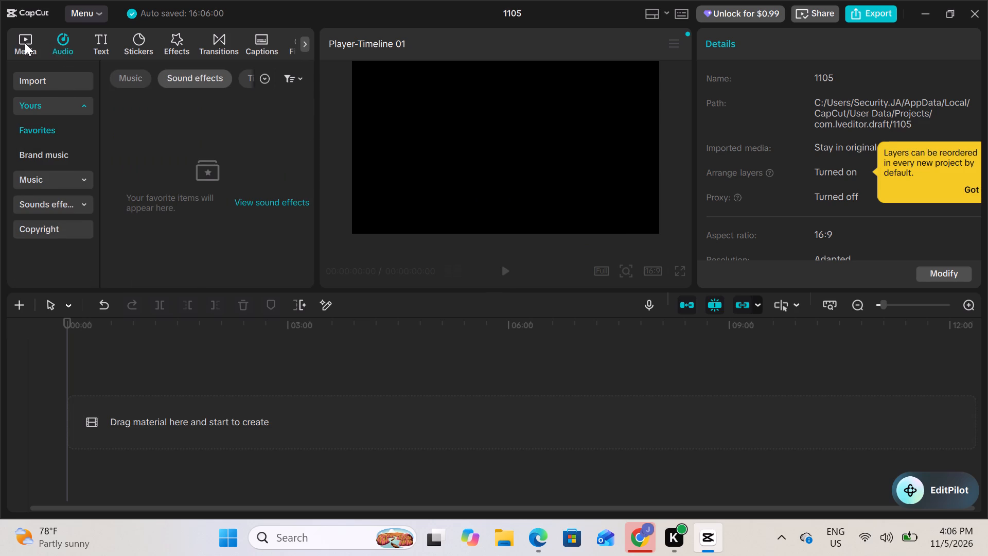
{"action": "left_click", "coordinate": [45, 81]}
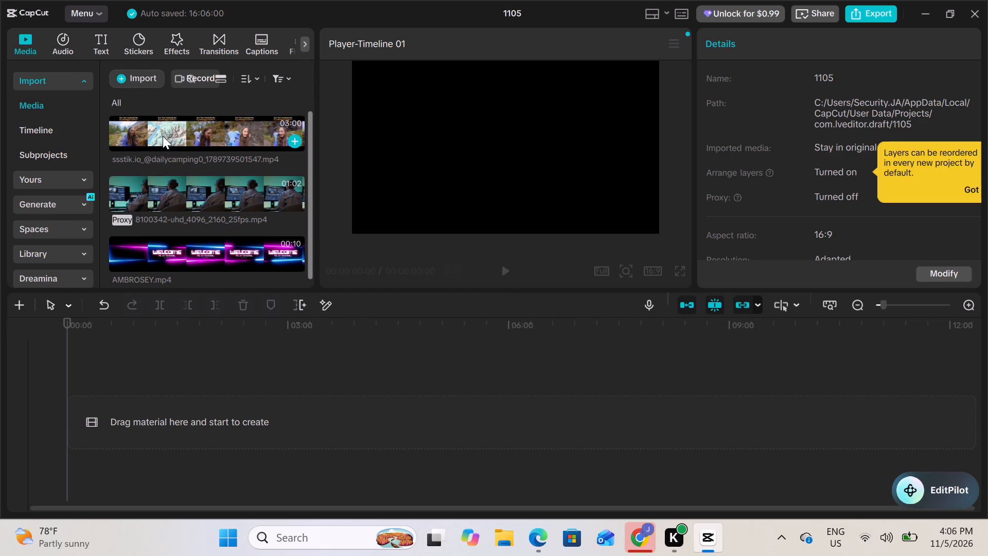
{"action": "left_click", "coordinate": [292, 140]}
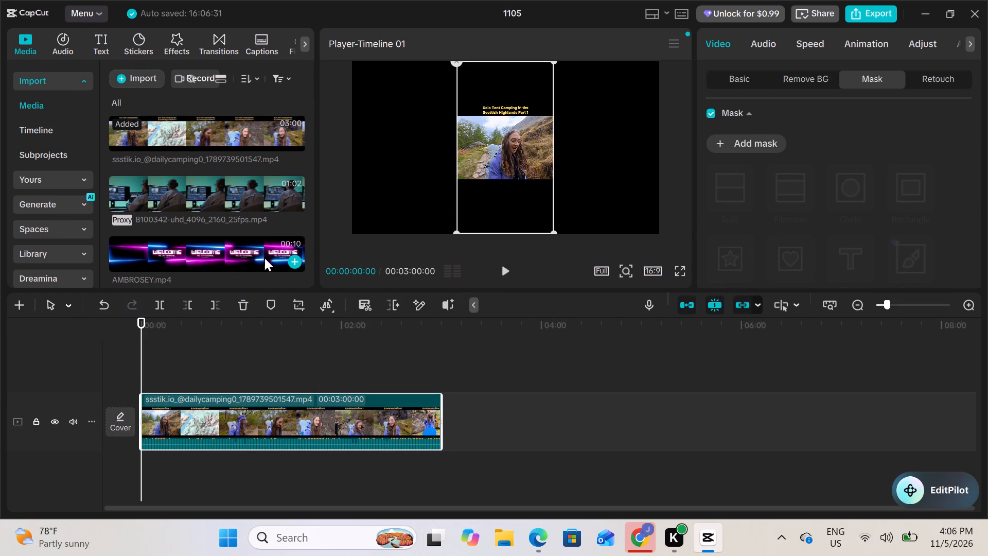
{"action": "left_click", "coordinate": [295, 262]}
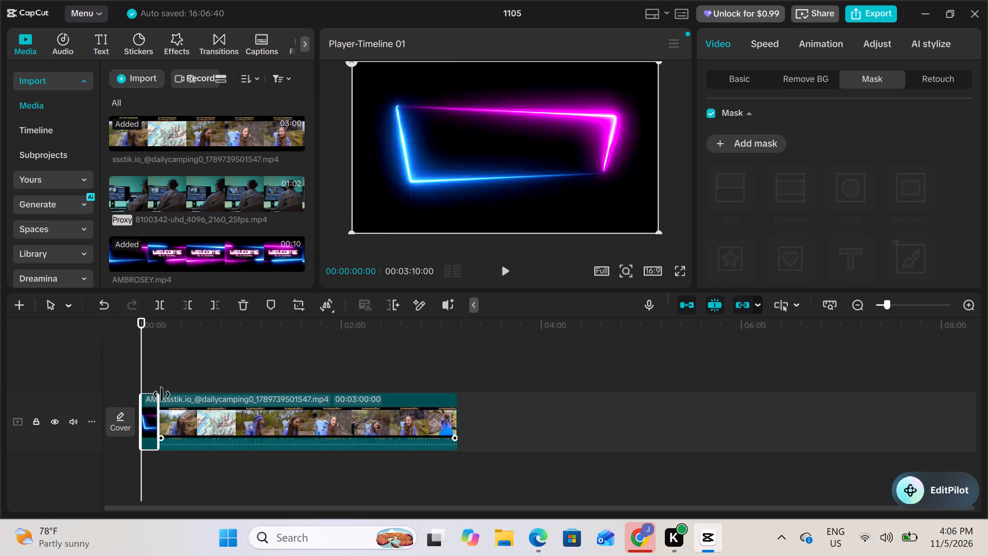
Add the 8100342-uhd clip on a track above the main video, starting where the dailycamping footage begins at 00:00:10:00.
{"action": "left_click", "coordinate": [160, 379]}
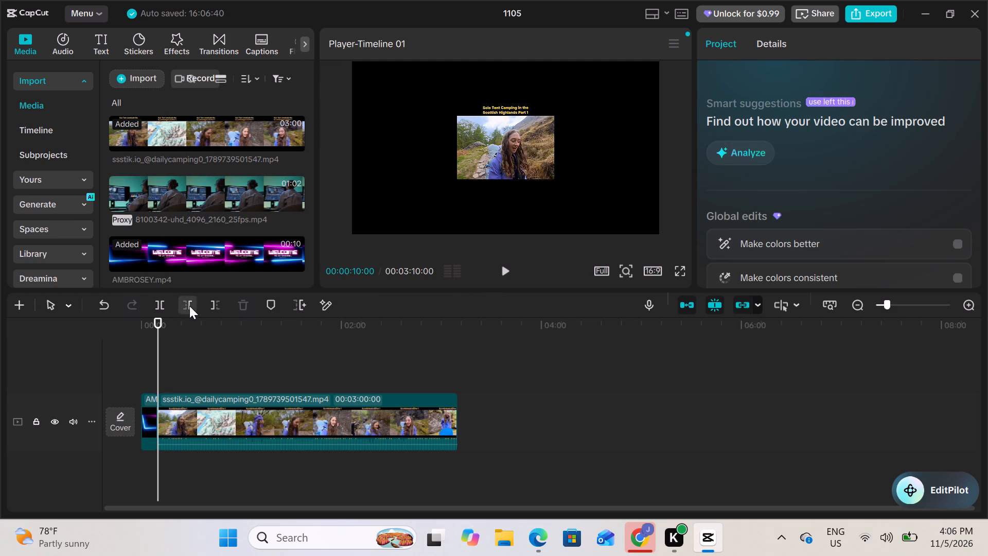
{"action": "left_click", "coordinate": [158, 304]}
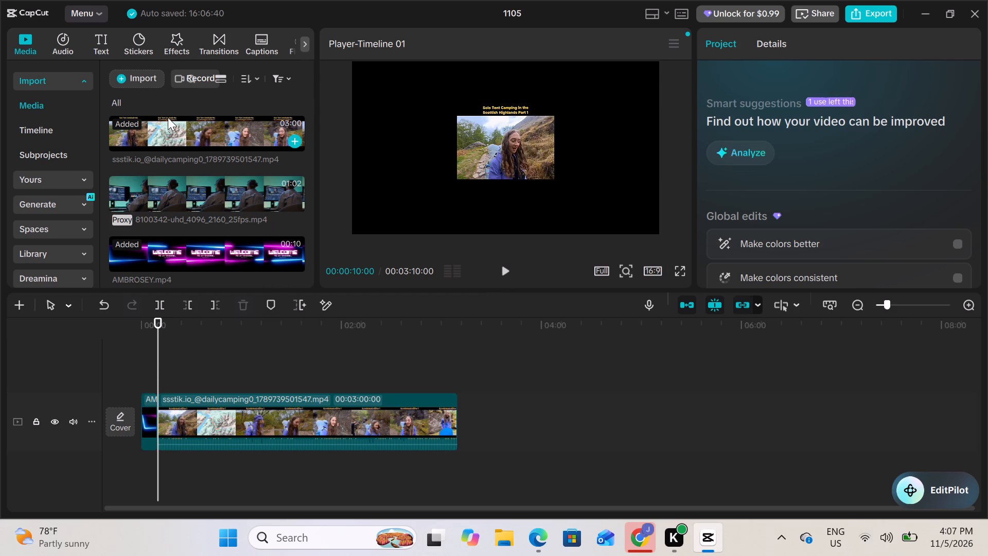
{"action": "left_click_drag", "start_coordinate": [159, 350], "coordinate": [178, 350]}
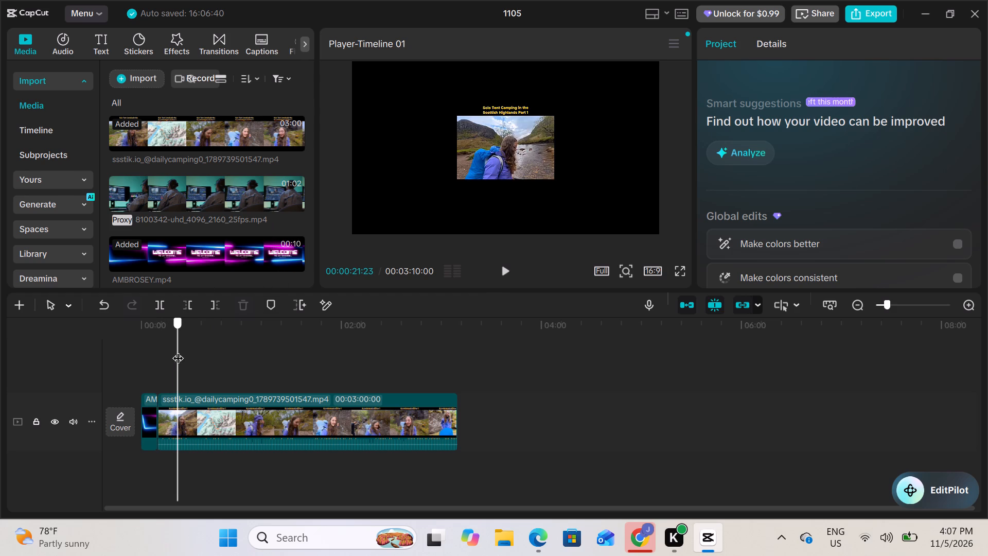
{"action": "left_click", "coordinate": [296, 200]}
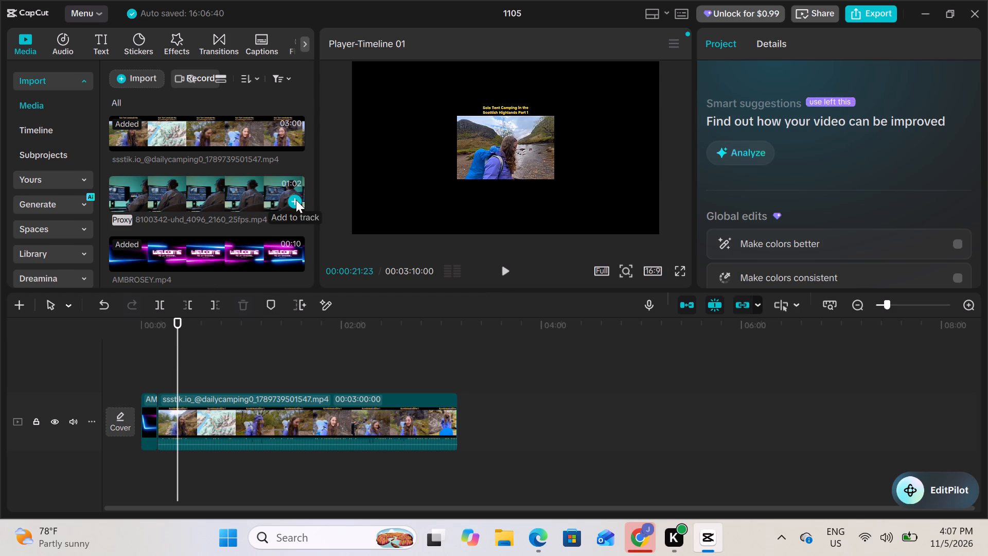
{"action": "left_click_drag", "start_coordinate": [224, 410], "coordinate": [210, 349]}
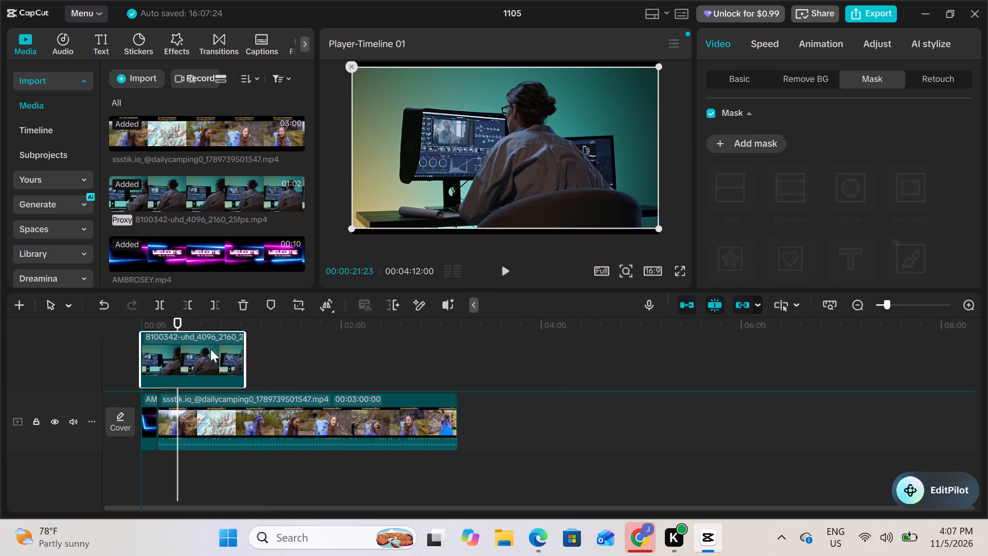
{"action": "left_click_drag", "start_coordinate": [210, 349], "coordinate": [213, 349]}
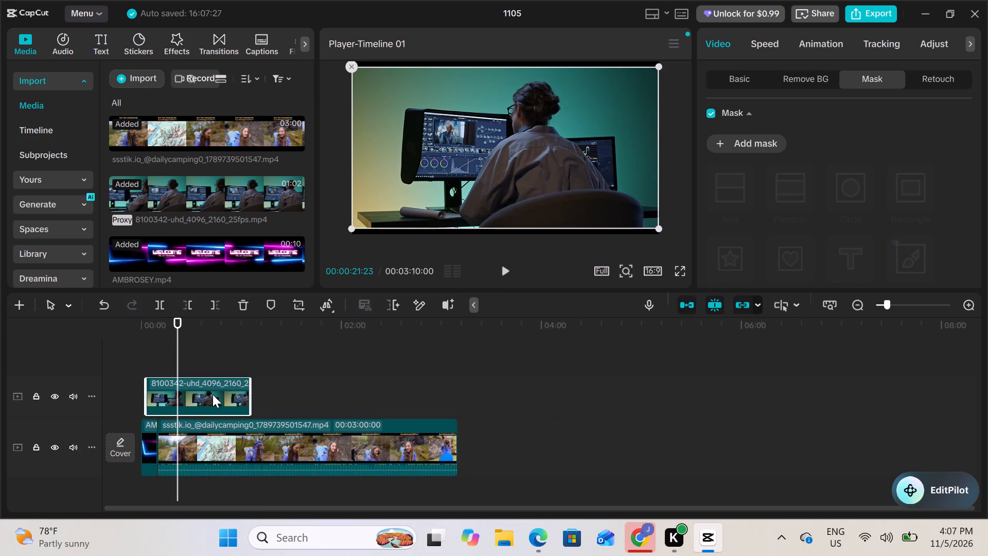
{"action": "left_click_drag", "start_coordinate": [213, 394], "coordinate": [234, 397]}
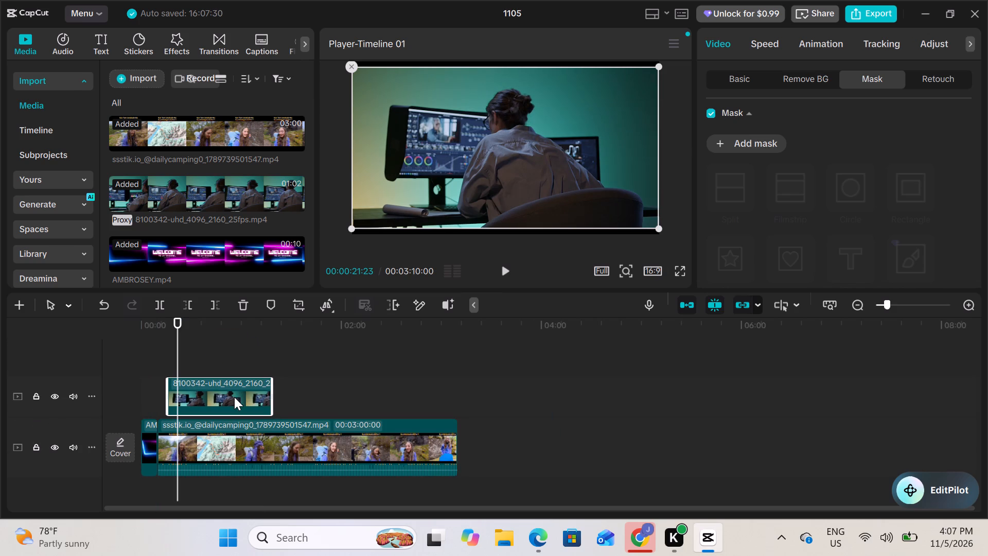
{"action": "left_click_drag", "start_coordinate": [234, 397], "coordinate": [223, 397]}
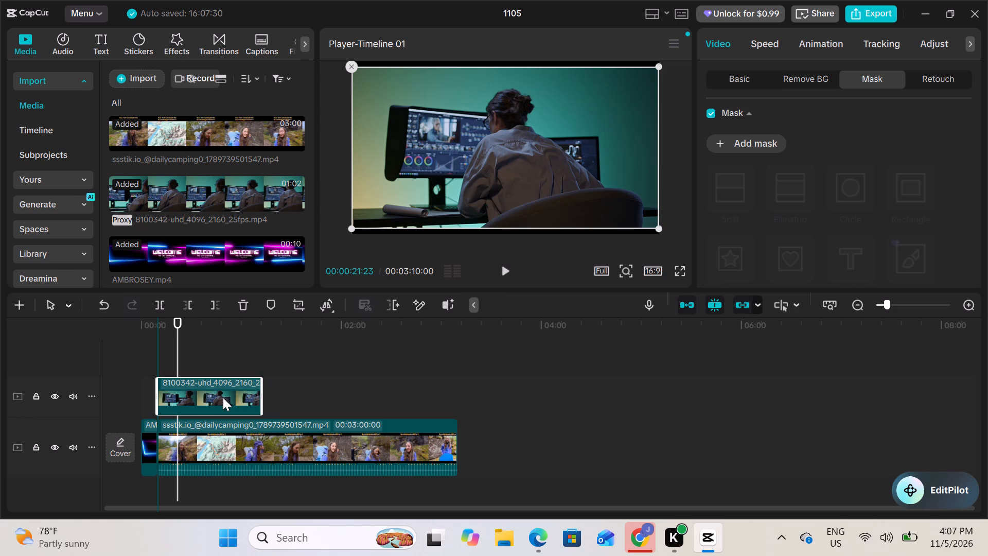
{"action": "left_click_drag", "start_coordinate": [223, 397], "coordinate": [225, 397]}
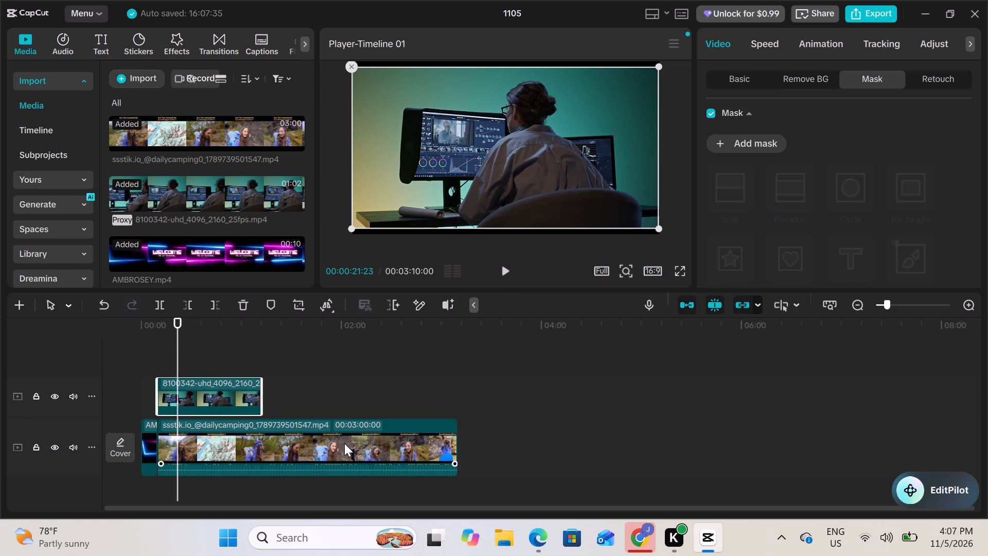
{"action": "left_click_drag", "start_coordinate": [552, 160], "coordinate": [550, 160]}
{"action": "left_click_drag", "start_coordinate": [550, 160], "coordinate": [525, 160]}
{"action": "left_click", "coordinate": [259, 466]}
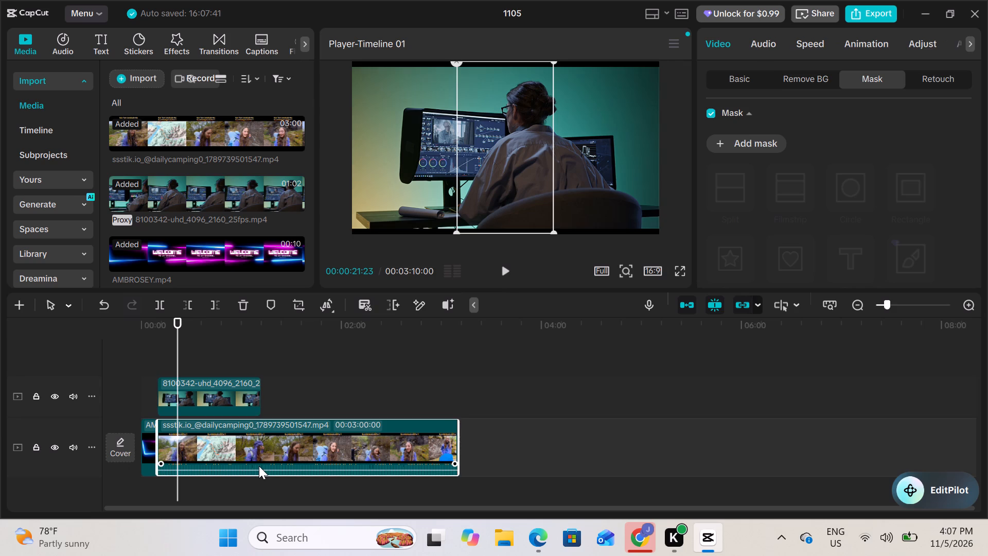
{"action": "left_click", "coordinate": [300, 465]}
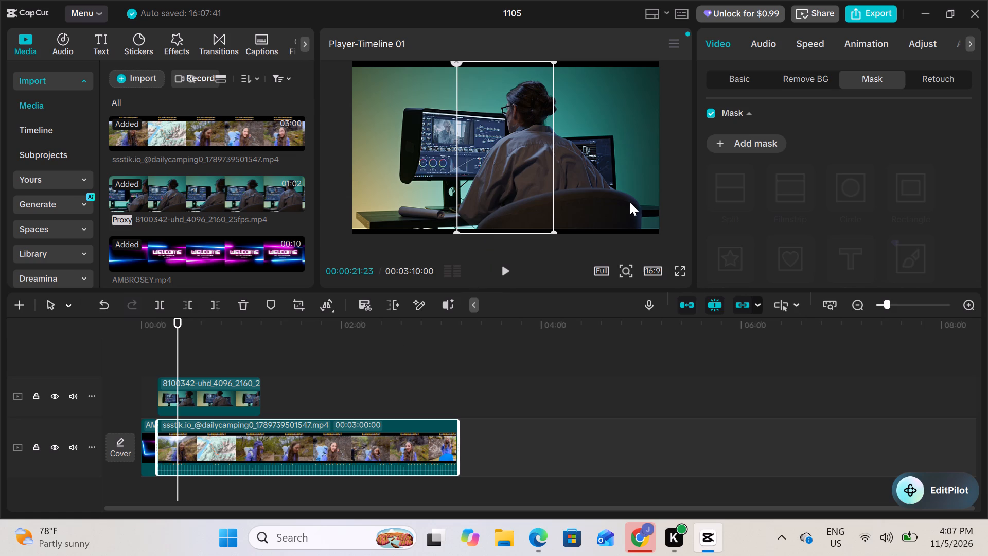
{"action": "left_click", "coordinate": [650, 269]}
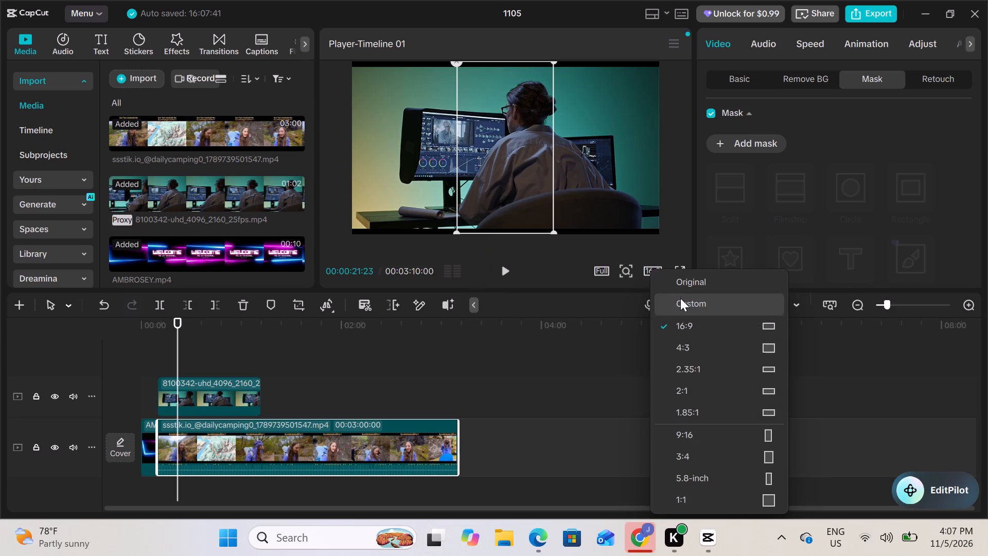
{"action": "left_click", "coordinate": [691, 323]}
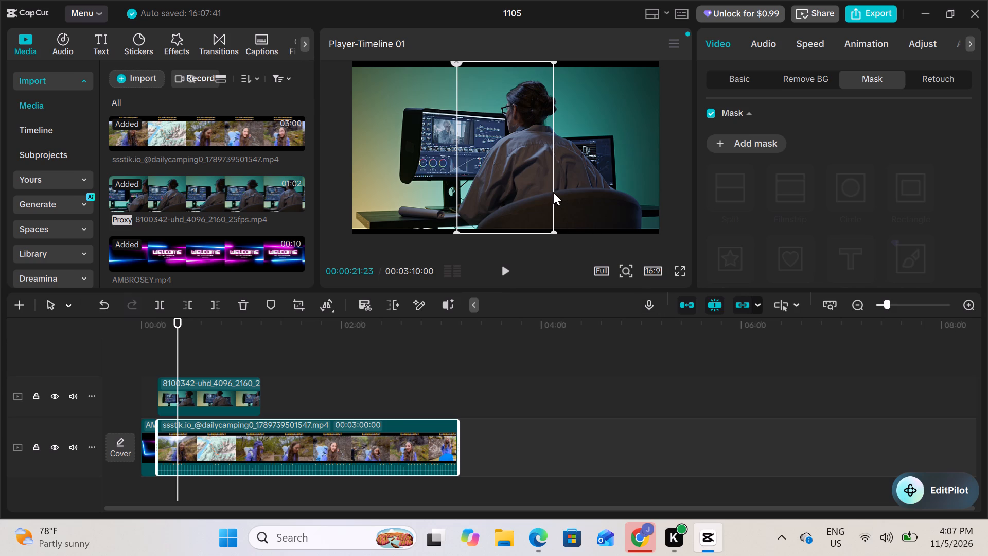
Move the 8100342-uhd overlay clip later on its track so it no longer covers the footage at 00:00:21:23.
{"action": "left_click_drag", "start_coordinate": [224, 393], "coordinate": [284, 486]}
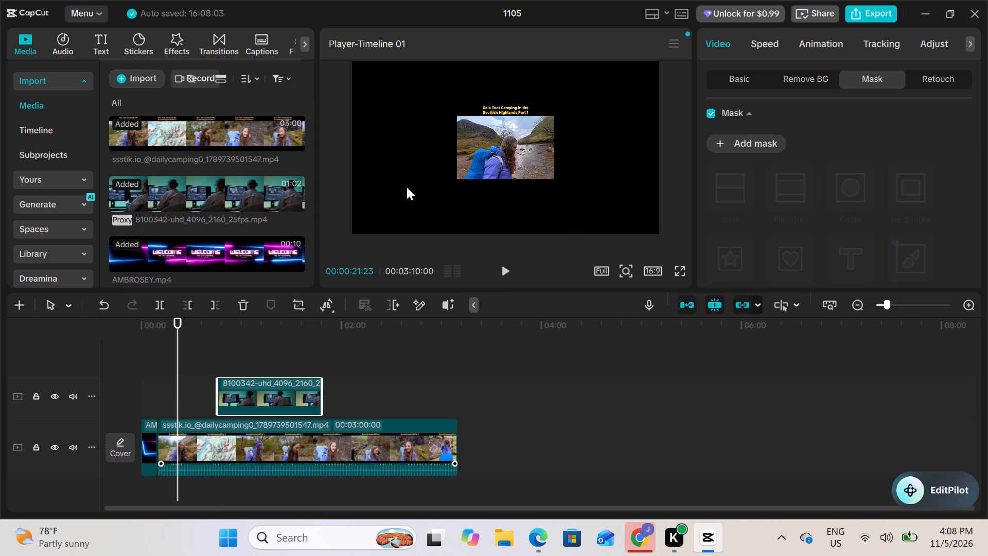
Enlarge the dailycamping footage to a uniform scale of 276% and shift it rightward in the frame to X 359.
{"action": "left_click", "coordinate": [502, 151]}
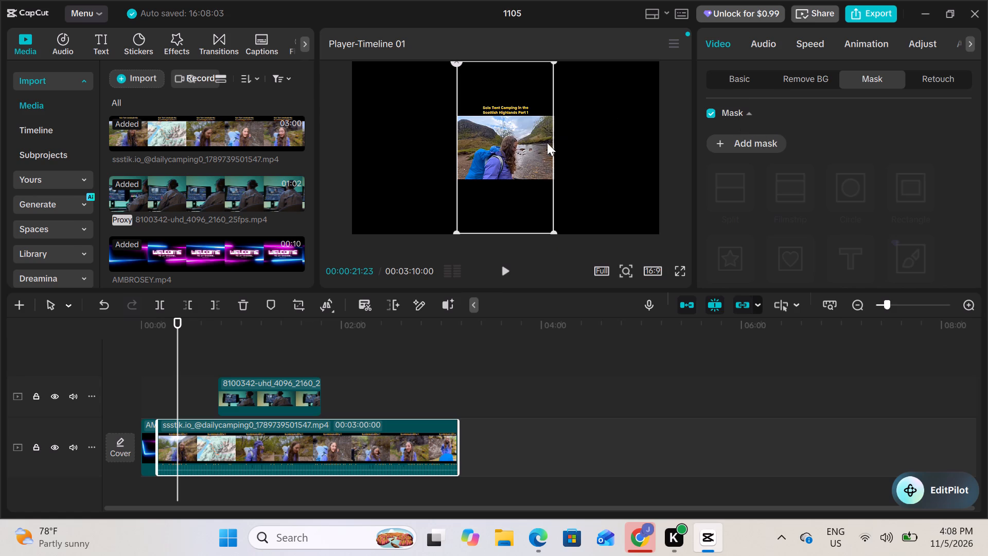
{"action": "scroll", "coordinate": [821, 90], "scroll_direction": "up", "scroll_amount": 2}
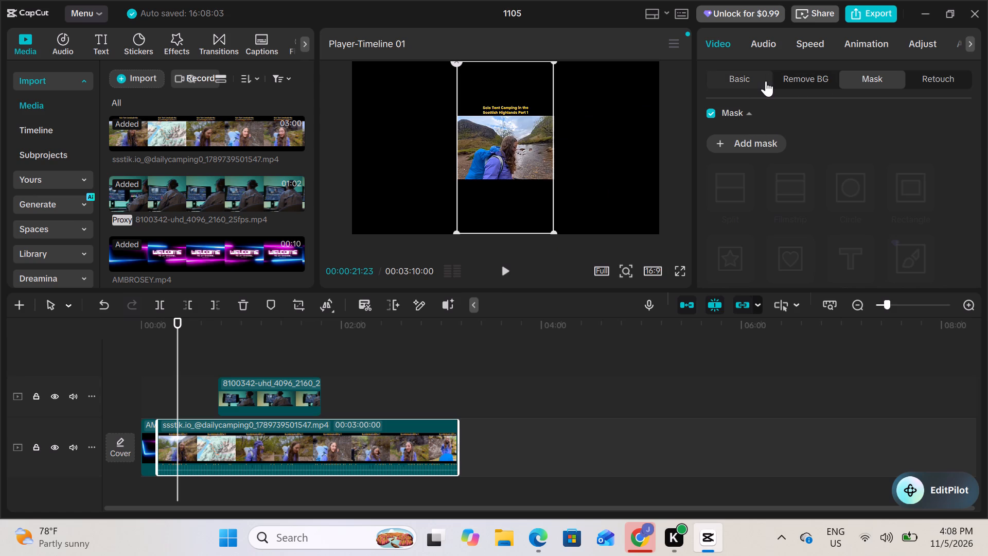
{"action": "left_click", "coordinate": [755, 81]}
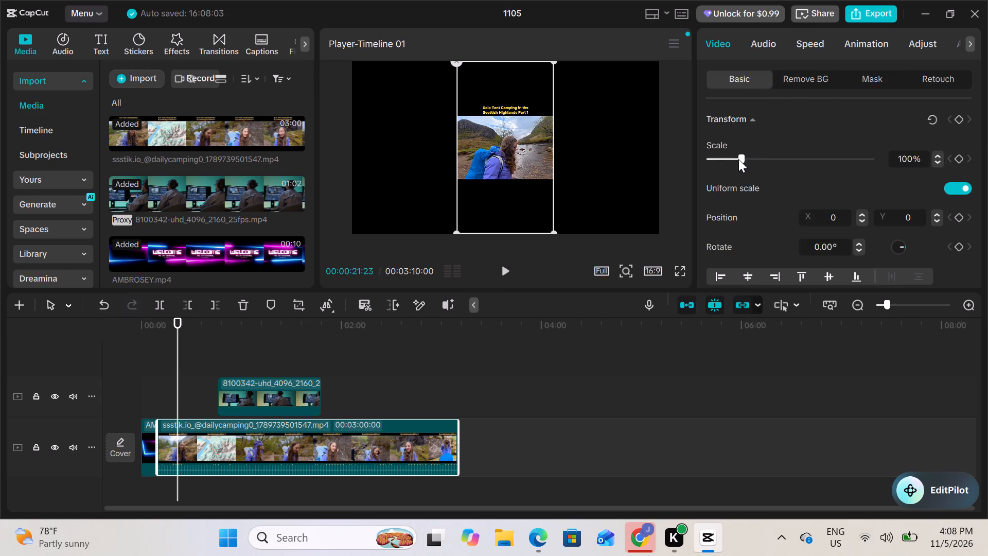
{"action": "left_click_drag", "start_coordinate": [738, 159], "coordinate": [793, 169]}
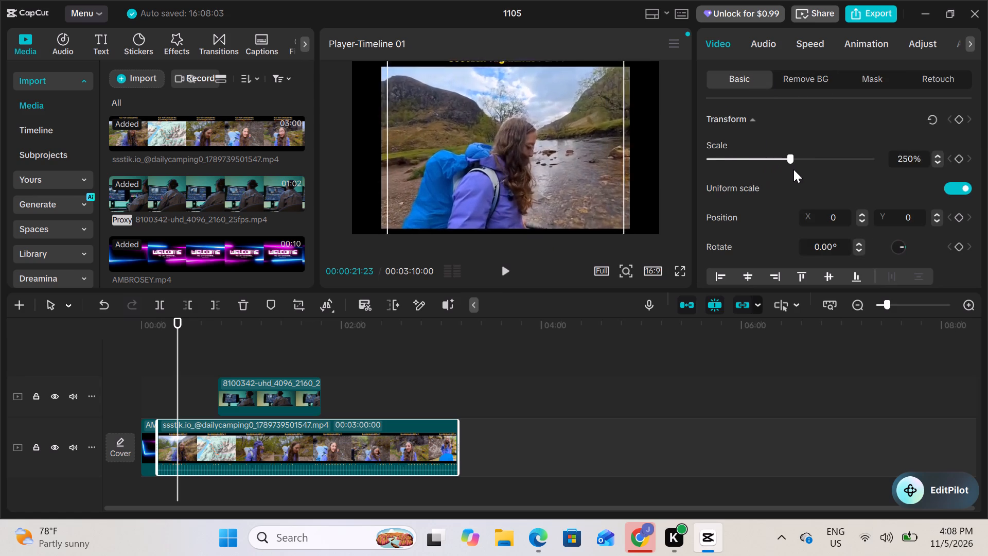
{"action": "left_click_drag", "start_coordinate": [793, 169], "coordinate": [799, 173]}
{"action": "left_click_drag", "start_coordinate": [538, 180], "coordinate": [556, 178]}
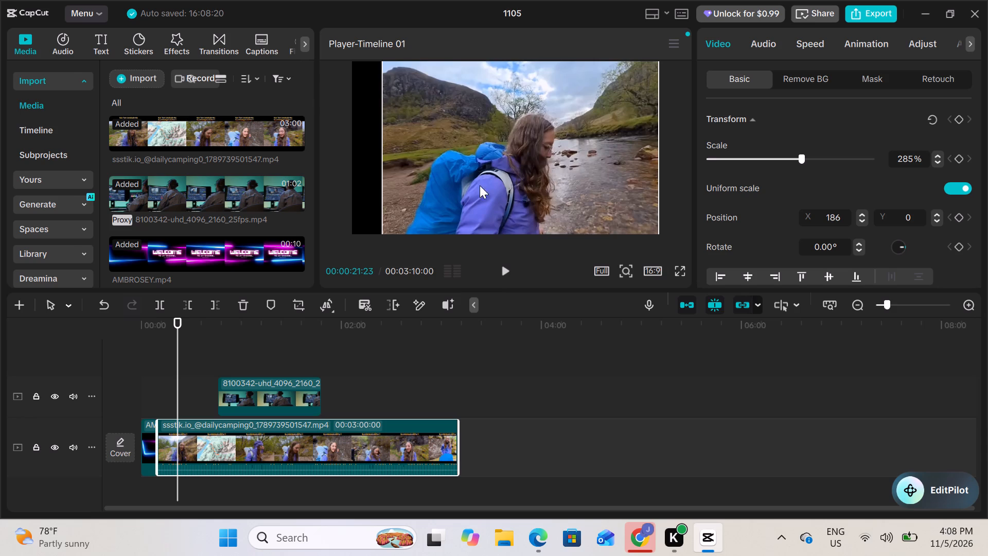
{"action": "left_click_drag", "start_coordinate": [802, 160], "coordinate": [792, 162]}
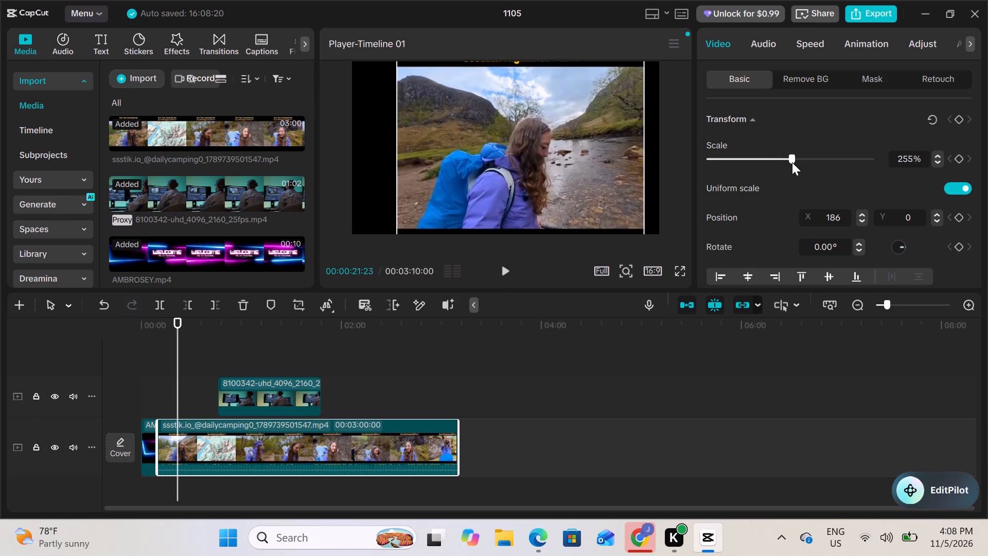
{"action": "left_click_drag", "start_coordinate": [792, 162], "coordinate": [798, 162]}
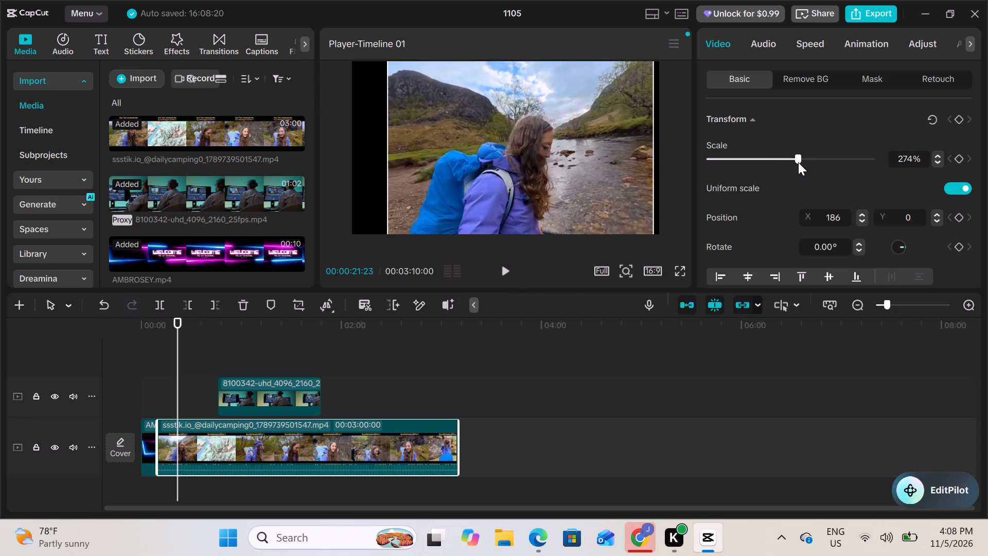
{"action": "left_click_drag", "start_coordinate": [798, 162], "coordinate": [792, 163]}
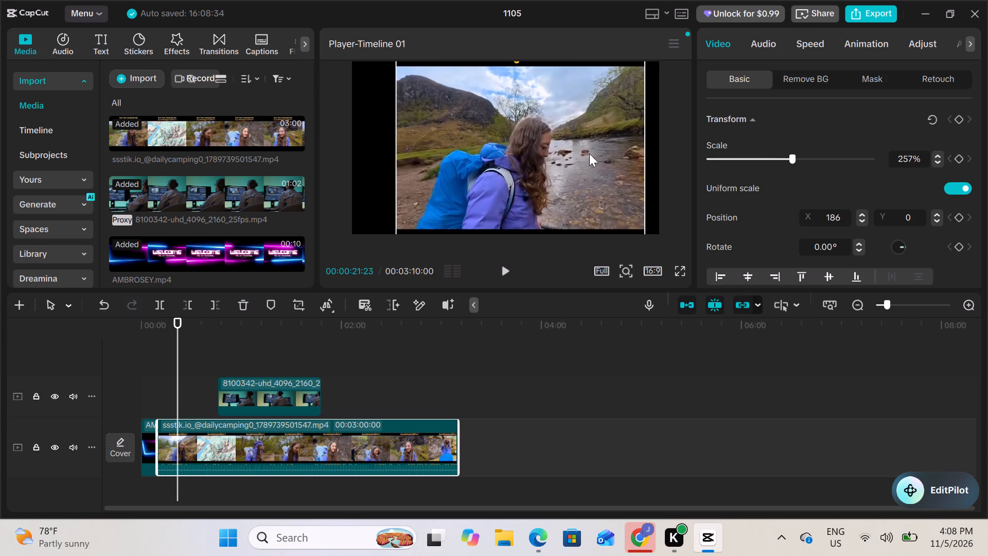
{"action": "left_click_drag", "start_coordinate": [576, 150], "coordinate": [592, 149]}
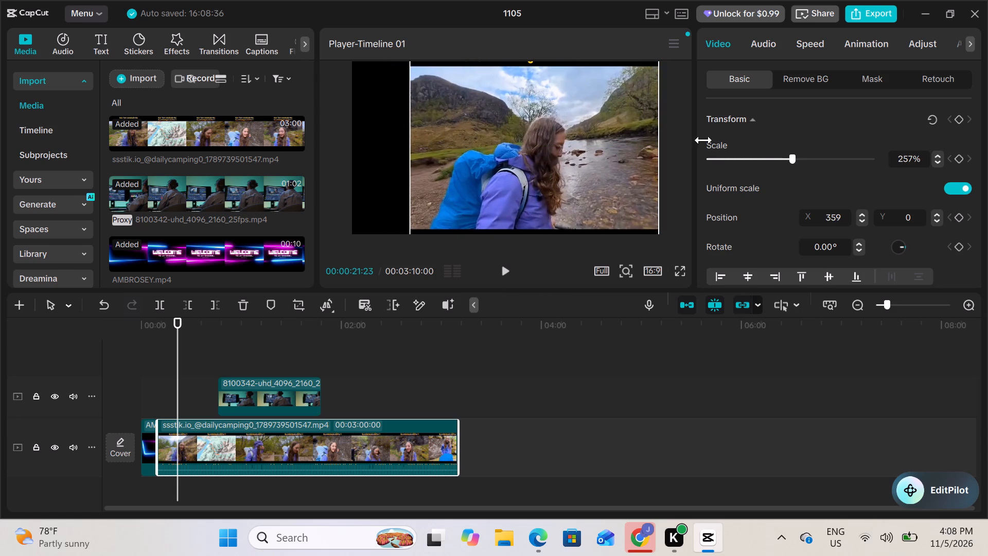
{"action": "left_click_drag", "start_coordinate": [792, 158], "coordinate": [798, 158]}
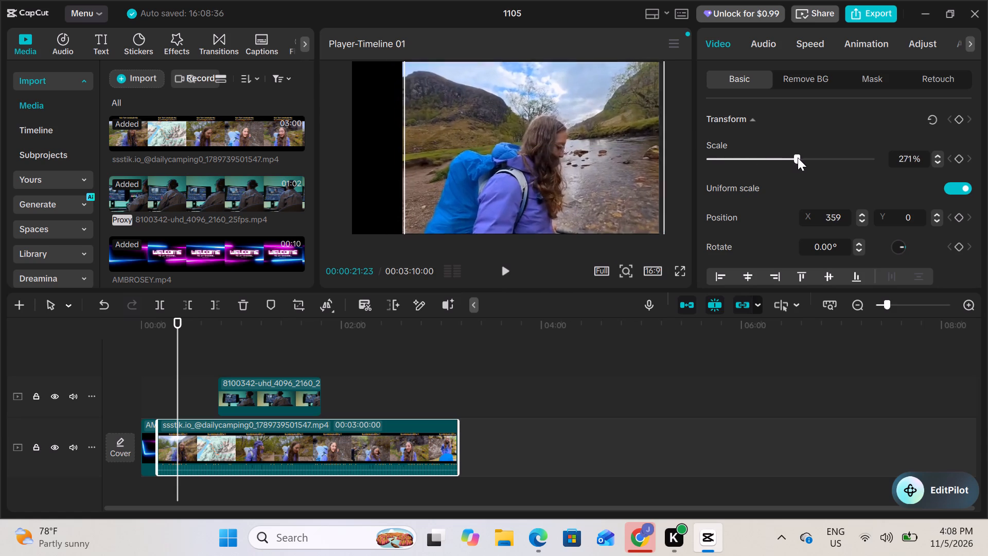
{"action": "left_click_drag", "start_coordinate": [798, 158], "coordinate": [798, 157]}
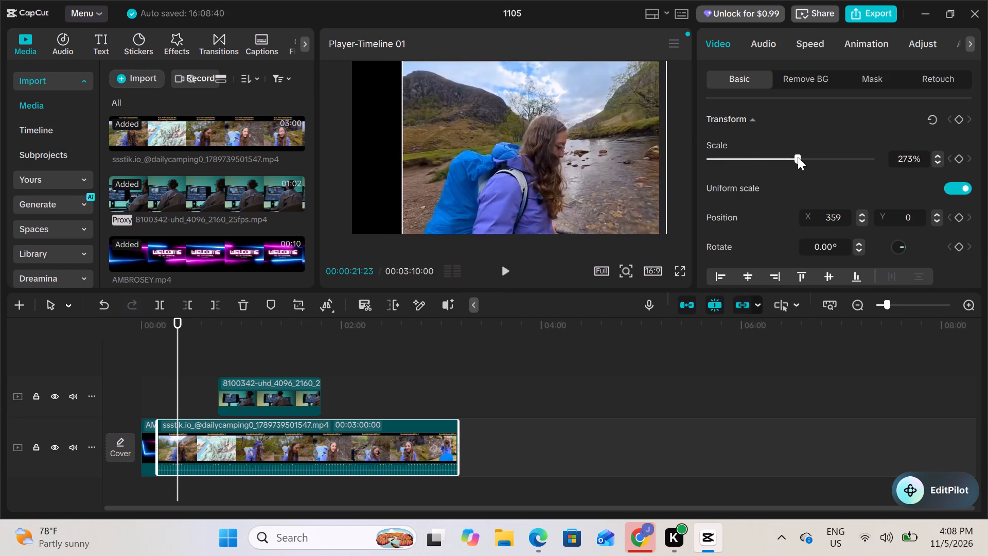
{"action": "left_click", "coordinate": [798, 157]}
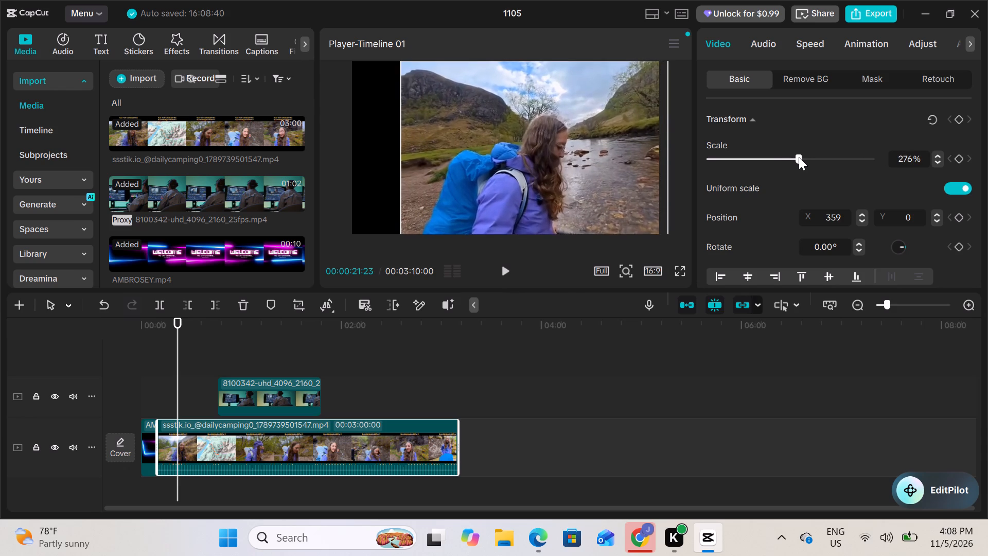
Briefly play the enlarged hiking footage from 00:00:21:23, and preview the AMBROSEY intro from 00:00:00:00.
{"action": "left_click", "coordinate": [503, 272]}
{"action": "left_click", "coordinate": [503, 272]}
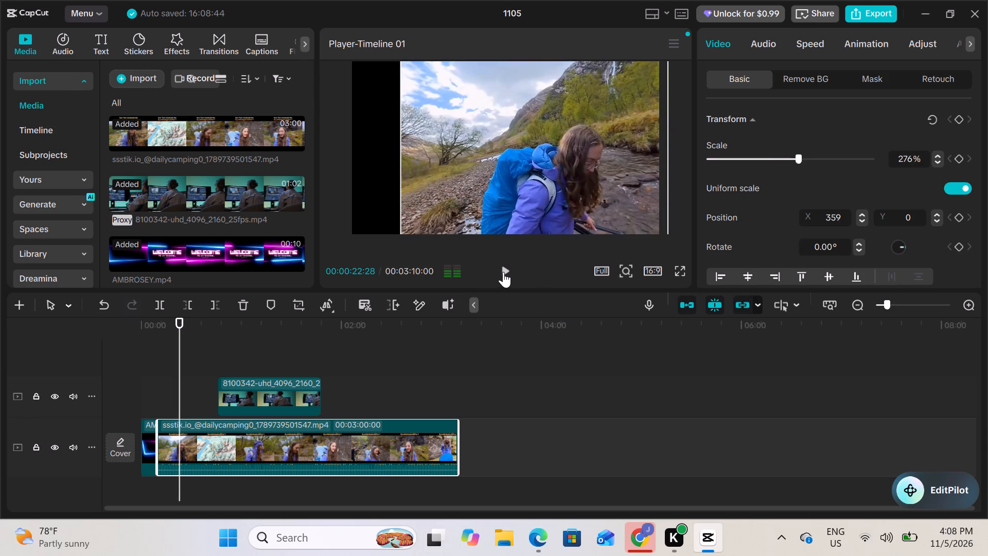
{"action": "left_click_drag", "start_coordinate": [181, 368], "coordinate": [158, 371]}
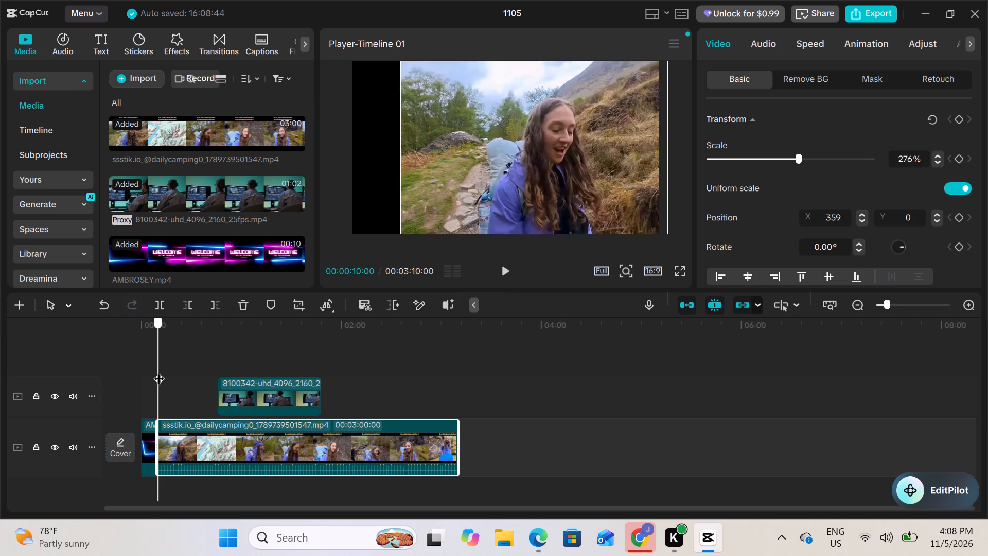
{"action": "left_click_drag", "start_coordinate": [158, 371], "coordinate": [143, 372]}
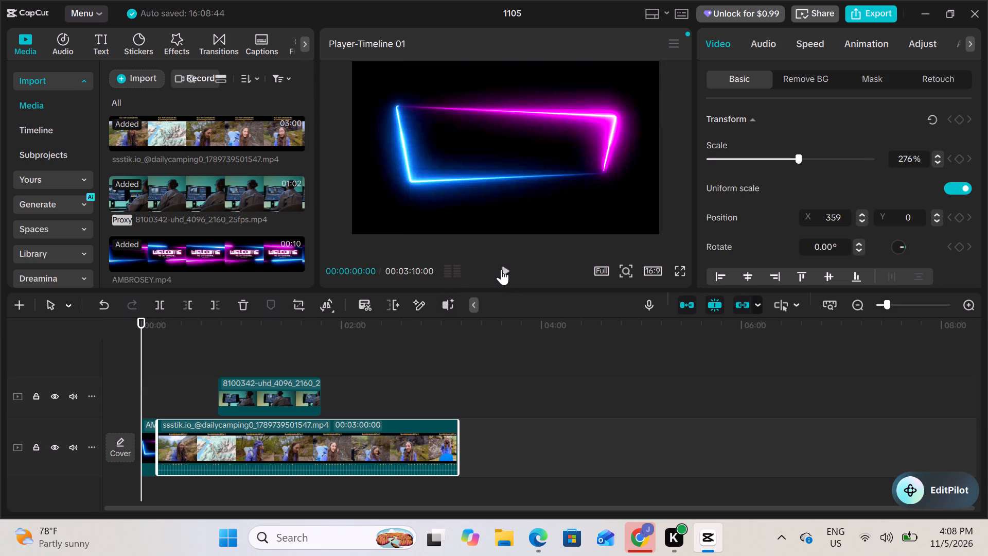
{"action": "left_click", "coordinate": [501, 269]}
{"action": "left_click", "coordinate": [501, 269]}
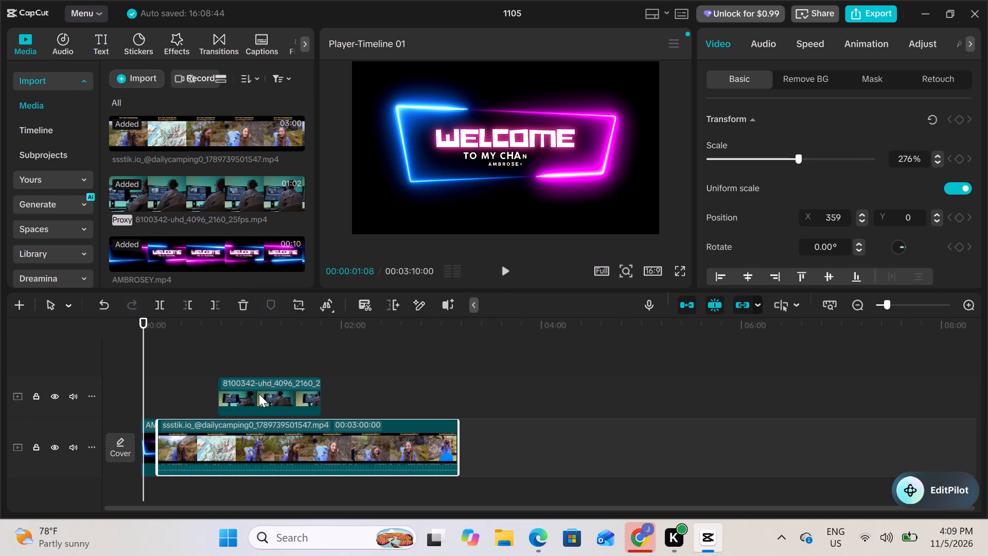
Move the 8100342-uhd overlay clip earlier so it starts at 00:00:10:00, where the dailycamping footage begins.
{"action": "left_click_drag", "start_coordinate": [259, 394], "coordinate": [191, 397]}
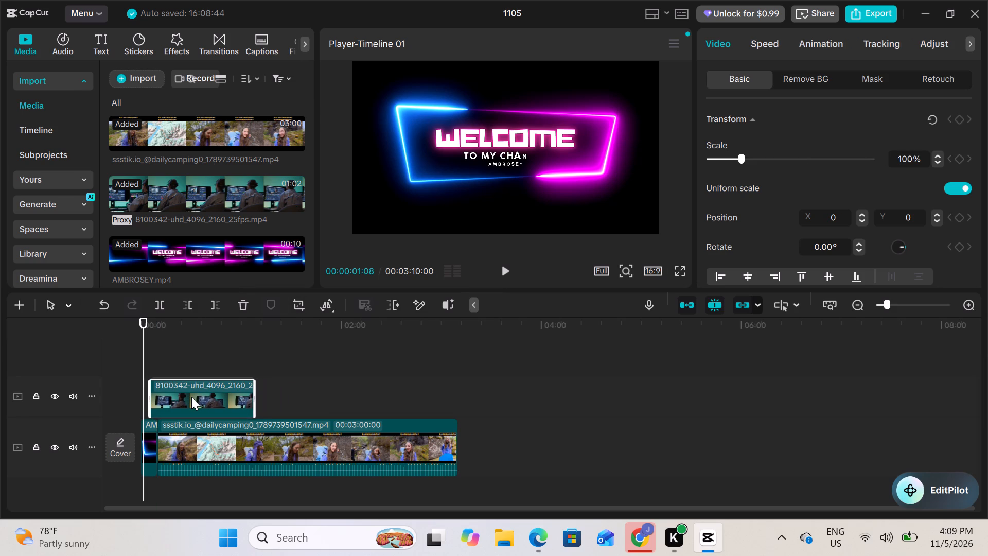
{"action": "left_click_drag", "start_coordinate": [191, 397], "coordinate": [199, 397]}
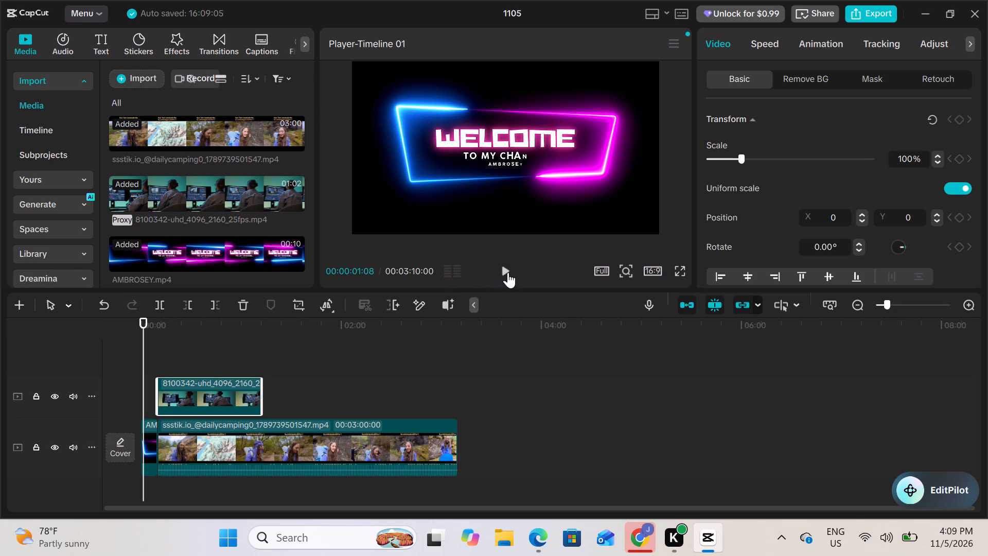
At about 00:00:23:18, scale the 8100342-uhd overlay to 107% and shift it leftward in the frame to about X -2026.
{"action": "left_click_drag", "start_coordinate": [148, 346], "coordinate": [181, 345]}
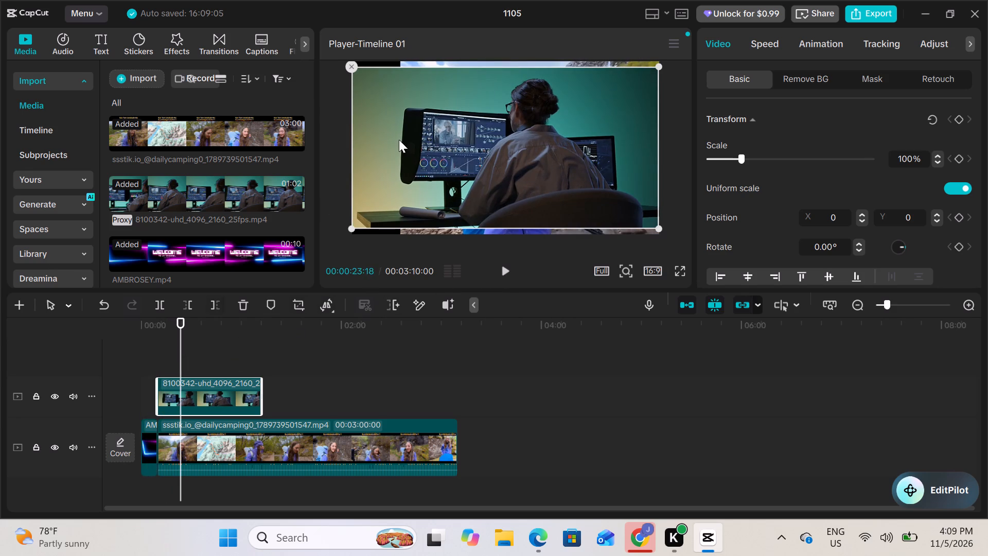
{"action": "left_click_drag", "start_coordinate": [526, 132], "coordinate": [509, 135]}
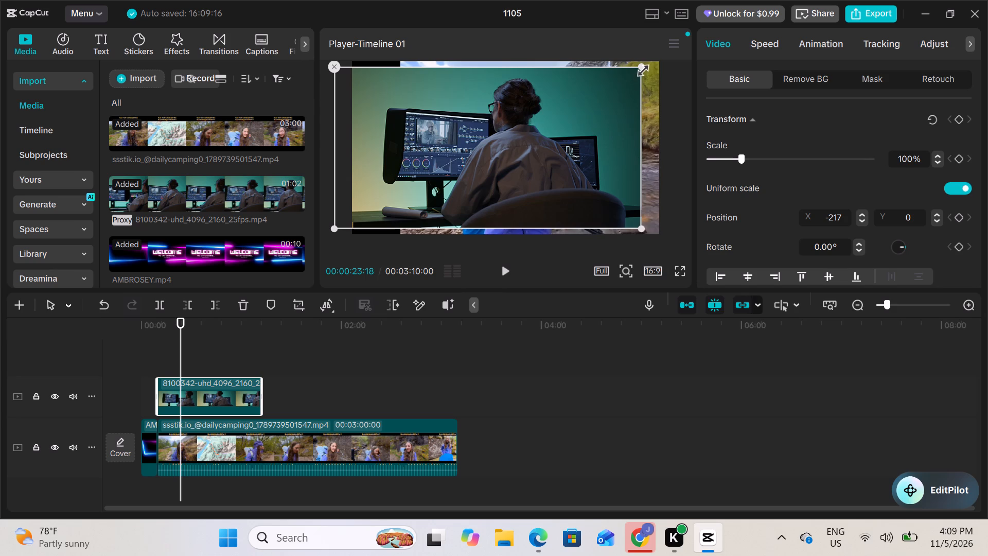
{"action": "left_click_drag", "start_coordinate": [641, 68], "coordinate": [645, 59]}
{"action": "left_click_drag", "start_coordinate": [617, 102], "coordinate": [523, 111]}
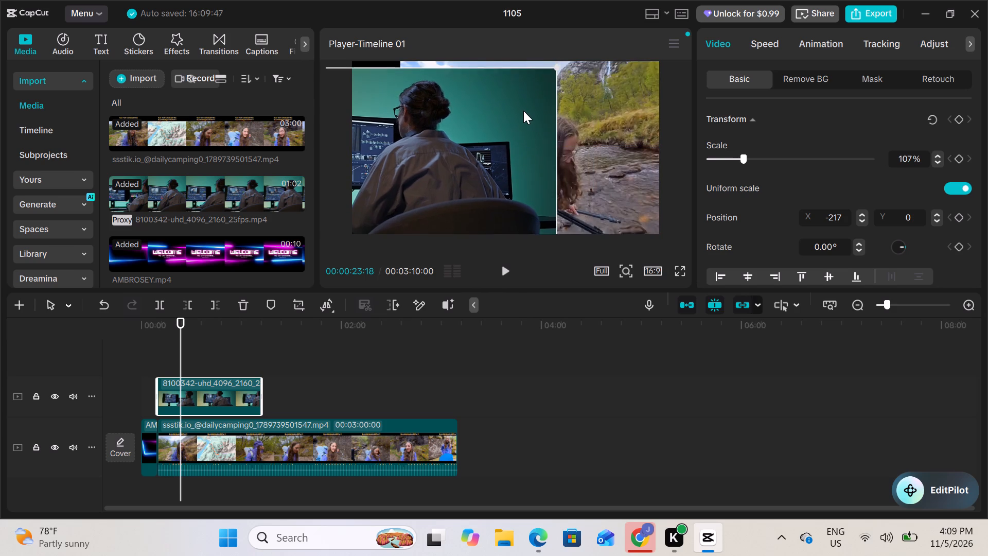
{"action": "left_click_drag", "start_coordinate": [523, 111], "coordinate": [557, 107]}
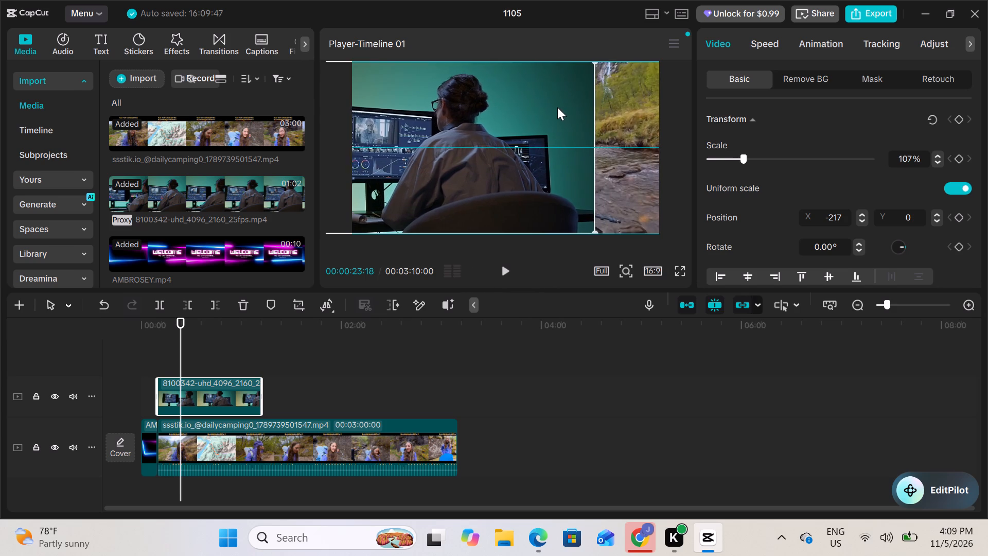
{"action": "left_click_drag", "start_coordinate": [557, 107], "coordinate": [473, 104]}
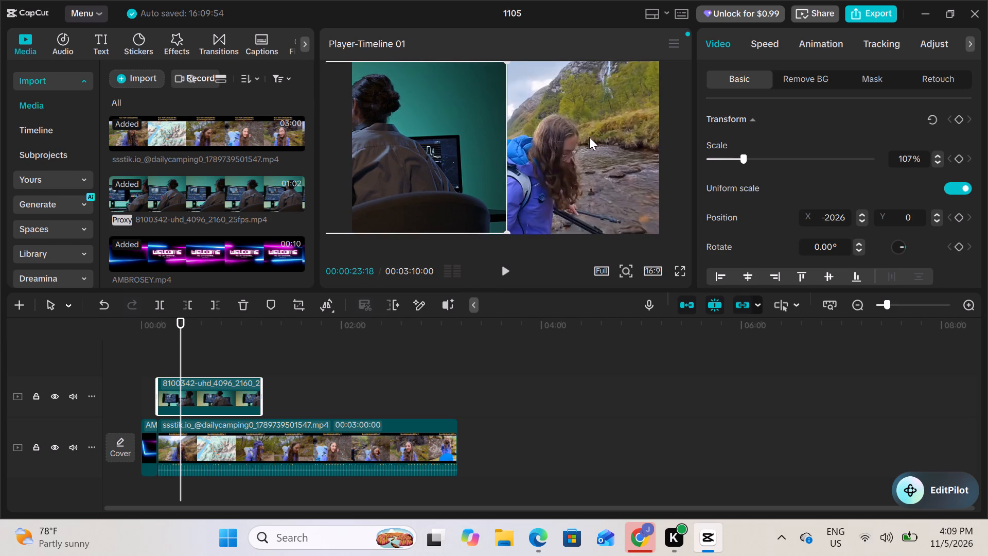
Shift the dailycamping footage rightward in the frame, beyond X 1063, so the hiker sits in the area beside the overlay.
{"action": "left_click_drag", "start_coordinate": [568, 154], "coordinate": [624, 155]}
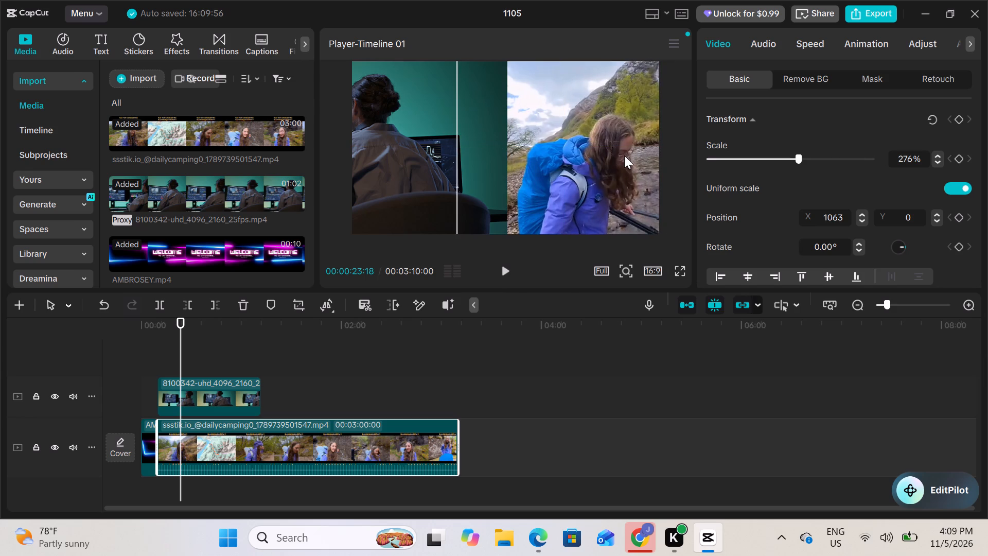
{"action": "left_click_drag", "start_coordinate": [475, 166], "coordinate": [492, 172]}
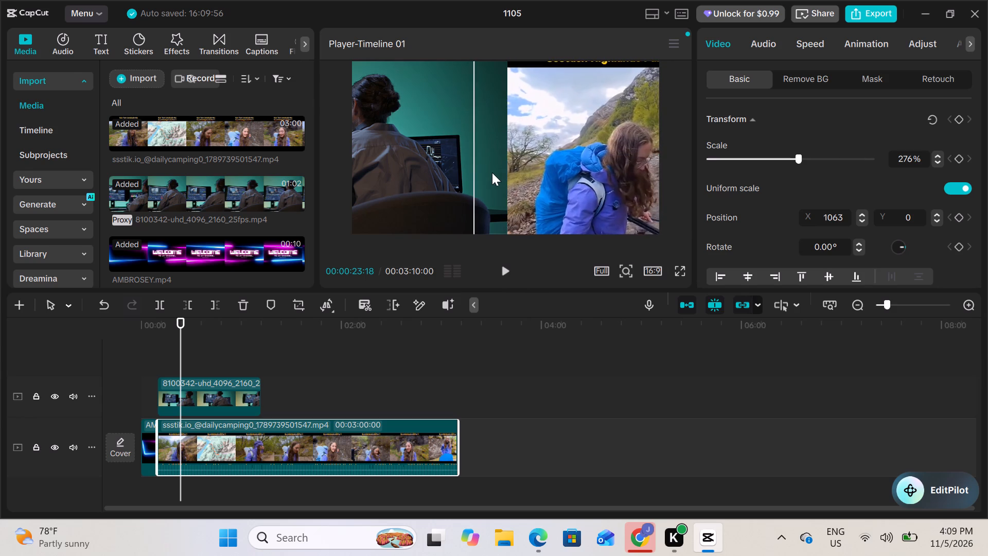
{"action": "left_click_drag", "start_coordinate": [492, 172], "coordinate": [499, 165]}
Shift the 8100342-uhd overlay back toward the frame's centre, to about X -1703, beside the hiker's backpack.
{"action": "left_click_drag", "start_coordinate": [435, 175], "coordinate": [450, 172]}
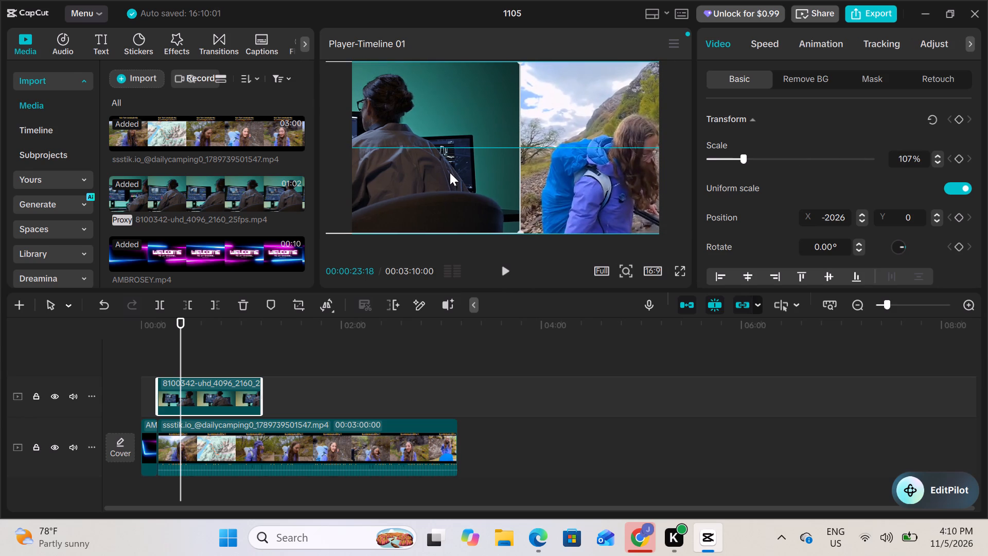
{"action": "left_click_drag", "start_coordinate": [450, 172], "coordinate": [456, 172]}
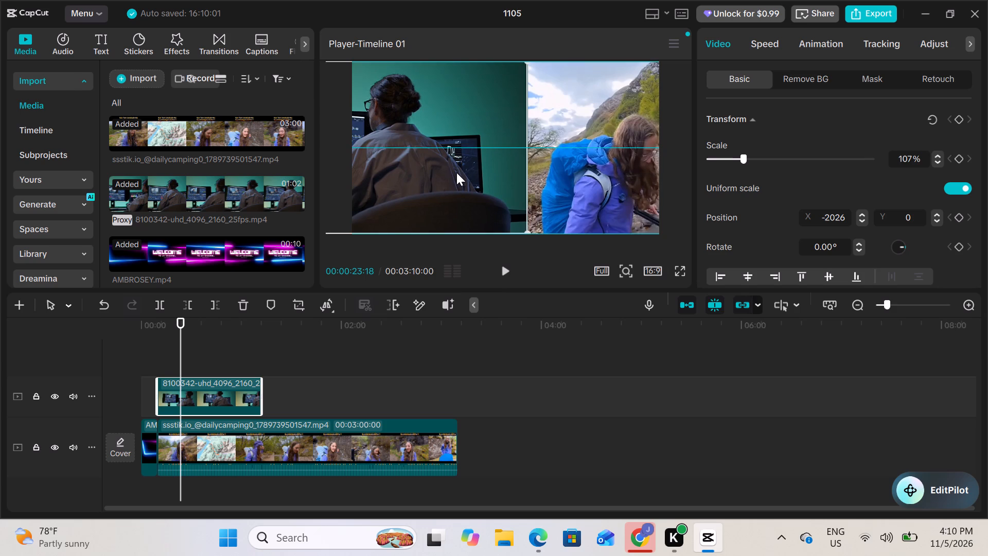
{"action": "left_click_drag", "start_coordinate": [456, 172], "coordinate": [462, 172]}
{"action": "left_click", "coordinate": [462, 172]}
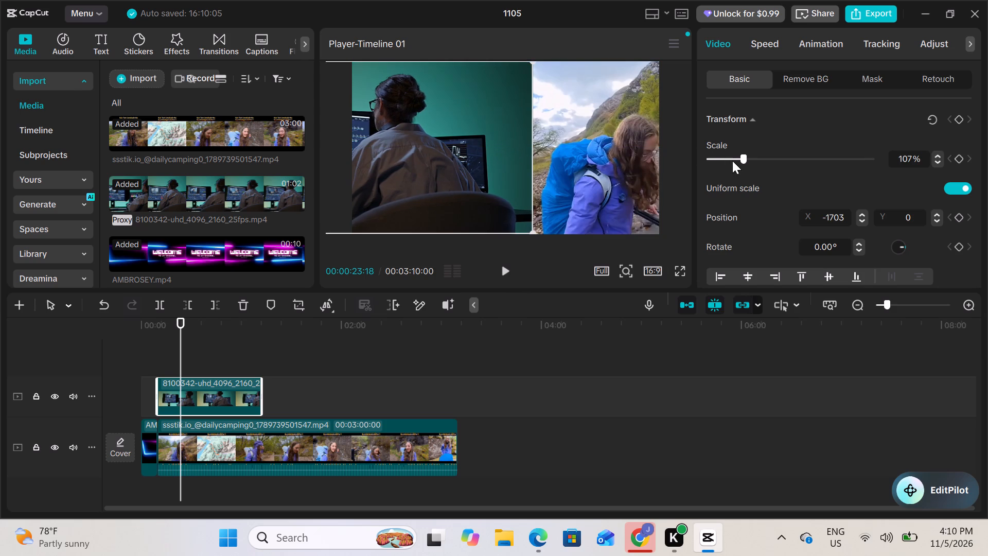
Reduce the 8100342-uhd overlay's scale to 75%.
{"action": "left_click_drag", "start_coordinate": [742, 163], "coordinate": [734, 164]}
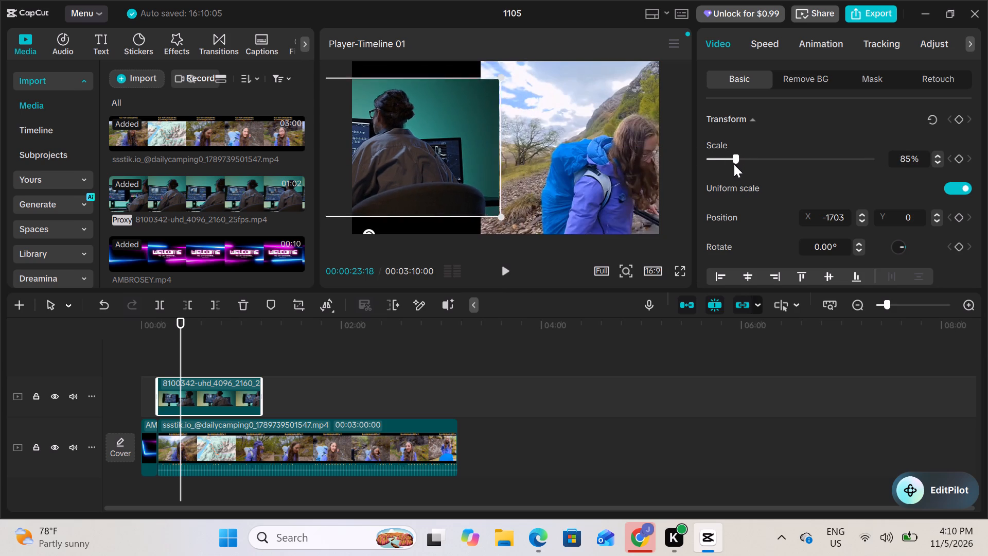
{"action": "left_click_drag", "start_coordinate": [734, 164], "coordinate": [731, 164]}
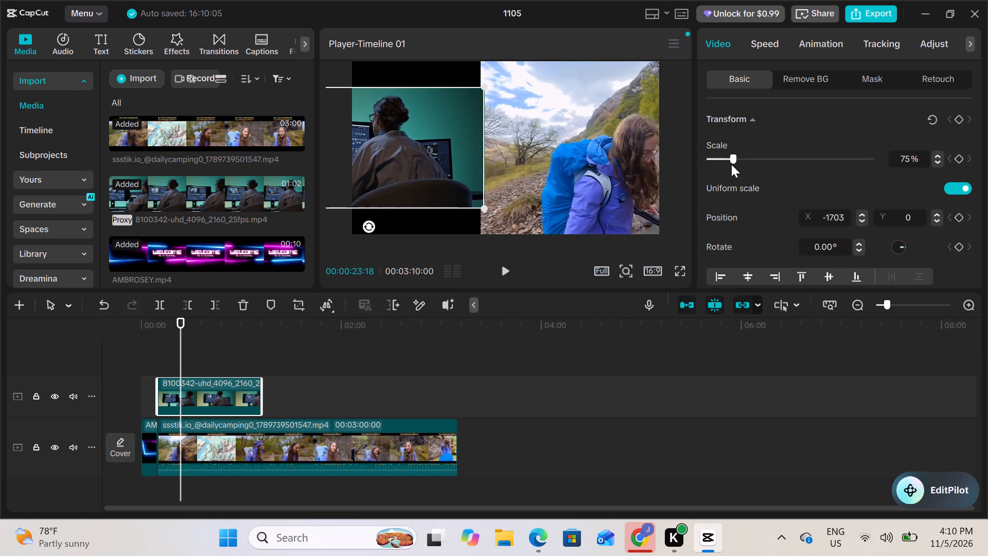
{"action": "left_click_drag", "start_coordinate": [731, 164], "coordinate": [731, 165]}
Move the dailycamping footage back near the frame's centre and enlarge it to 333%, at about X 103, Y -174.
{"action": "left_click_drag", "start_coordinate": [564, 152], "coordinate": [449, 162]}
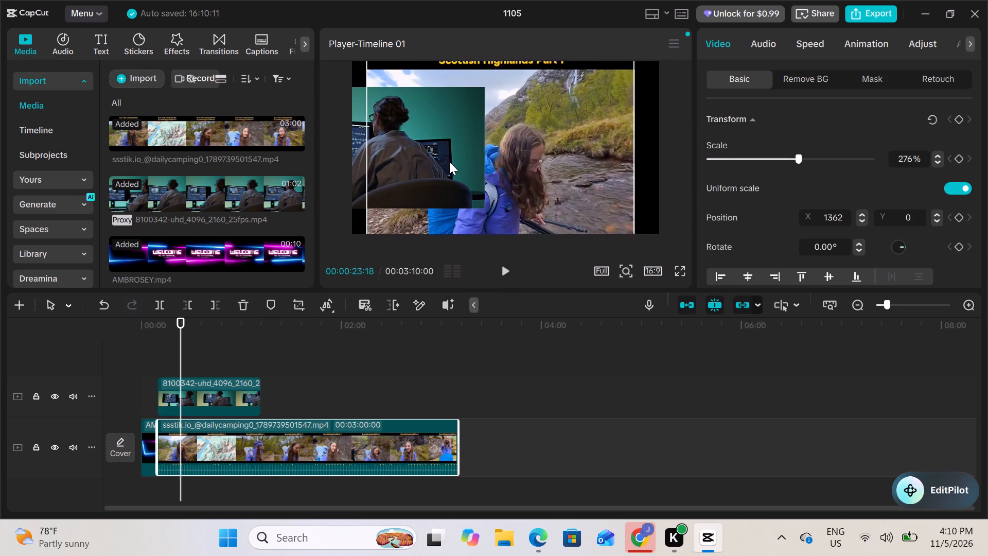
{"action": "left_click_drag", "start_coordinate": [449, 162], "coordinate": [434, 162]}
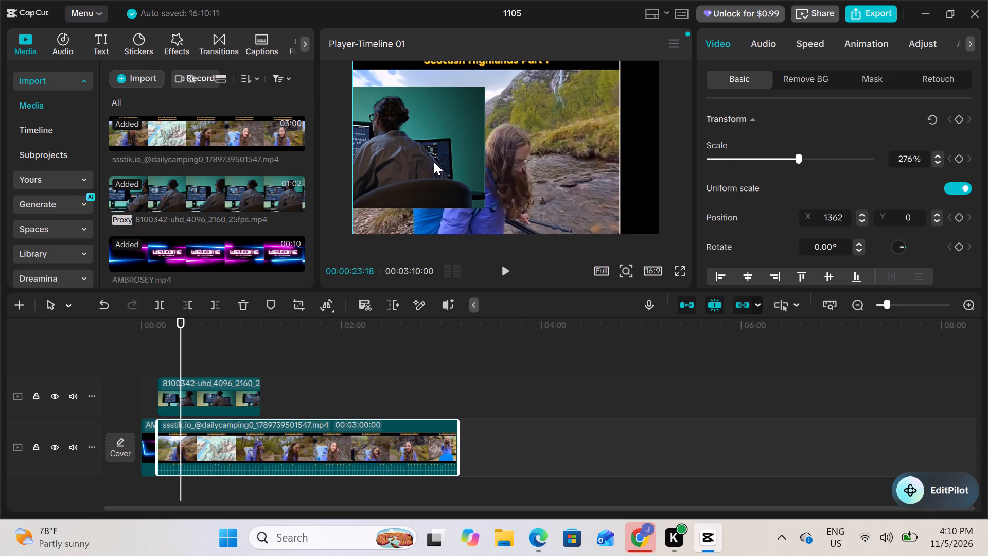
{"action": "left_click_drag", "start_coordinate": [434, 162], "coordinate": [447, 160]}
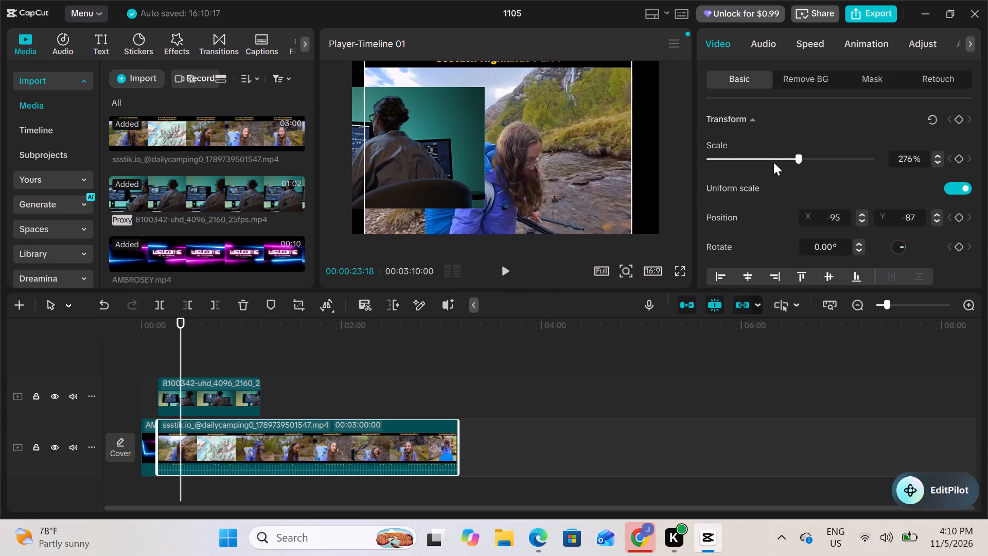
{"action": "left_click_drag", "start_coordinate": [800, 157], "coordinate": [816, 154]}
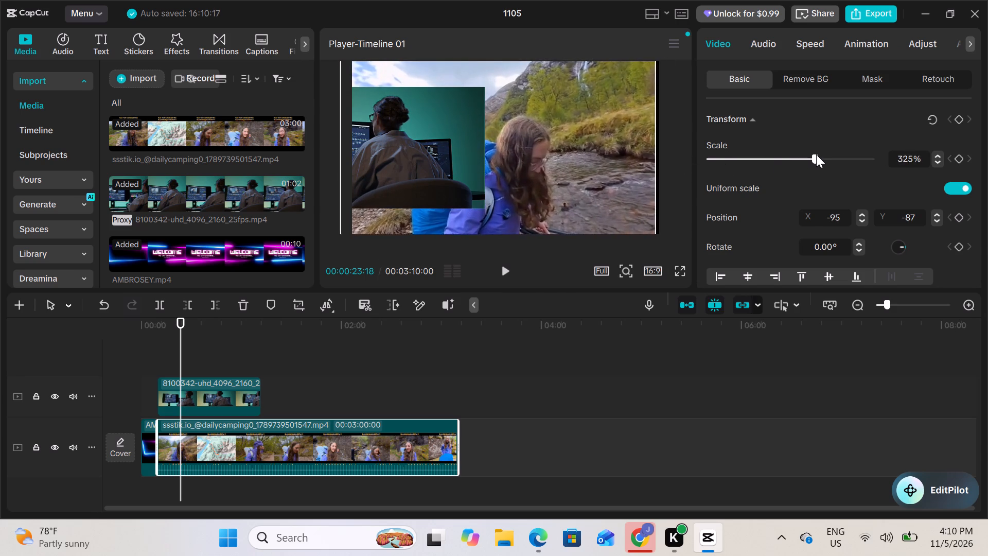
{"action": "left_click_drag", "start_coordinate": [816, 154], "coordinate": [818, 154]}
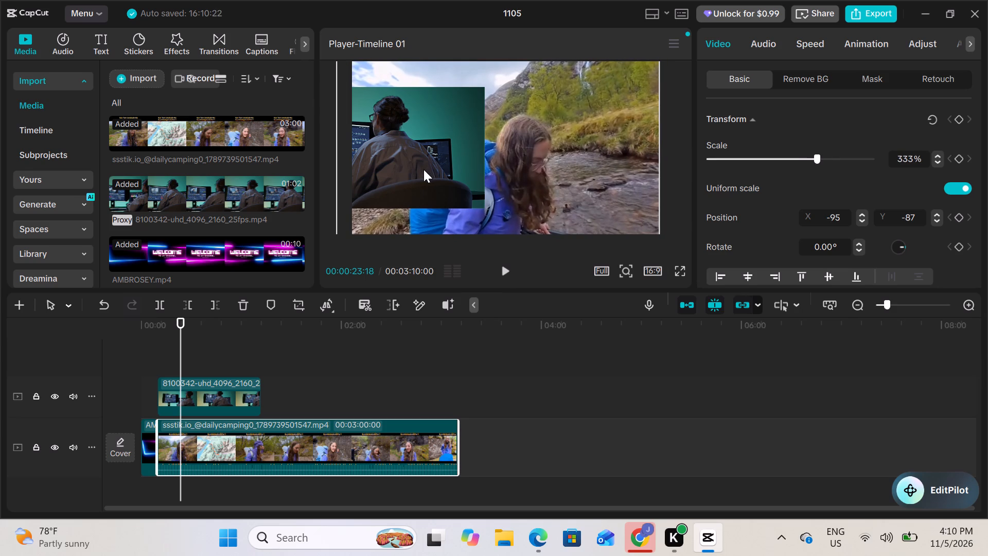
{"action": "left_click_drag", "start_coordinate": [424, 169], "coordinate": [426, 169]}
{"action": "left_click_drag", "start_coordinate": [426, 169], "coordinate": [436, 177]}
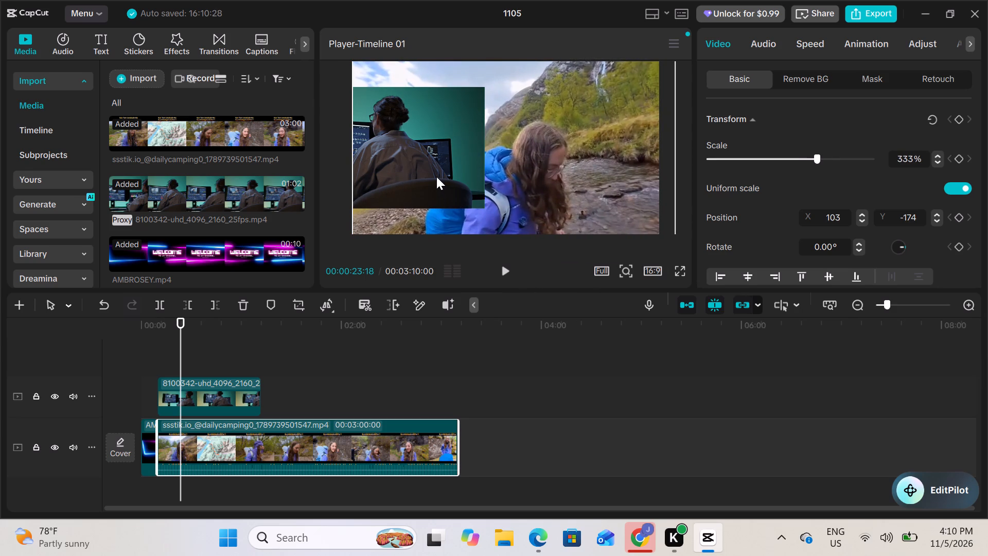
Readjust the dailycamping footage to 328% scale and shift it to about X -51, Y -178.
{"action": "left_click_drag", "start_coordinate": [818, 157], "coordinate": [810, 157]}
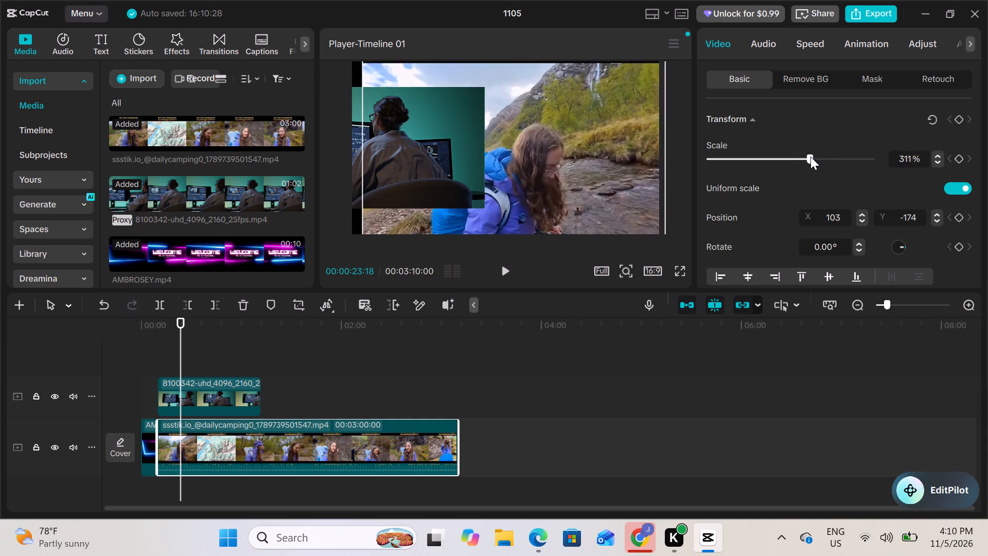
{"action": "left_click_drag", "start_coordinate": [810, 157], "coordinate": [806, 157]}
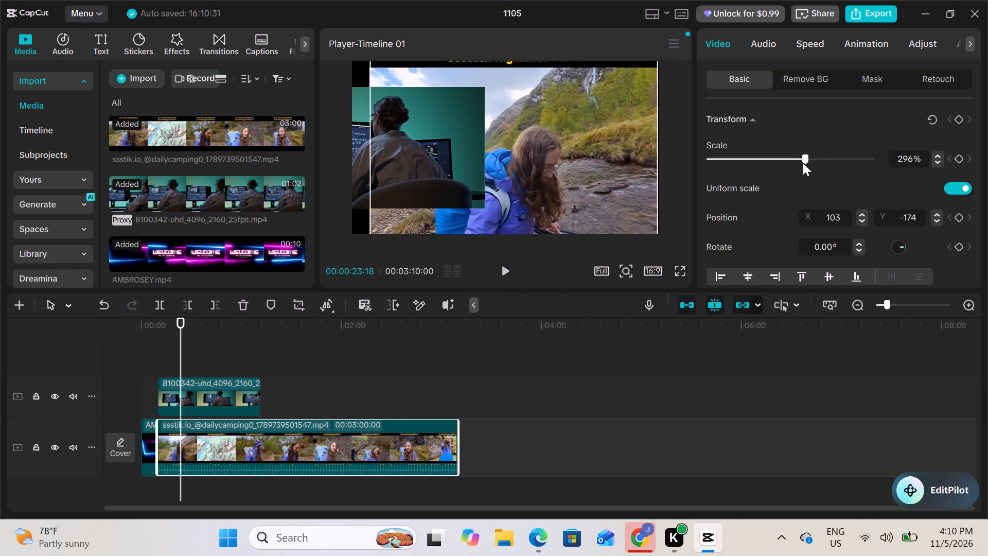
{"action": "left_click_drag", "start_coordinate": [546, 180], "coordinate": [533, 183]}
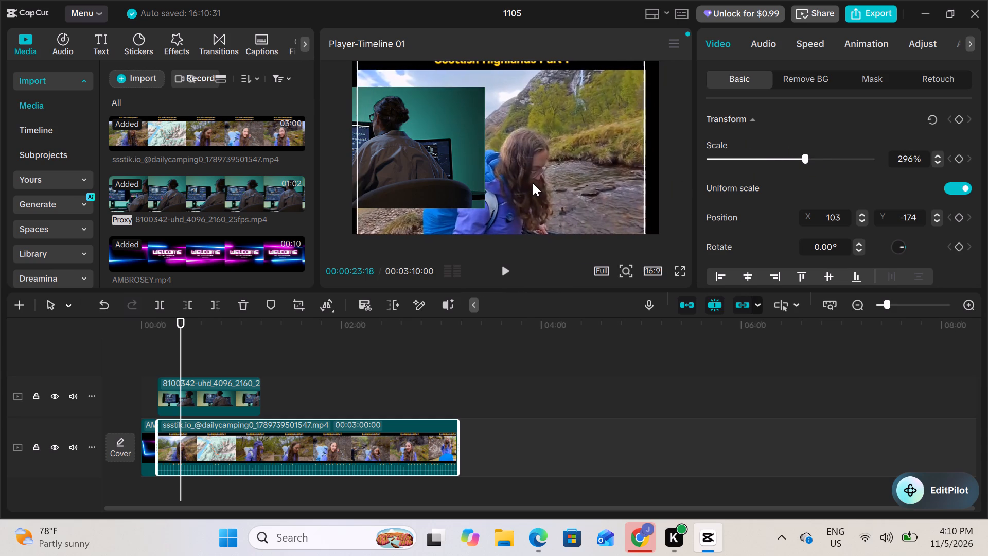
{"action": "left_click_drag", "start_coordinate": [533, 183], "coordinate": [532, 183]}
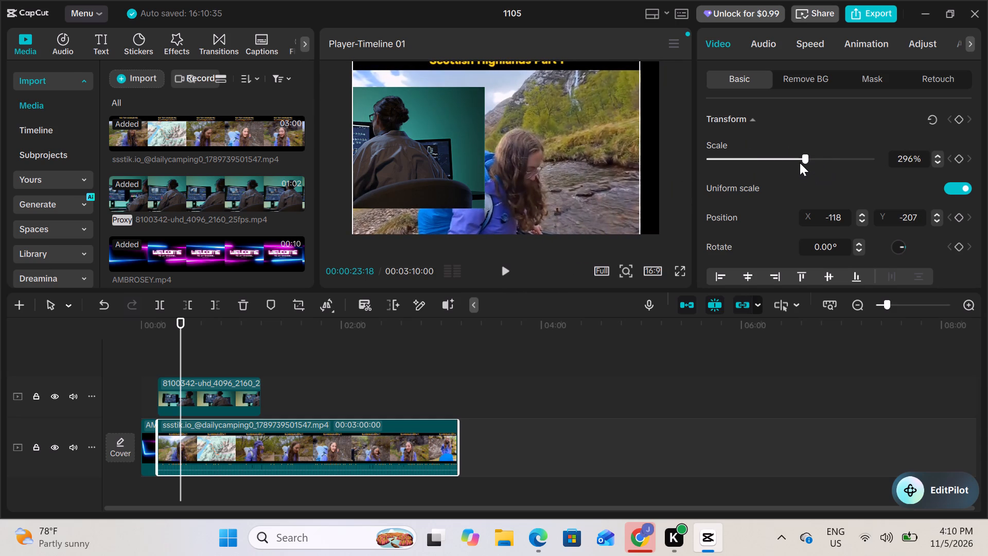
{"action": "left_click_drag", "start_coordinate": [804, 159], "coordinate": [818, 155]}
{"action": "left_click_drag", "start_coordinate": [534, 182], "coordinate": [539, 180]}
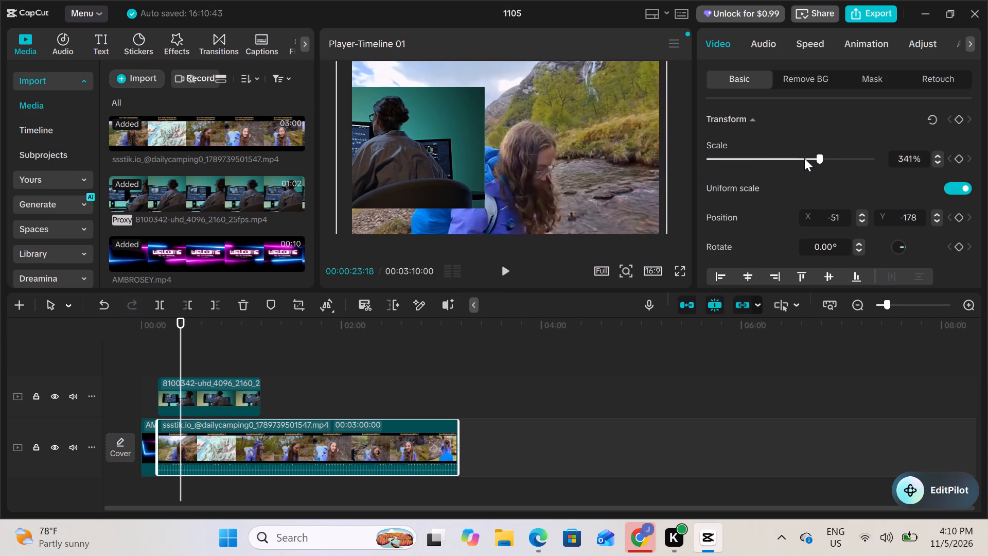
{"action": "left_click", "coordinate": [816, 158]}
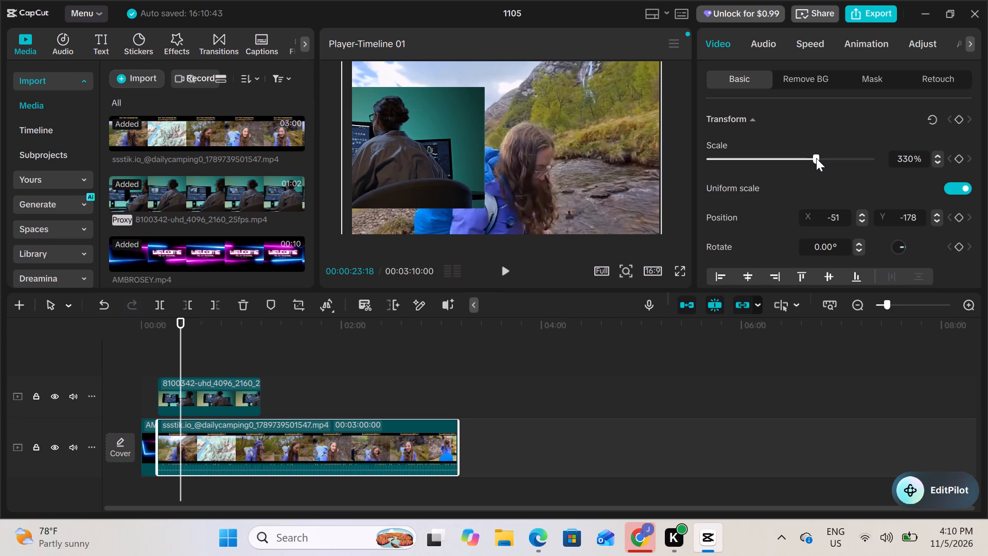
Centre the dailycamping footage horizontally at X 0, Y -77 and set its scale to 315% so it fills the frame's width.
{"action": "left_click_drag", "start_coordinate": [534, 187], "coordinate": [553, 187]}
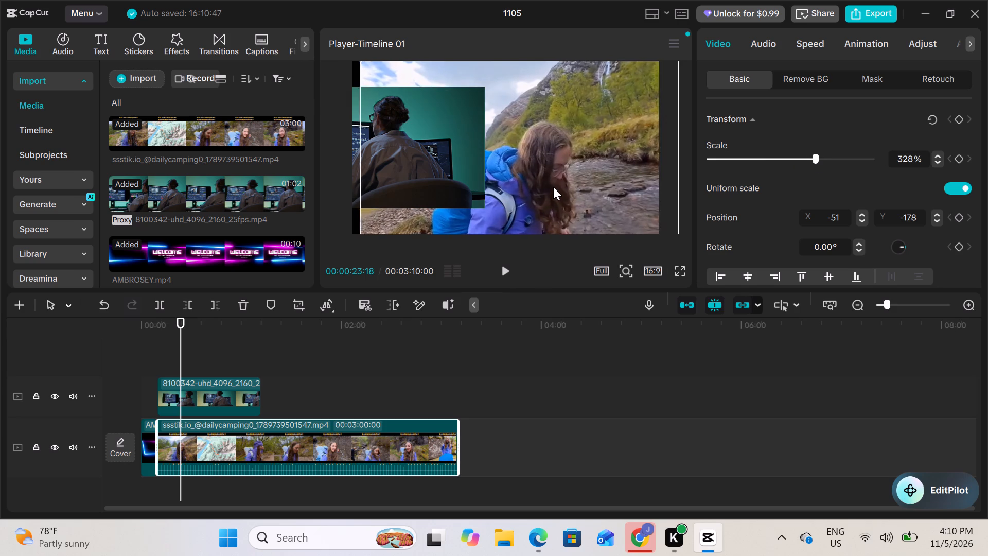
{"action": "left_click_drag", "start_coordinate": [553, 187], "coordinate": [543, 187]}
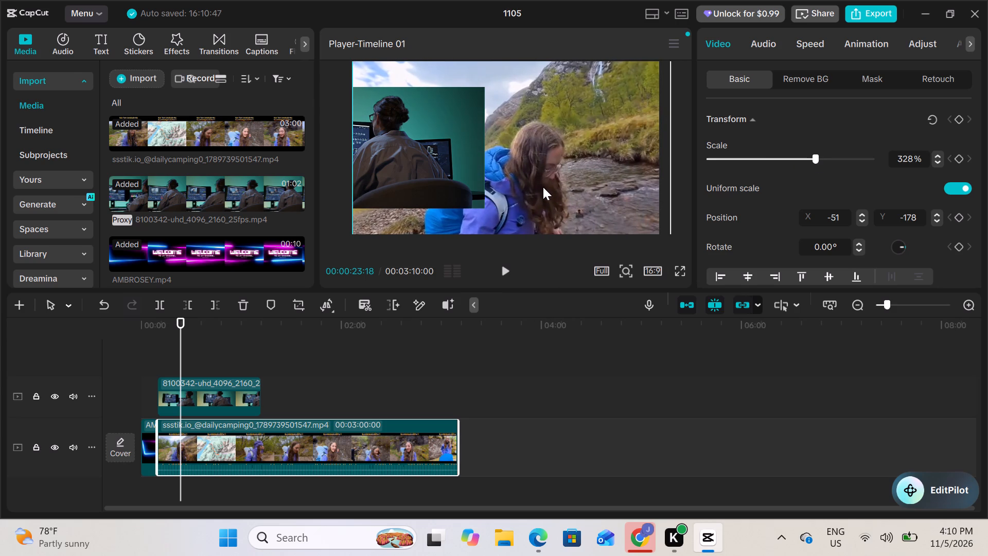
{"action": "left_click_drag", "start_coordinate": [543, 187], "coordinate": [534, 187]}
{"action": "left_click_drag", "start_coordinate": [534, 187], "coordinate": [484, 185]}
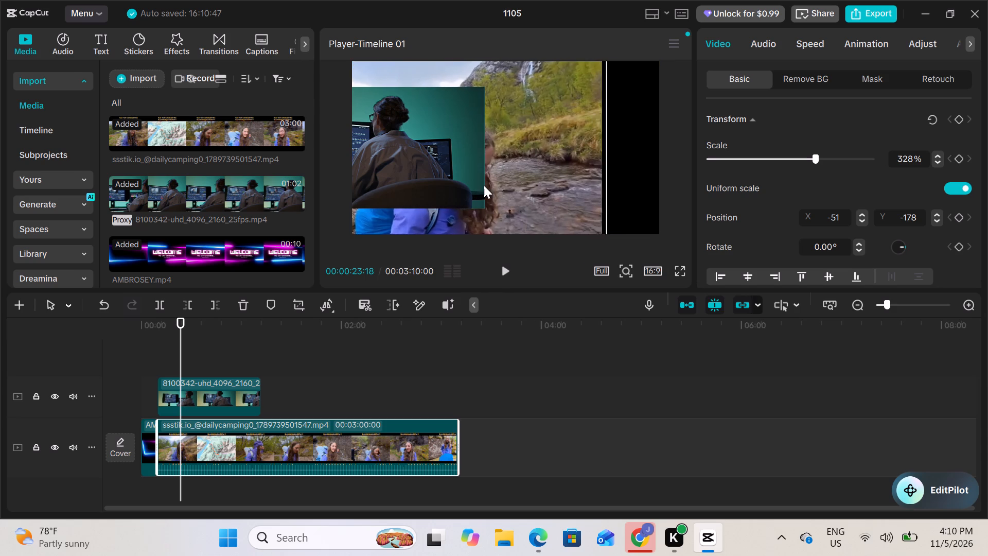
{"action": "left_click_drag", "start_coordinate": [484, 185], "coordinate": [530, 181]}
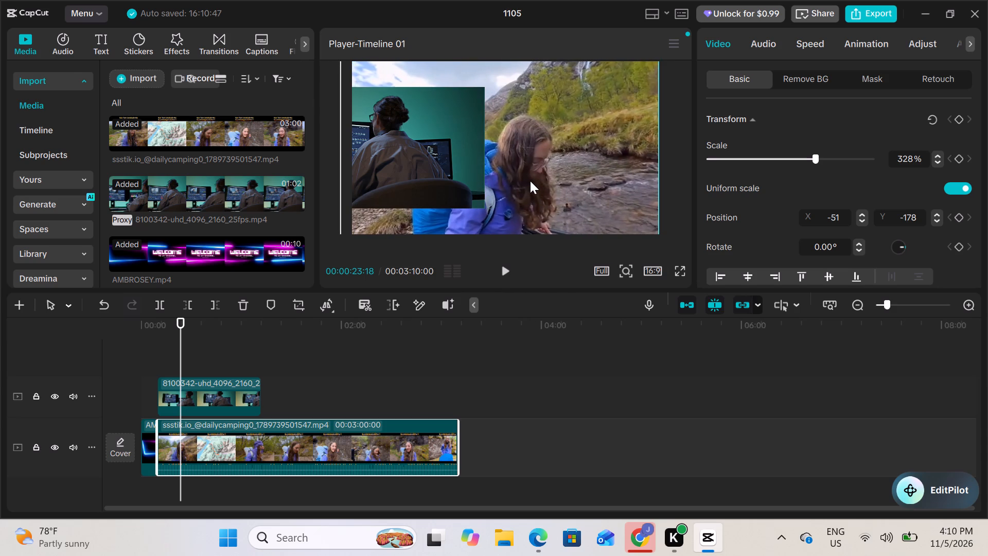
{"action": "left_click_drag", "start_coordinate": [530, 181], "coordinate": [537, 180]}
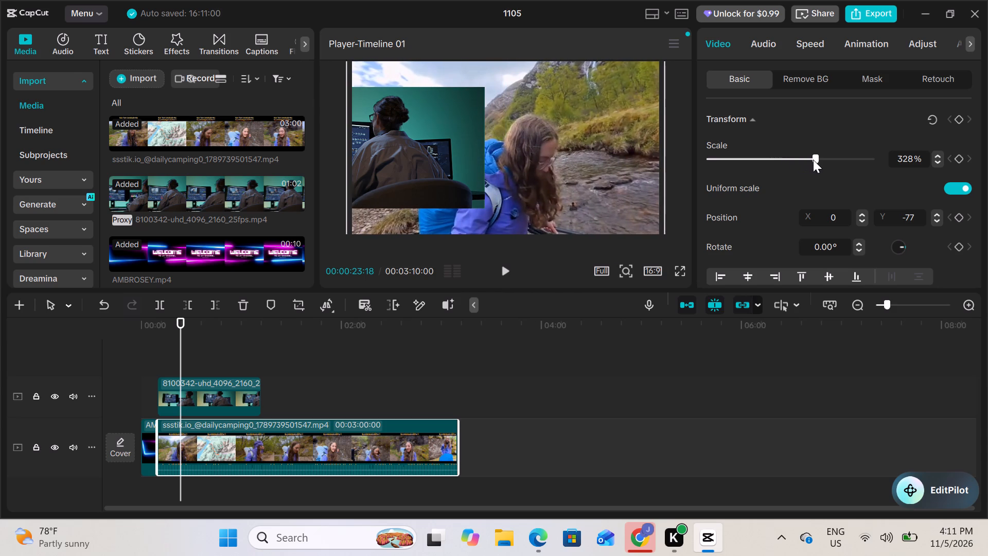
{"action": "left_click", "coordinate": [813, 160]}
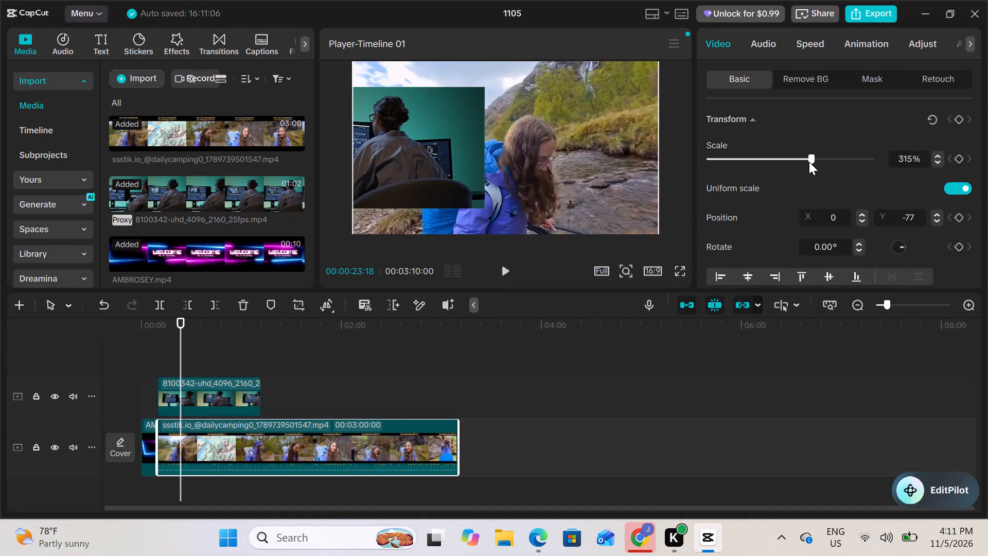
{"action": "left_click", "coordinate": [809, 162]}
Shrink the 8100342-uhd overlay to 50% and place it in the video frame's lower-right corner, at about X 1303, Y -737.
{"action": "left_click", "coordinate": [408, 160]}
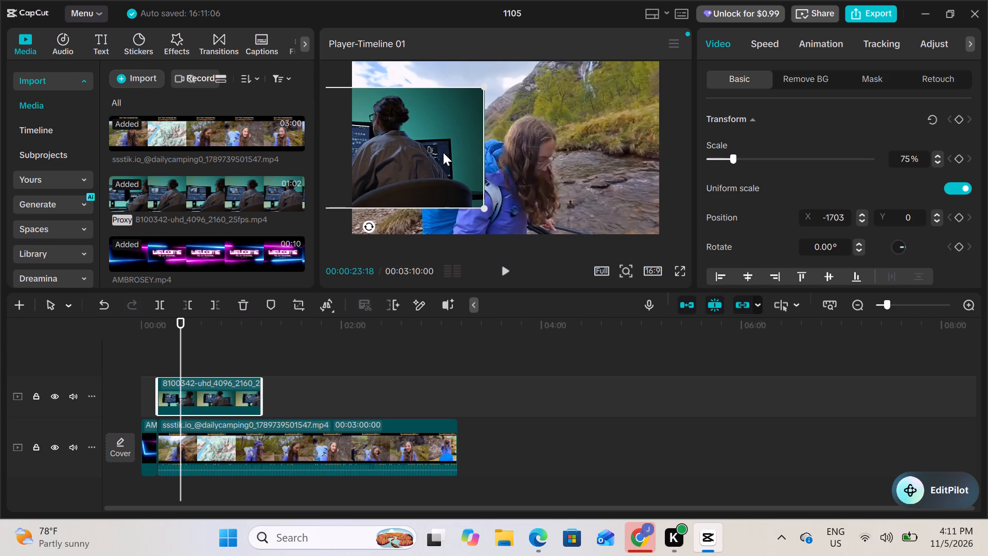
{"action": "left_click_drag", "start_coordinate": [443, 152], "coordinate": [590, 165]}
{"action": "left_click", "coordinate": [590, 165]}
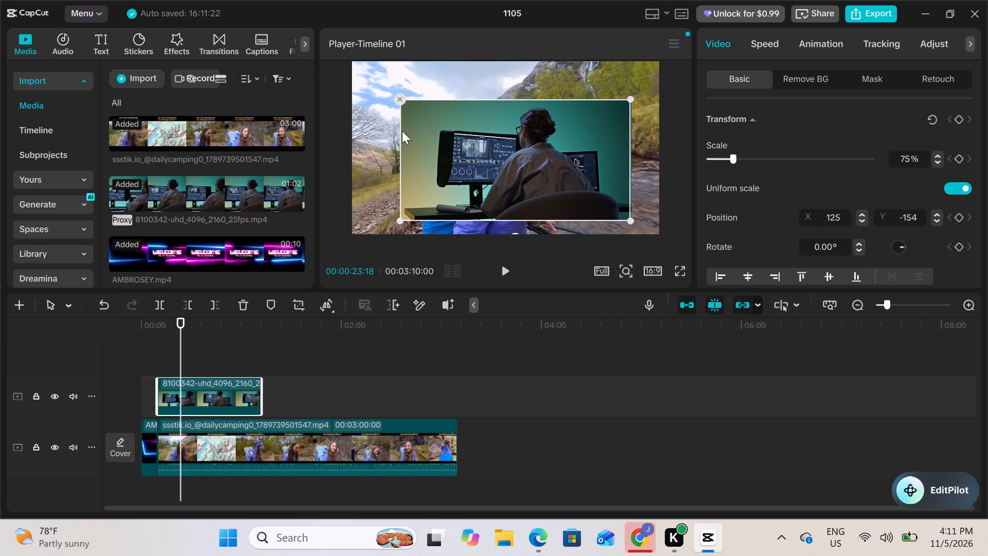
{"action": "left_click_drag", "start_coordinate": [400, 220], "coordinate": [466, 205]}
{"action": "left_click_drag", "start_coordinate": [500, 144], "coordinate": [582, 185]}
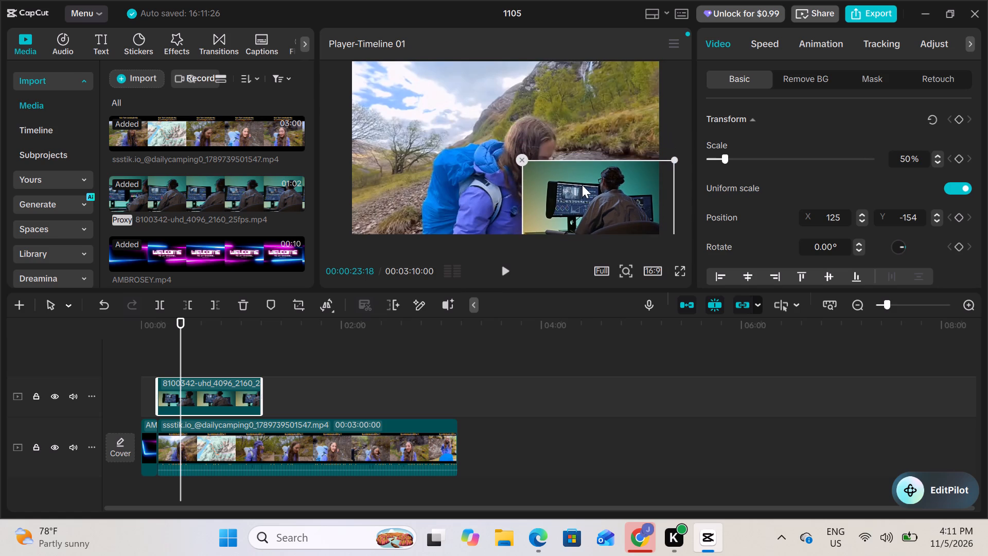
{"action": "left_click_drag", "start_coordinate": [582, 185], "coordinate": [590, 178]}
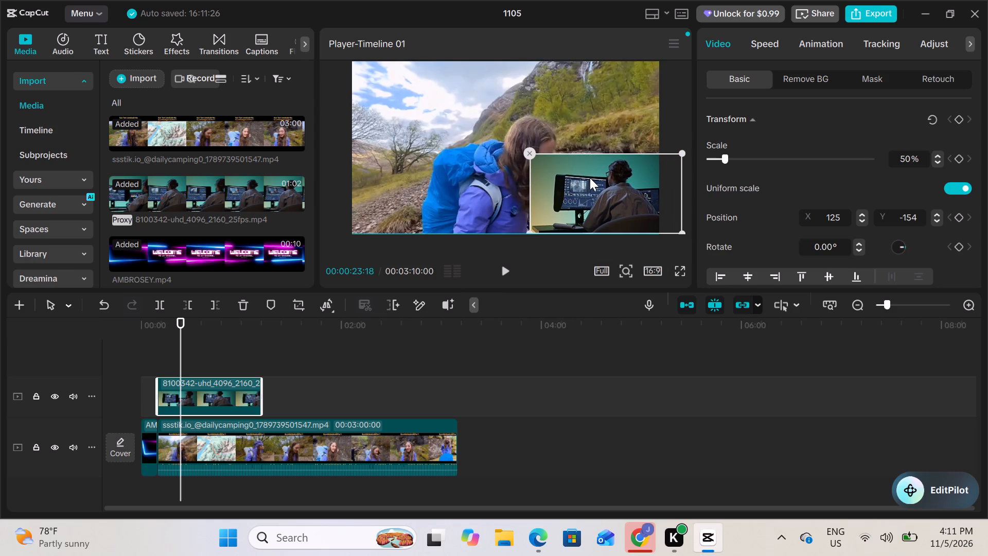
{"action": "left_click_drag", "start_coordinate": [590, 178], "coordinate": [597, 179]}
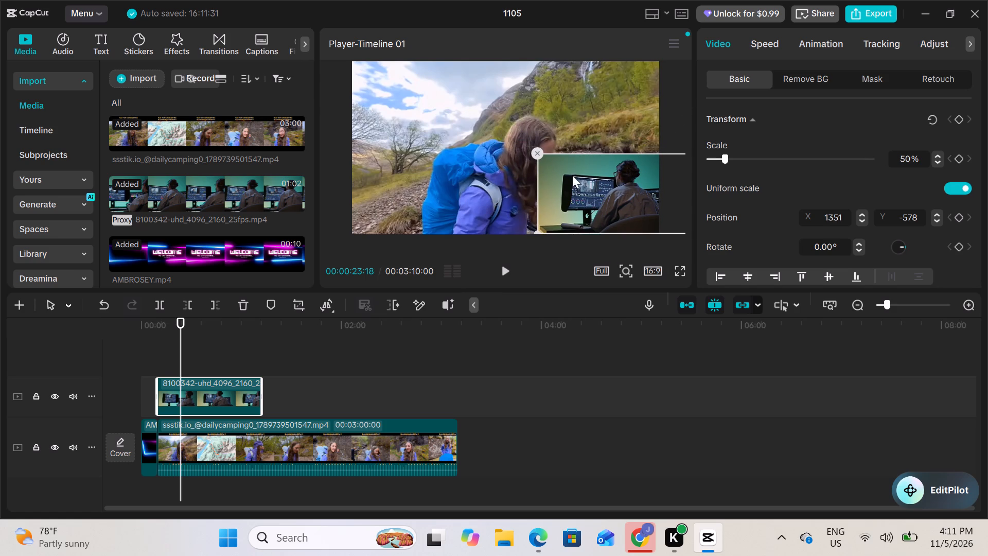
{"action": "scroll", "coordinate": [555, 212], "scroll_direction": "down", "scroll_amount": 1}
{"action": "left_click_drag", "start_coordinate": [555, 212], "coordinate": [561, 187]}
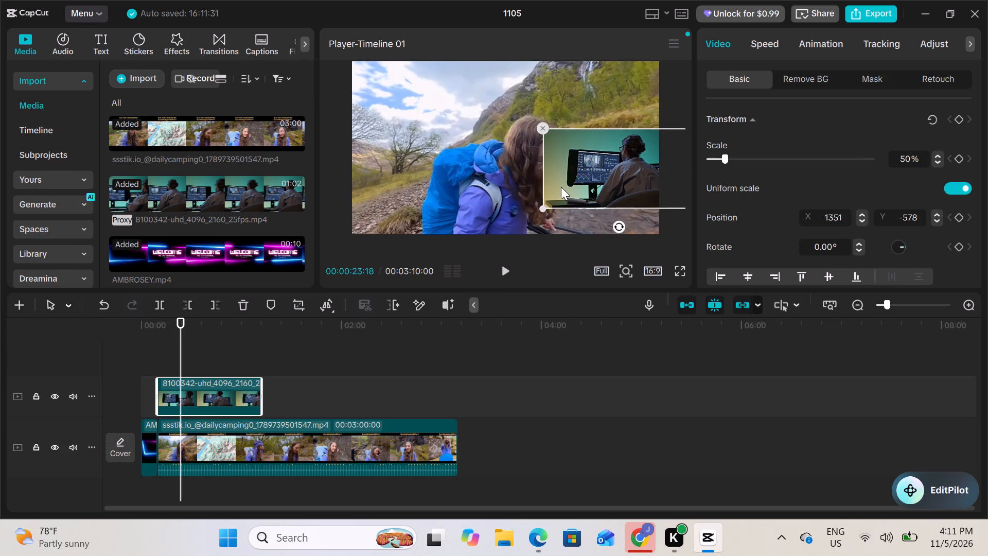
{"action": "left_click_drag", "start_coordinate": [561, 187], "coordinate": [552, 224]}
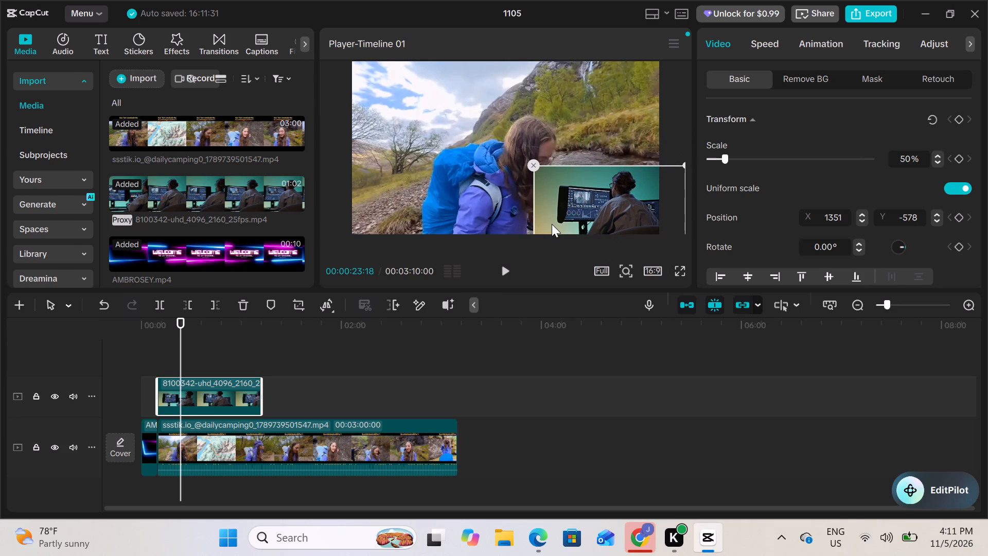
{"action": "left_click_drag", "start_coordinate": [552, 224], "coordinate": [552, 224]}
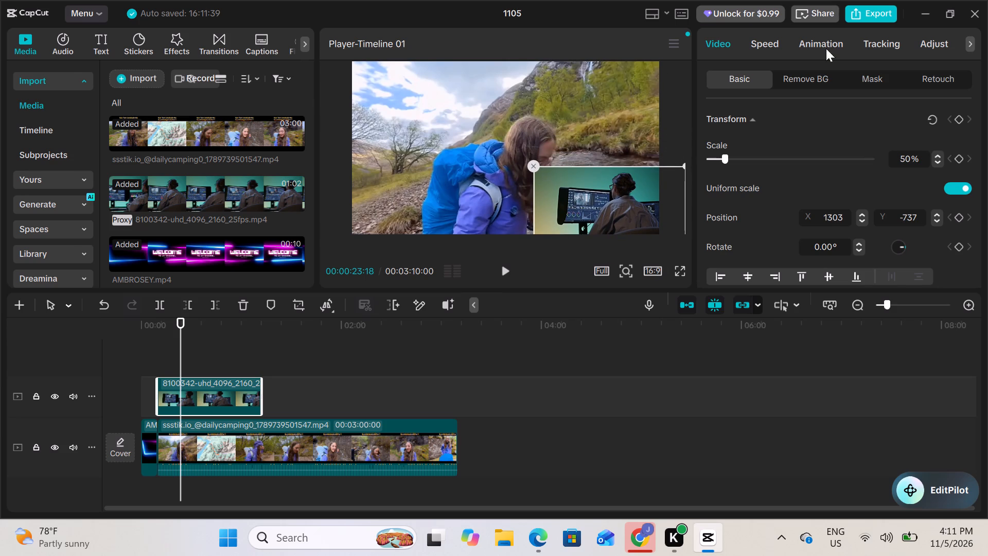
Add a Rectangle mask to the 8100342-uhd overlay.
{"action": "left_click", "coordinate": [872, 77]}
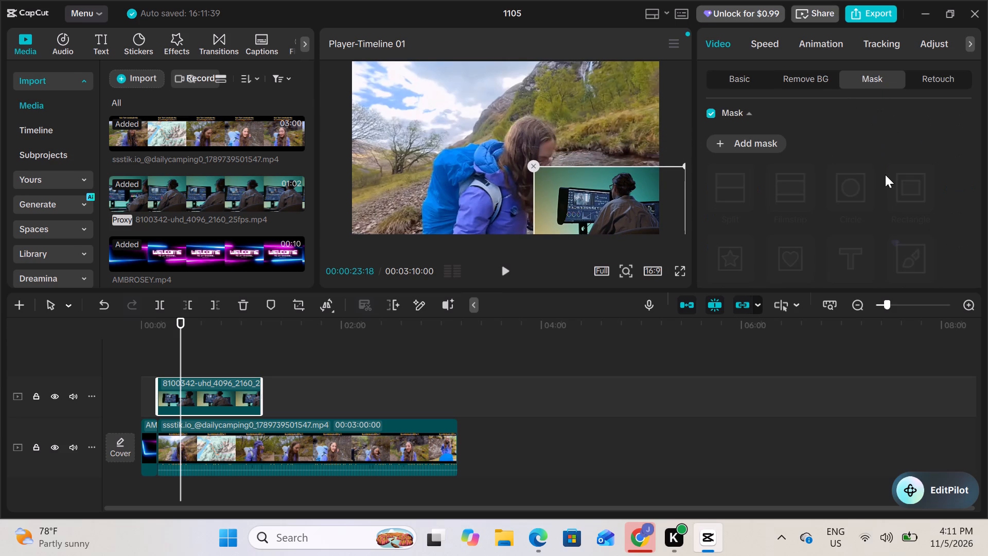
{"action": "left_click", "coordinate": [917, 193]}
{"action": "double_click", "coordinate": [917, 193]}
{"action": "left_click", "coordinate": [722, 141]}
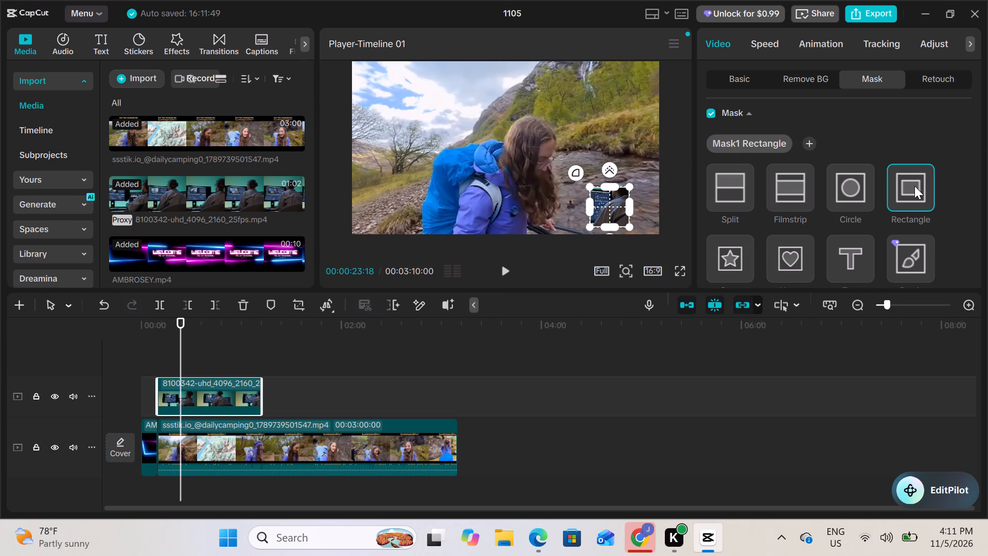
{"action": "triple_click", "coordinate": [914, 186]}
{"action": "left_click", "coordinate": [914, 186]}
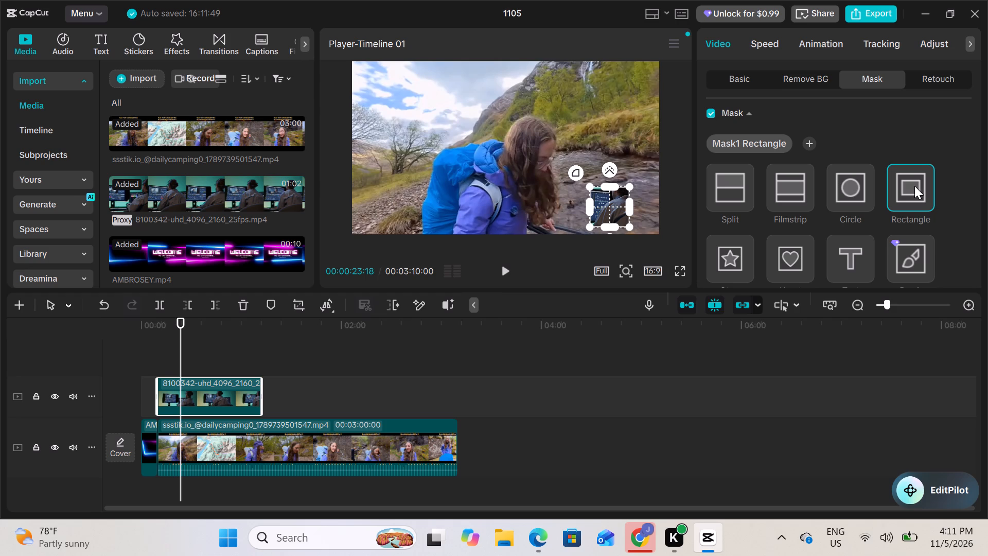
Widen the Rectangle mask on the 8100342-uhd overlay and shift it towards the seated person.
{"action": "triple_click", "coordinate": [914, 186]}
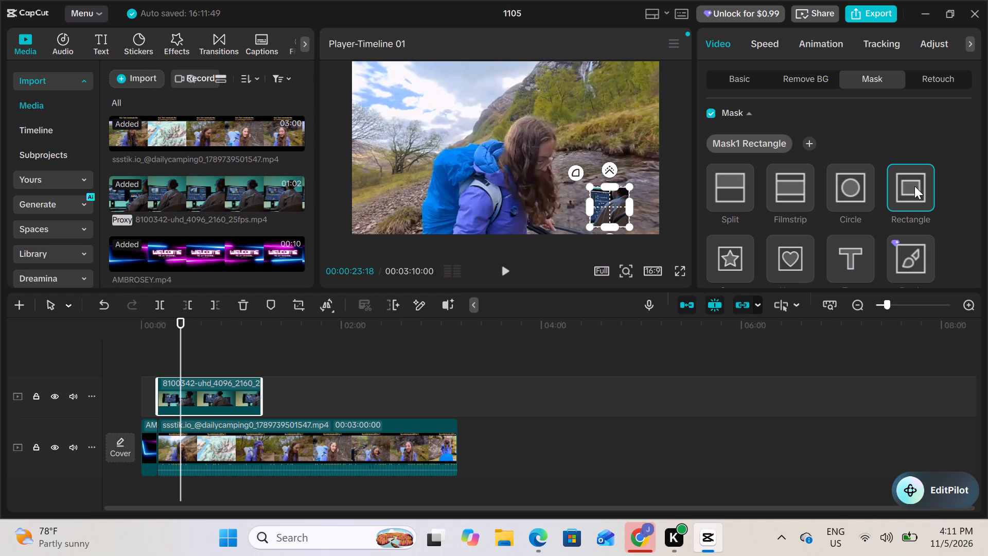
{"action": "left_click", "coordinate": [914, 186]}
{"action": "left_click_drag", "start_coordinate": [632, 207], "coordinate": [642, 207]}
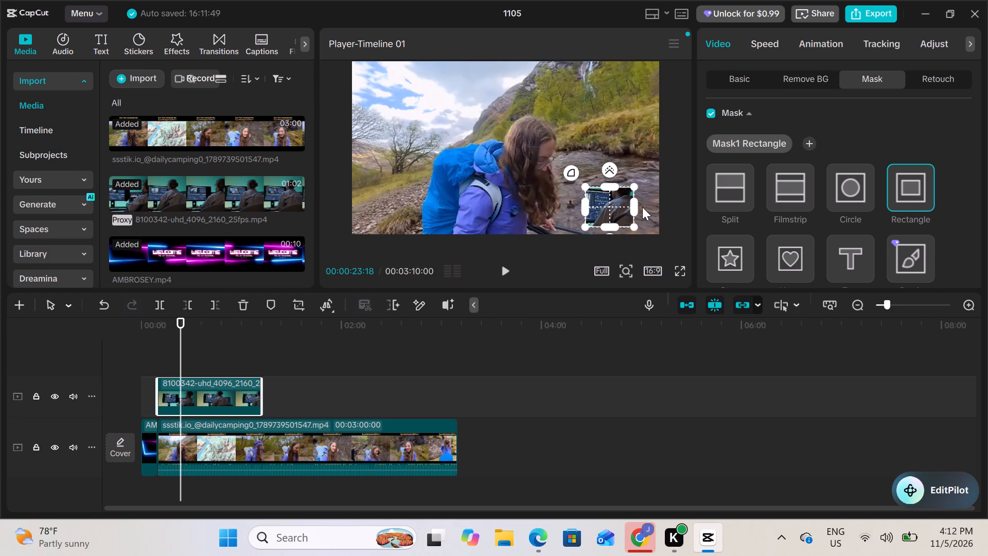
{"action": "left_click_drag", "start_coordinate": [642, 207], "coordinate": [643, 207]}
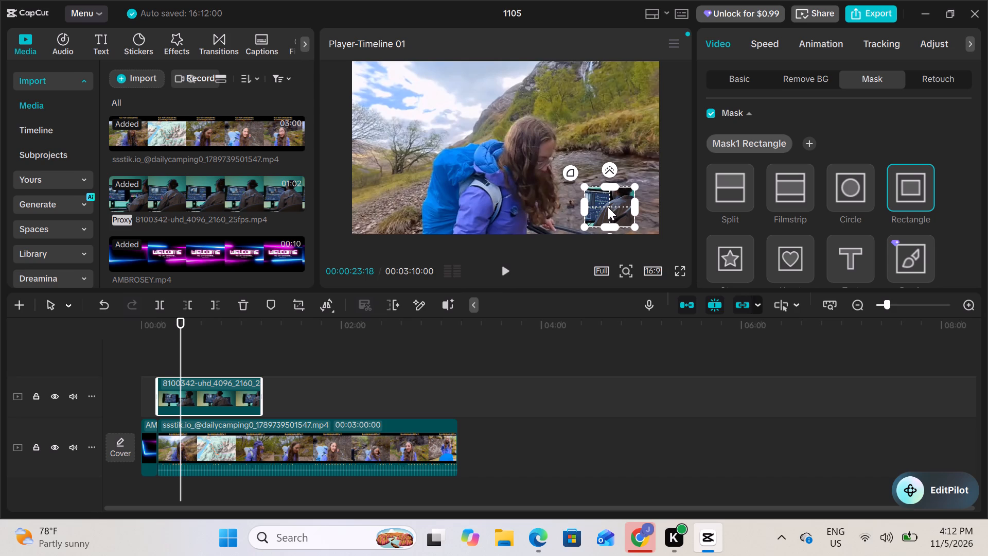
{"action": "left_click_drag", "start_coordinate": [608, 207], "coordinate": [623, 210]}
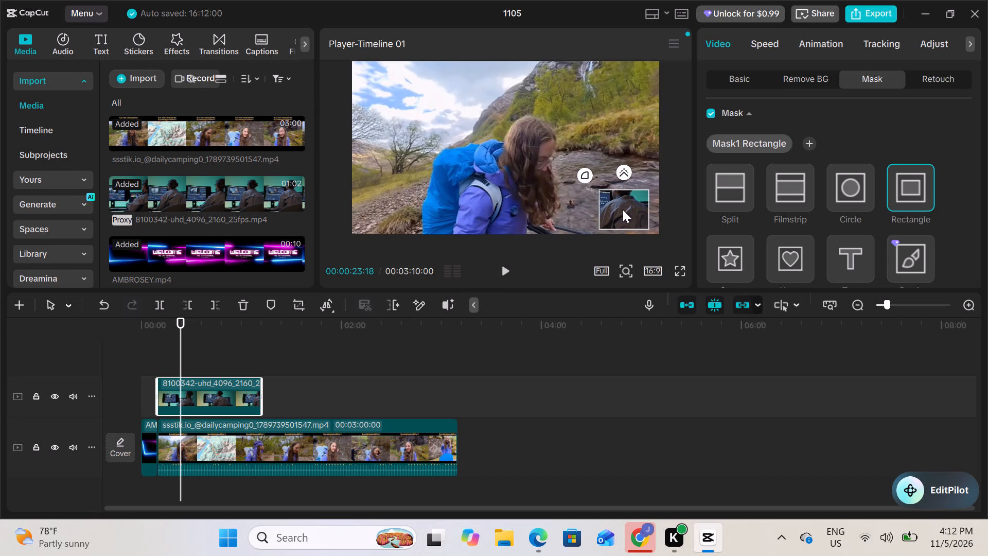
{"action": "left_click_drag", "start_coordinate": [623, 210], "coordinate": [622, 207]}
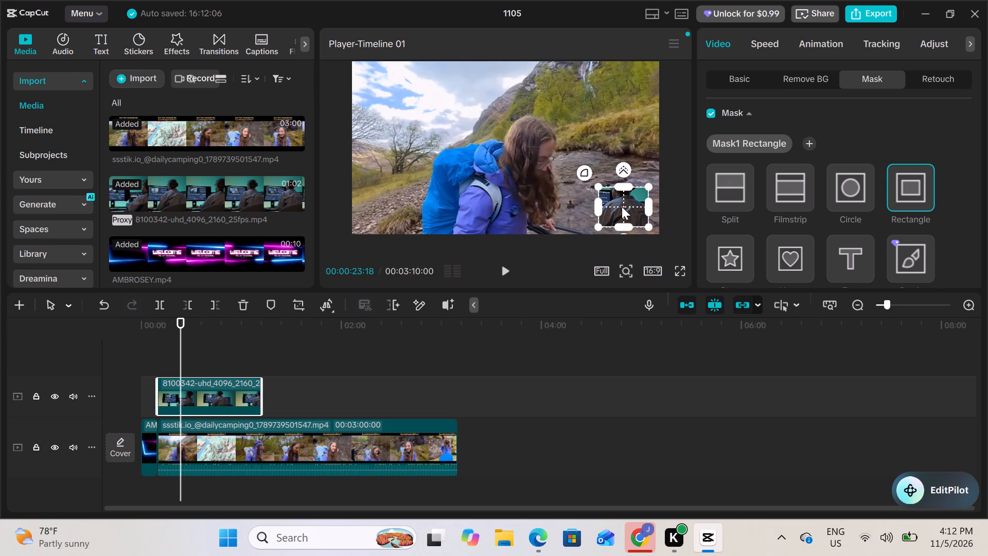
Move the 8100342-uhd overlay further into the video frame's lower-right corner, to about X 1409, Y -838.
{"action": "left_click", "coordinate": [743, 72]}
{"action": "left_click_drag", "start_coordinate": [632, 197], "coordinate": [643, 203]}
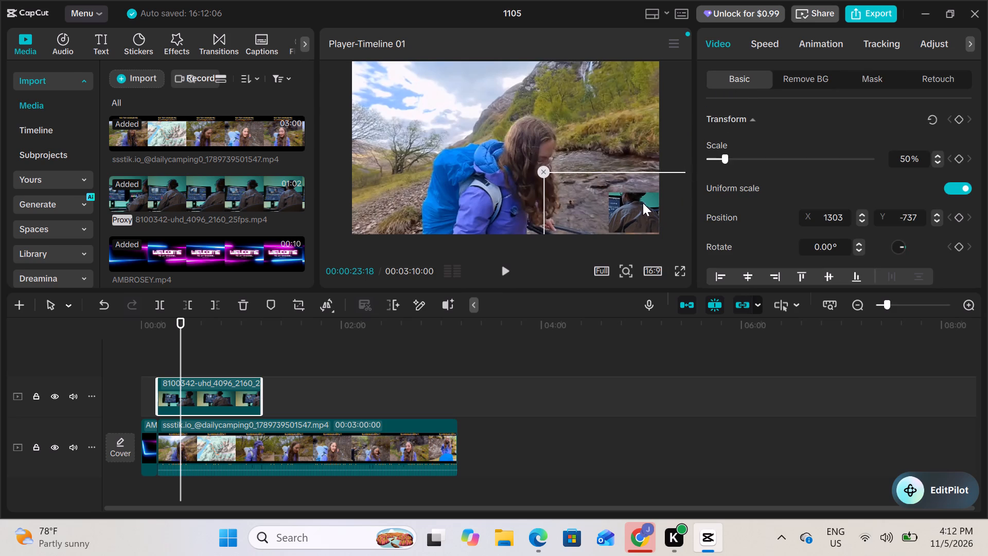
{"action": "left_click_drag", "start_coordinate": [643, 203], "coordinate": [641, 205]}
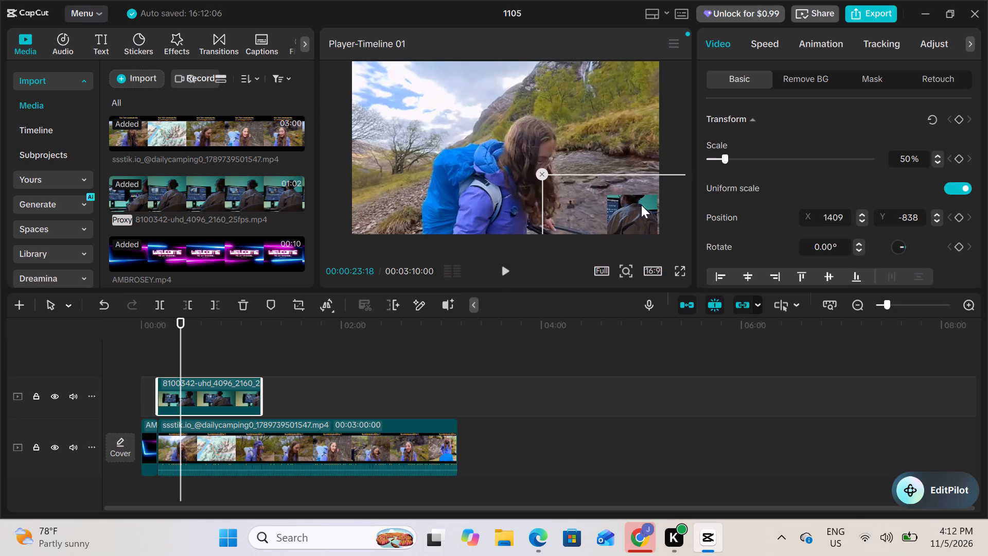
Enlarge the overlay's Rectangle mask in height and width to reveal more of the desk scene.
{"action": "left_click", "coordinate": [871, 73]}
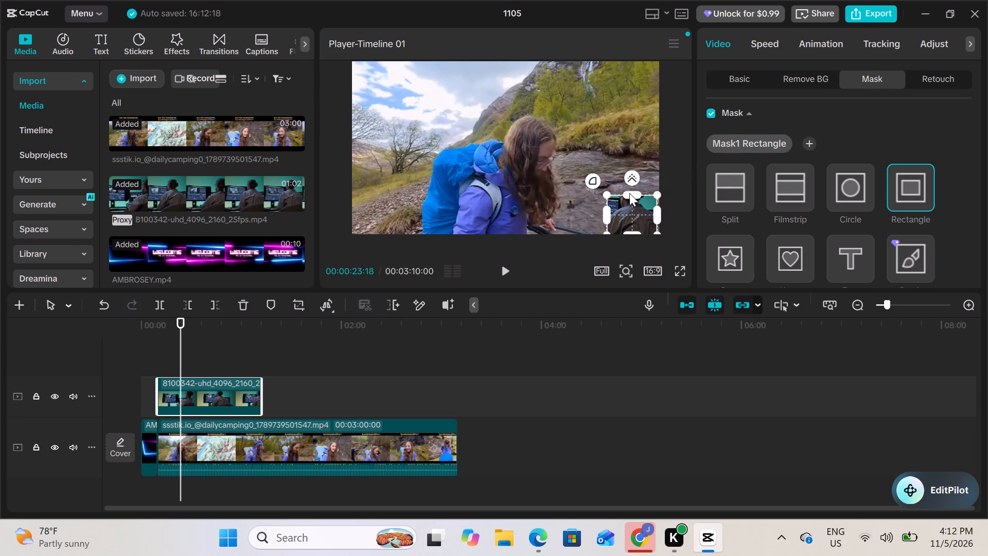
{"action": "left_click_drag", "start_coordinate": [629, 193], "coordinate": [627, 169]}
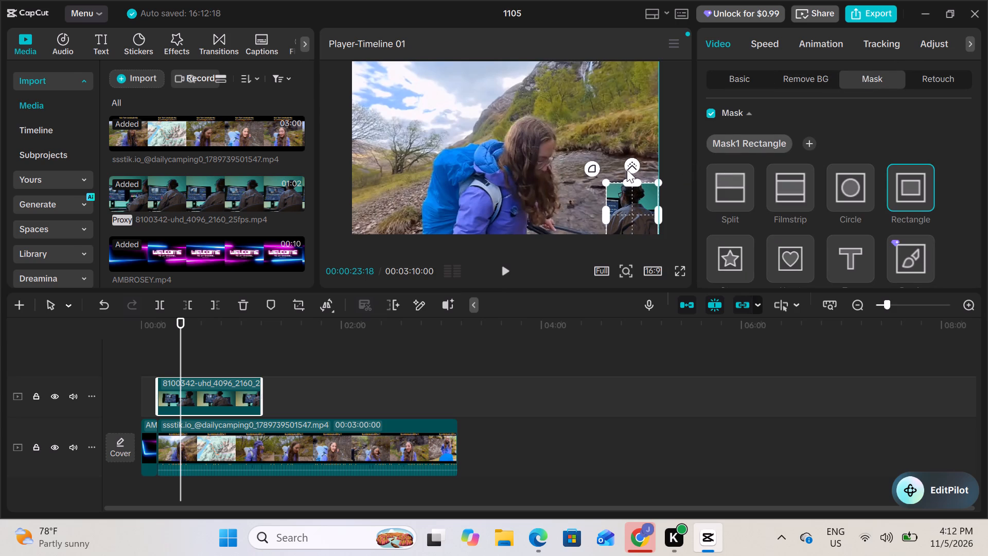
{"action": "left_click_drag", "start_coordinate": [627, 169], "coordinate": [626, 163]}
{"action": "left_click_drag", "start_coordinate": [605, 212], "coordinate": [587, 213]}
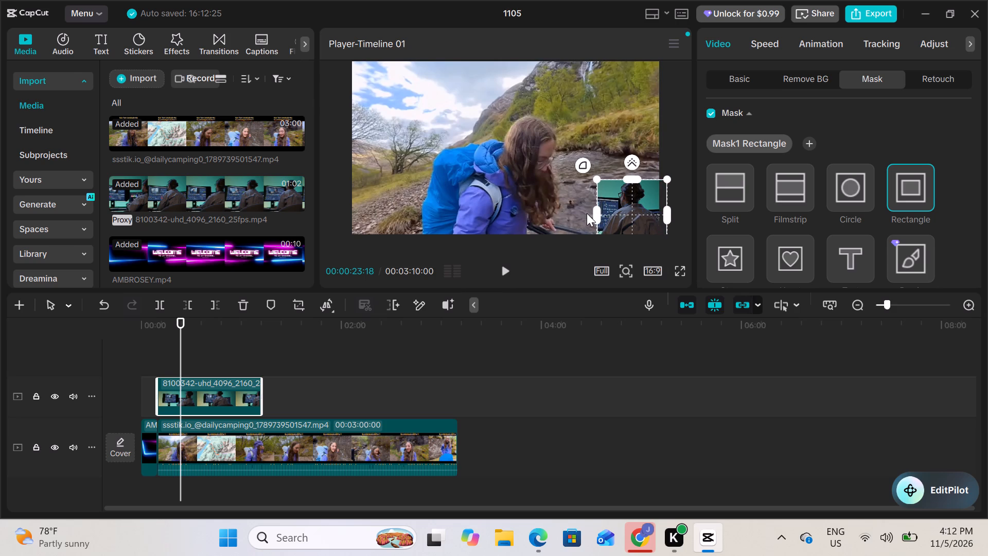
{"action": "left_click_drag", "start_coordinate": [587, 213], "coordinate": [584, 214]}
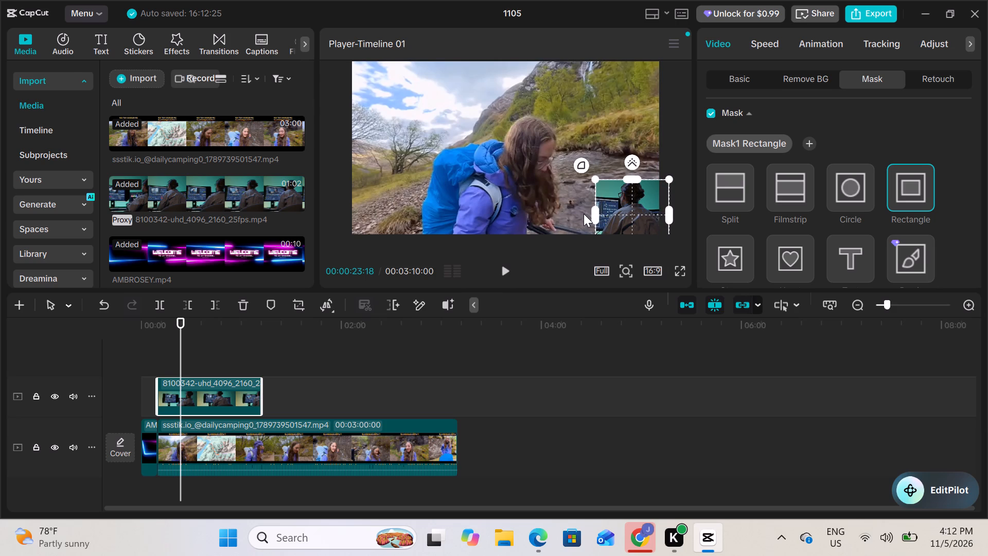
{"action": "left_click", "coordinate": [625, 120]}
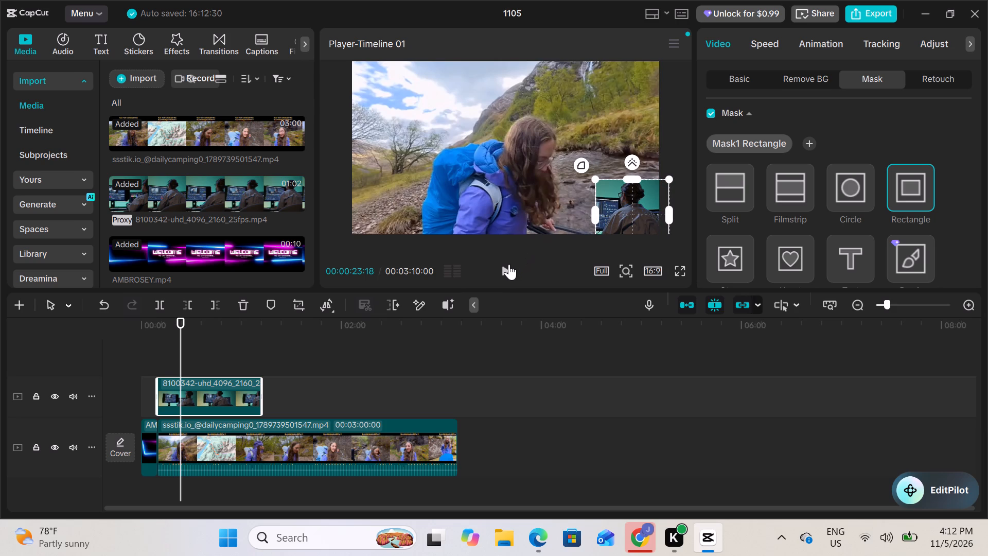
Play the hiking footage with the rectangular desk overlay to check how it looks, and stop playback.
{"action": "left_click", "coordinate": [508, 265]}
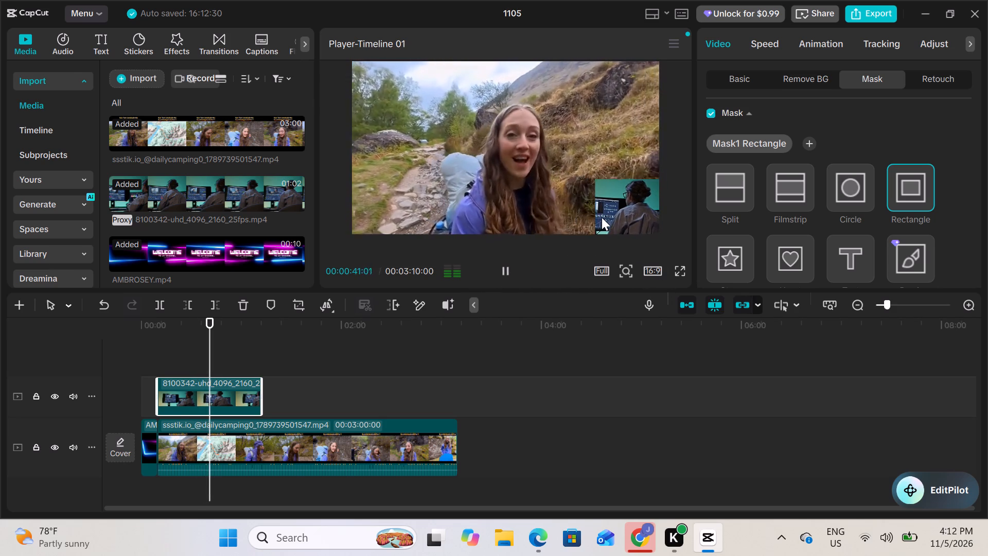
{"action": "left_click", "coordinate": [633, 206]}
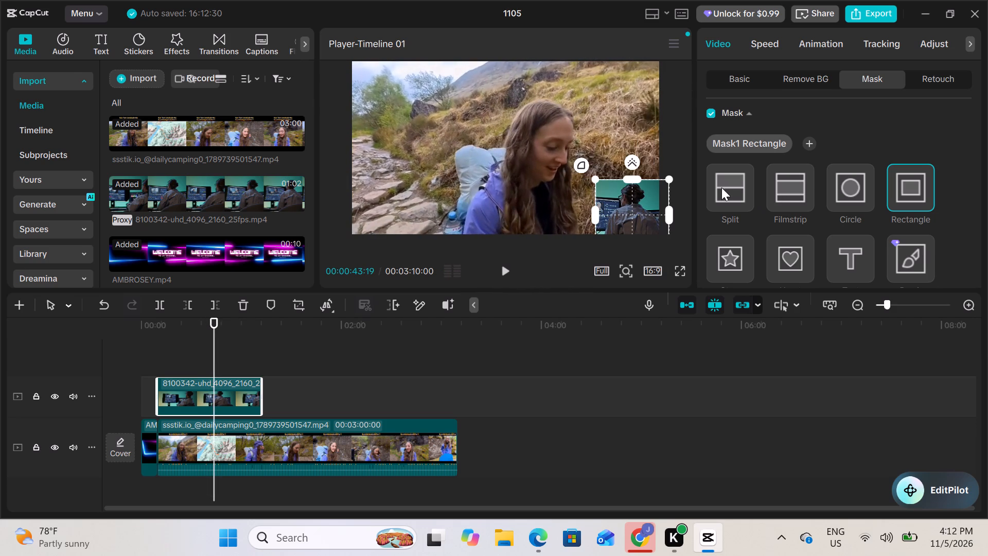
Replace the overlay's mask with a Circle mask and enlarge it to frame the seated person and the monitors.
{"action": "left_click", "coordinate": [843, 188]}
{"action": "double_click", "coordinate": [843, 188]}
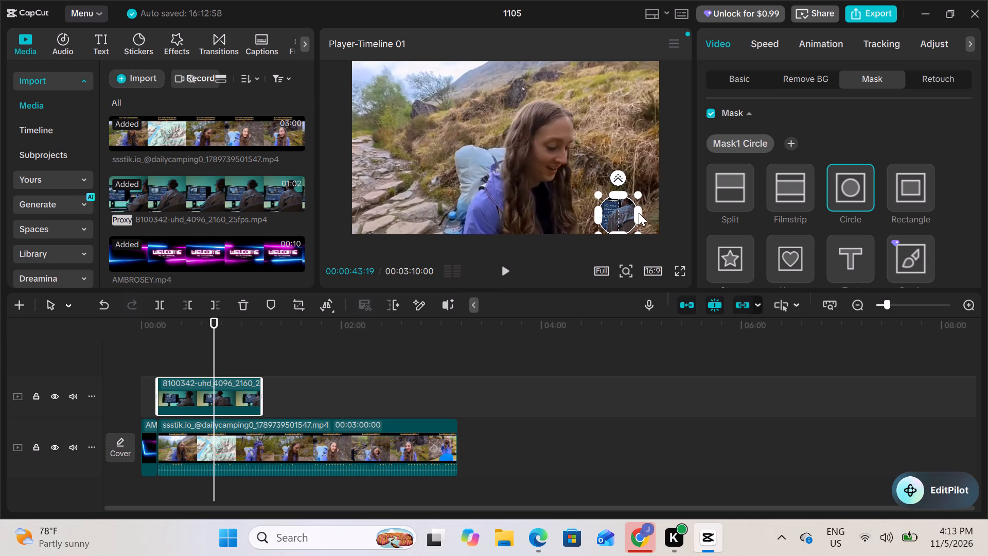
{"action": "left_click_drag", "start_coordinate": [639, 213], "coordinate": [647, 214]}
{"action": "left_click_drag", "start_coordinate": [616, 194], "coordinate": [615, 176]}
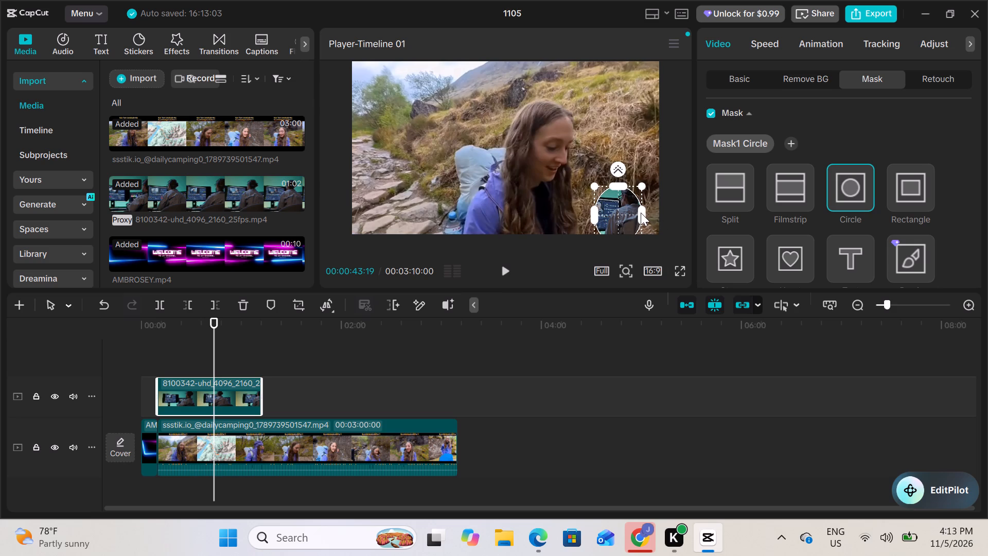
{"action": "left_click_drag", "start_coordinate": [640, 212], "coordinate": [655, 211]}
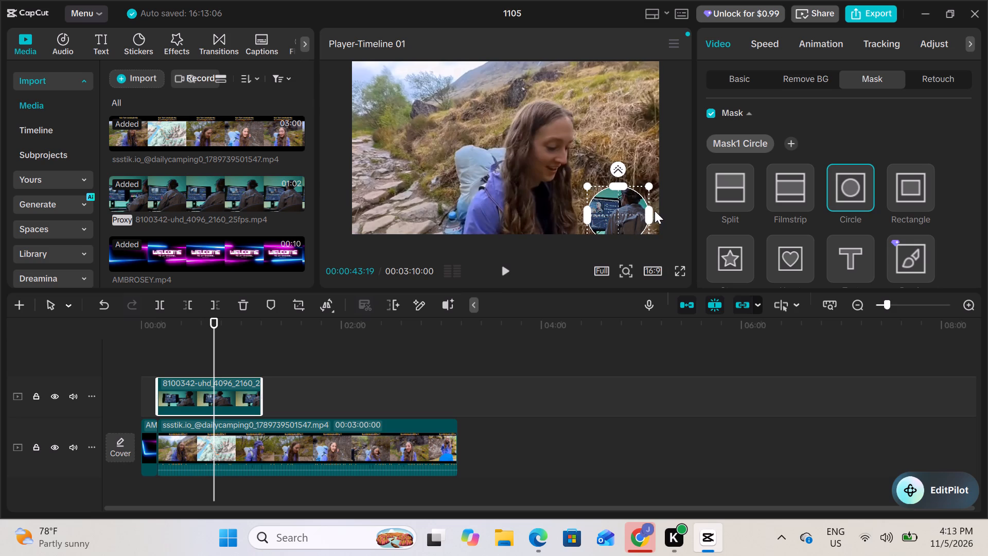
{"action": "left_click_drag", "start_coordinate": [616, 185], "coordinate": [616, 177]}
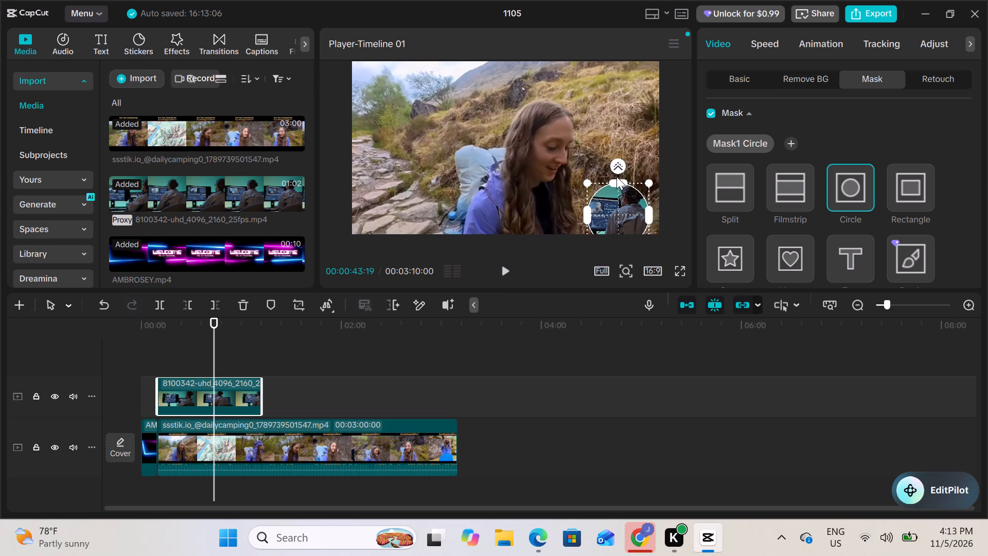
{"action": "left_click_drag", "start_coordinate": [616, 177], "coordinate": [619, 166]}
{"action": "left_click_drag", "start_coordinate": [648, 213], "coordinate": [660, 211]}
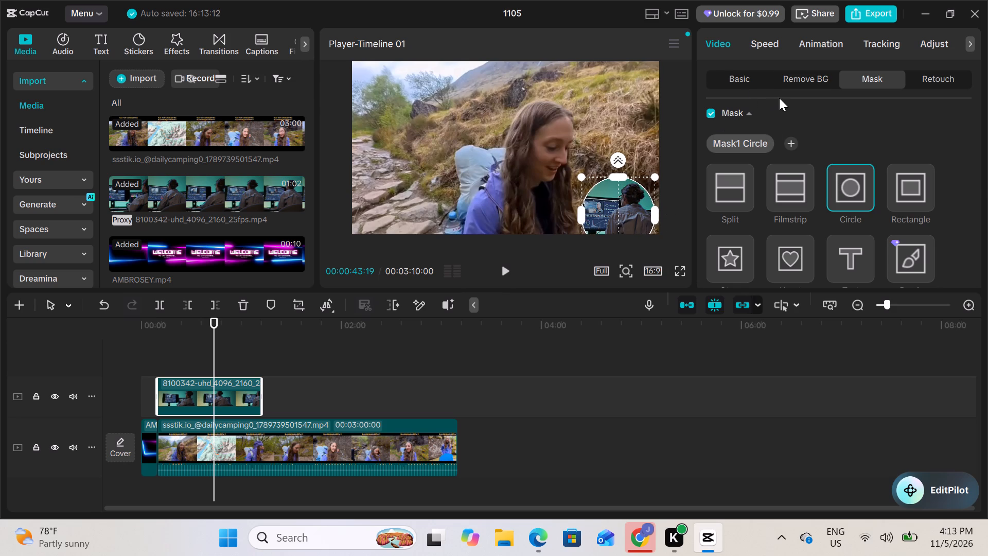
Reposition the circular 8100342-uhd overlay inside the frame's lower-right corner, at about X 1457, Y -636.
{"action": "left_click", "coordinate": [745, 78]}
{"action": "left_click_drag", "start_coordinate": [614, 208], "coordinate": [622, 208]}
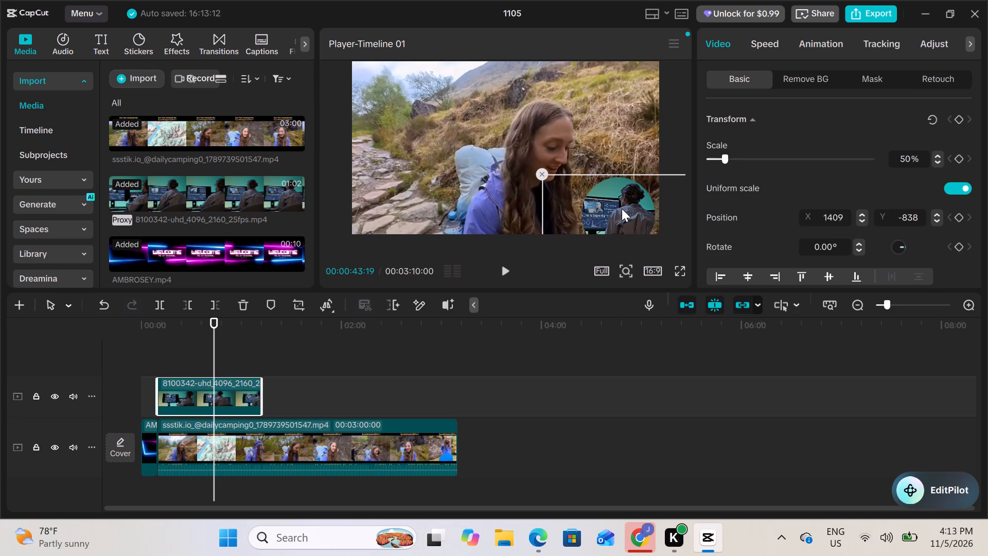
{"action": "left_click_drag", "start_coordinate": [622, 208], "coordinate": [616, 195]}
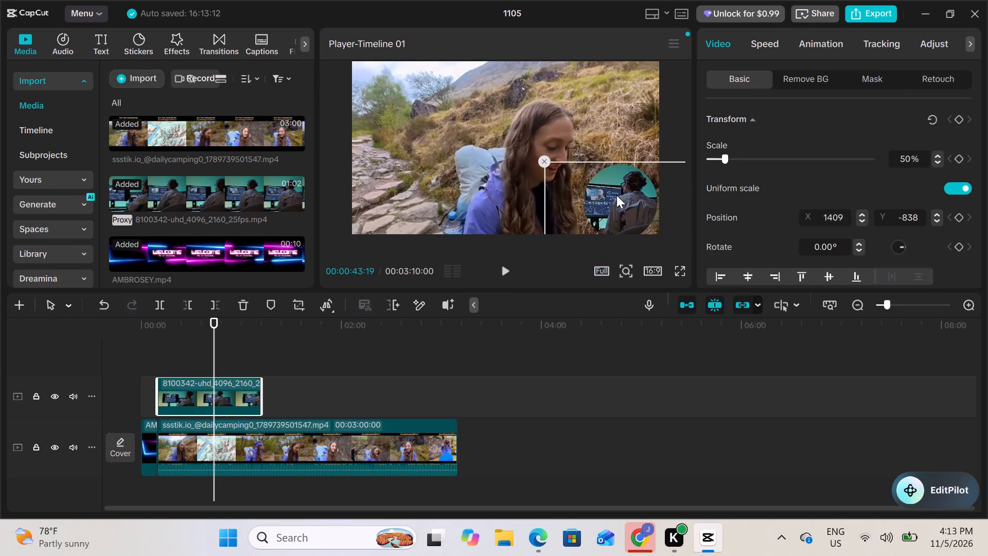
{"action": "left_click_drag", "start_coordinate": [616, 195], "coordinate": [613, 166]}
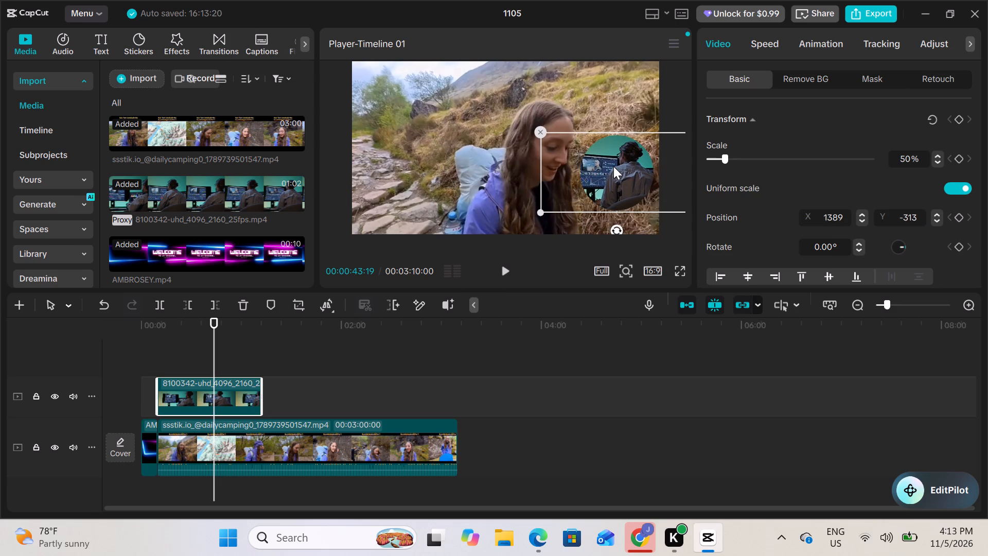
{"action": "left_click_drag", "start_coordinate": [613, 166], "coordinate": [618, 190]}
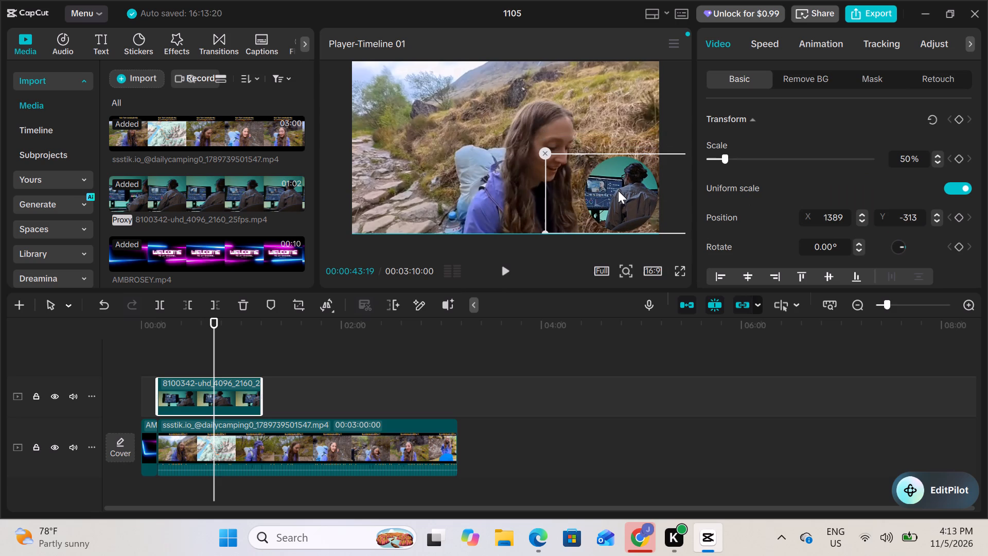
{"action": "left_click_drag", "start_coordinate": [618, 190], "coordinate": [618, 192]}
{"action": "left_click_drag", "start_coordinate": [618, 192], "coordinate": [621, 192]}
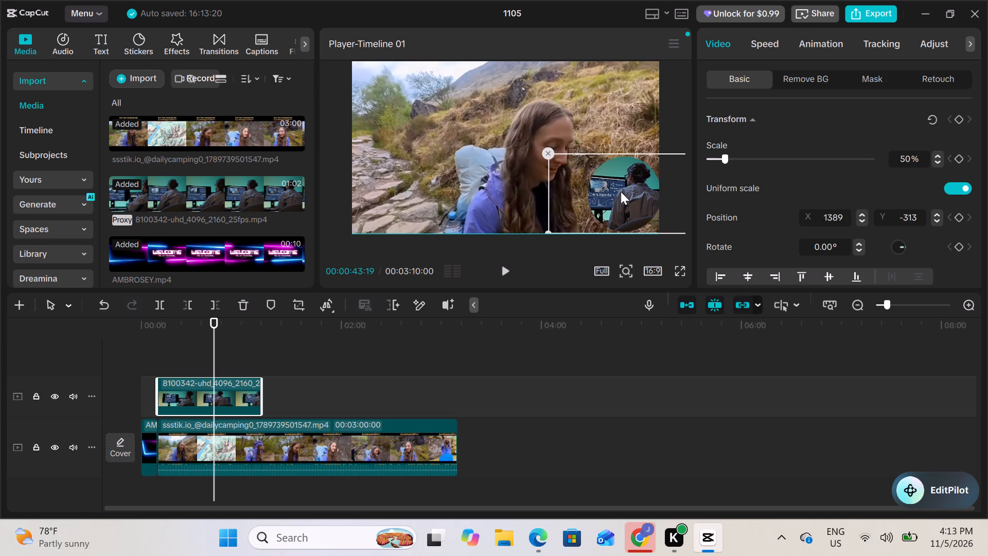
{"action": "left_click_drag", "start_coordinate": [621, 192], "coordinate": [619, 193]}
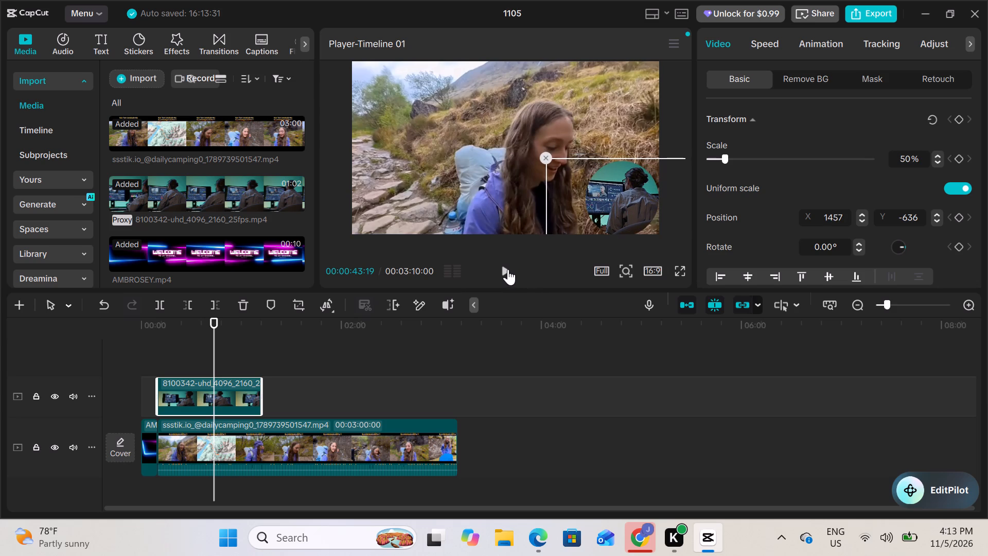
Preview the footage with the circular overlay, and briefly play the AMBROSEY intro from the start of the timeline.
{"action": "left_click", "coordinate": [508, 269]}
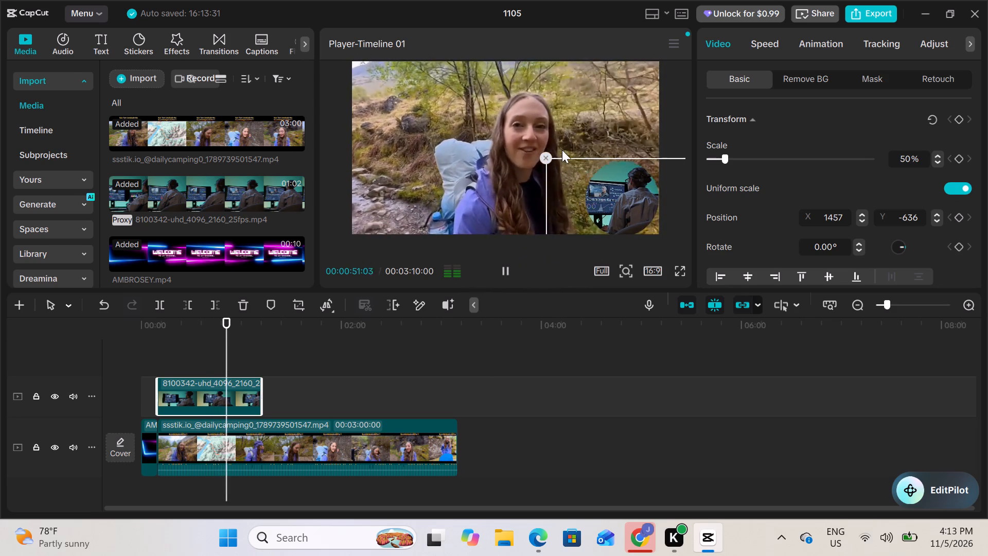
{"action": "left_click", "coordinate": [495, 140]}
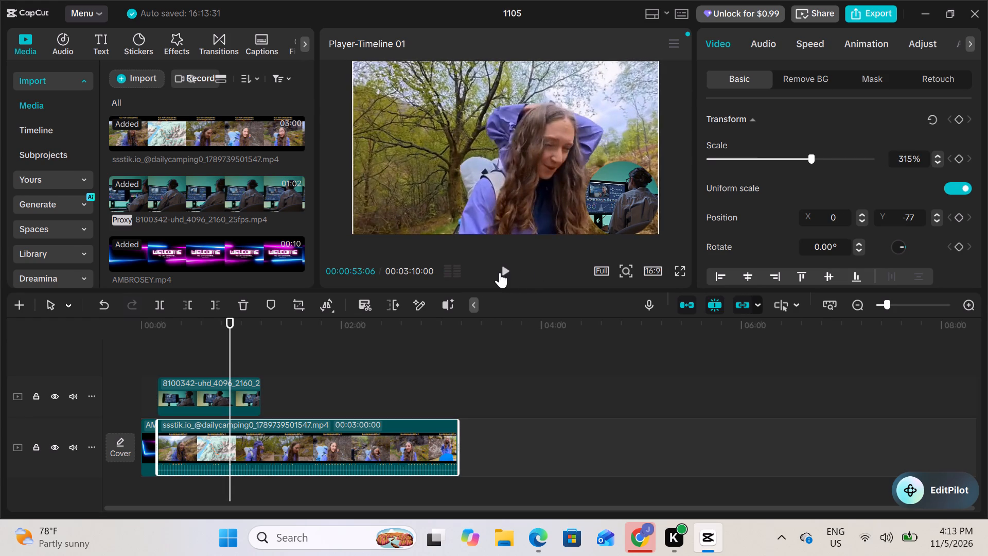
{"action": "left_click", "coordinate": [501, 268]}
{"action": "left_click", "coordinate": [501, 268]}
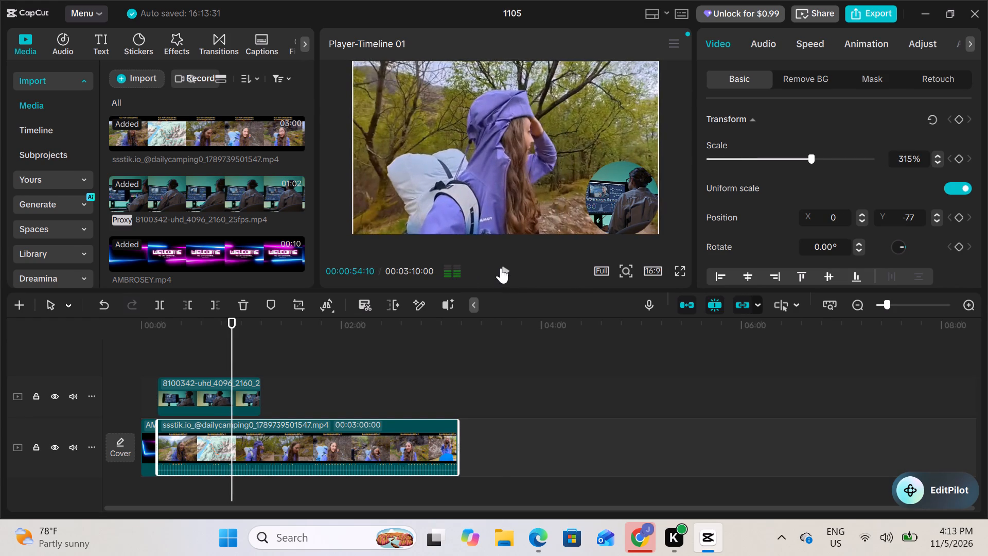
{"action": "left_click_drag", "start_coordinate": [227, 344], "coordinate": [186, 346]}
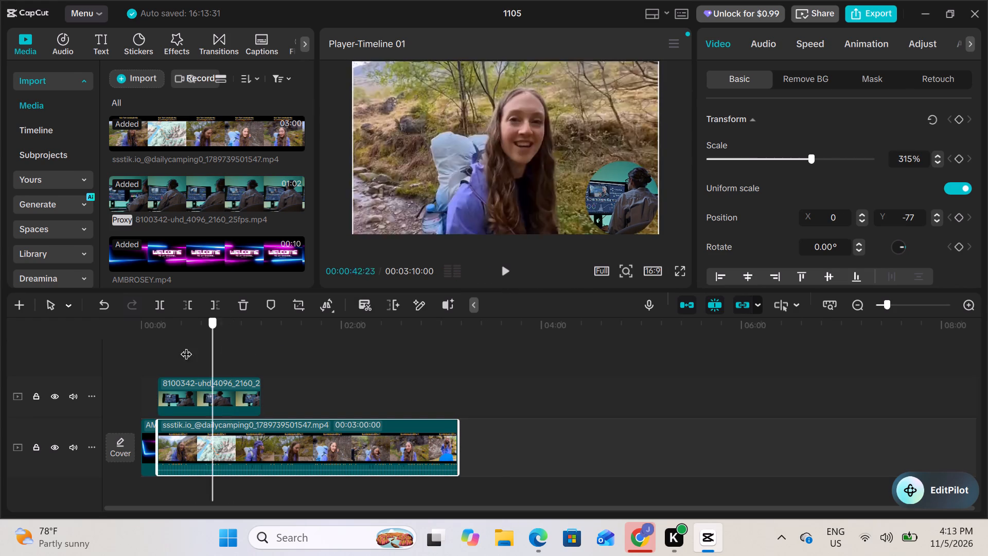
{"action": "left_click_drag", "start_coordinate": [186, 346], "coordinate": [144, 352]}
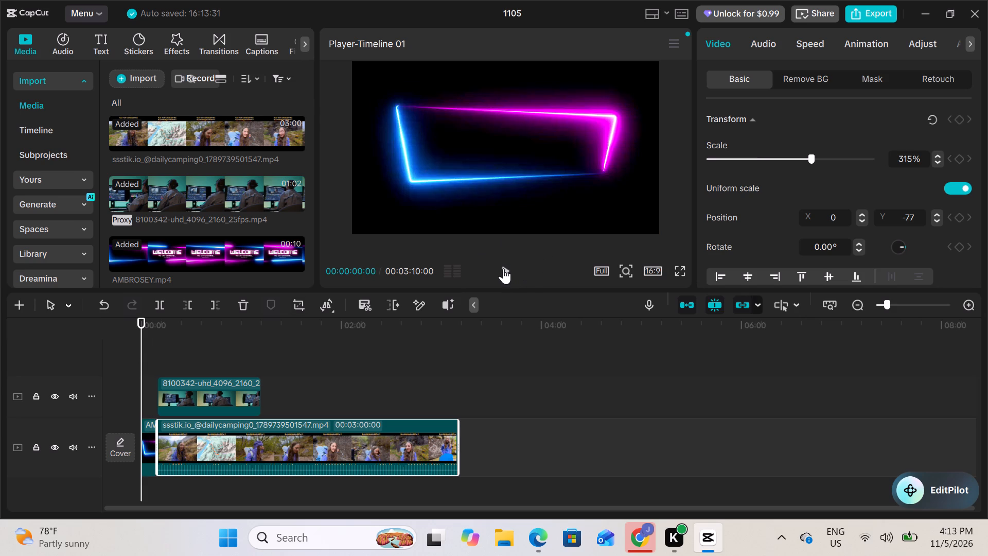
{"action": "left_click", "coordinate": [503, 268]}
{"action": "left_click", "coordinate": [503, 268]}
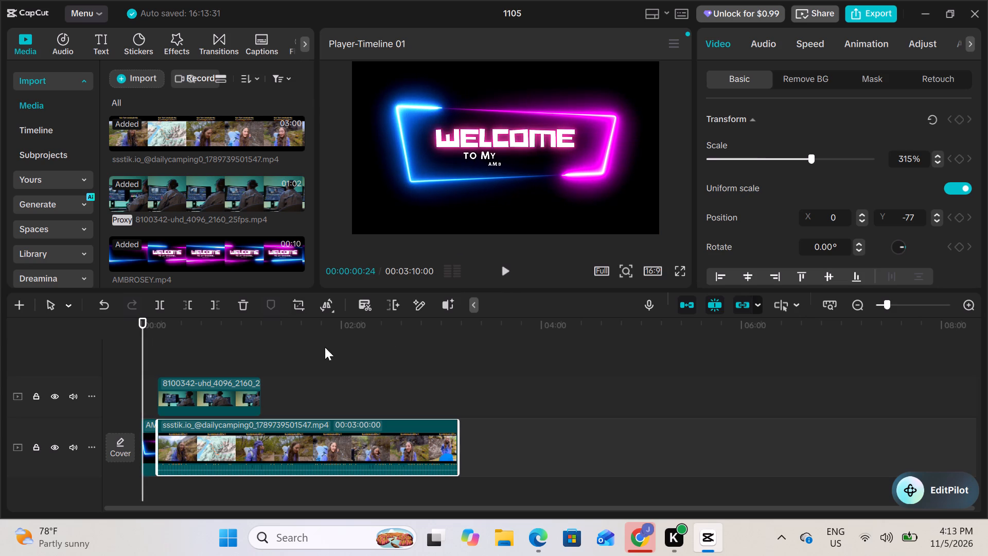
Add a Filmstrip mask to the AMBROSEY intro clip and narrow it to a thin central strip, about size 19.
{"action": "left_click", "coordinate": [148, 440]}
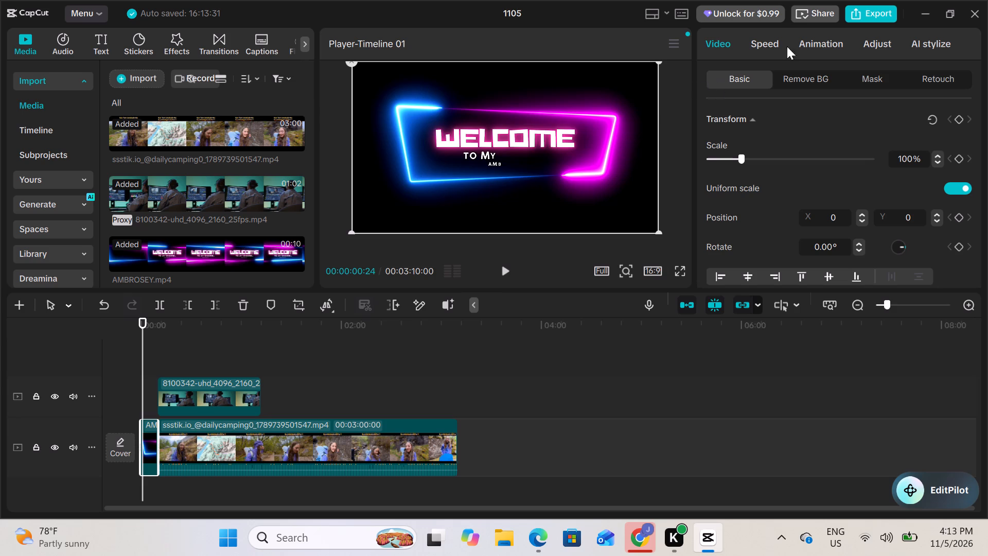
{"action": "left_click", "coordinate": [870, 74]}
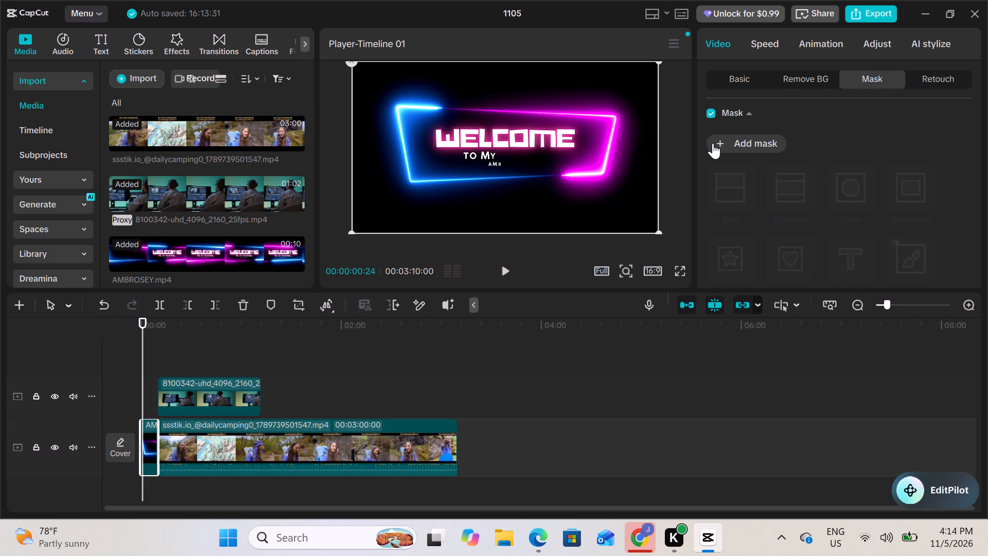
{"action": "left_click", "coordinate": [718, 142]}
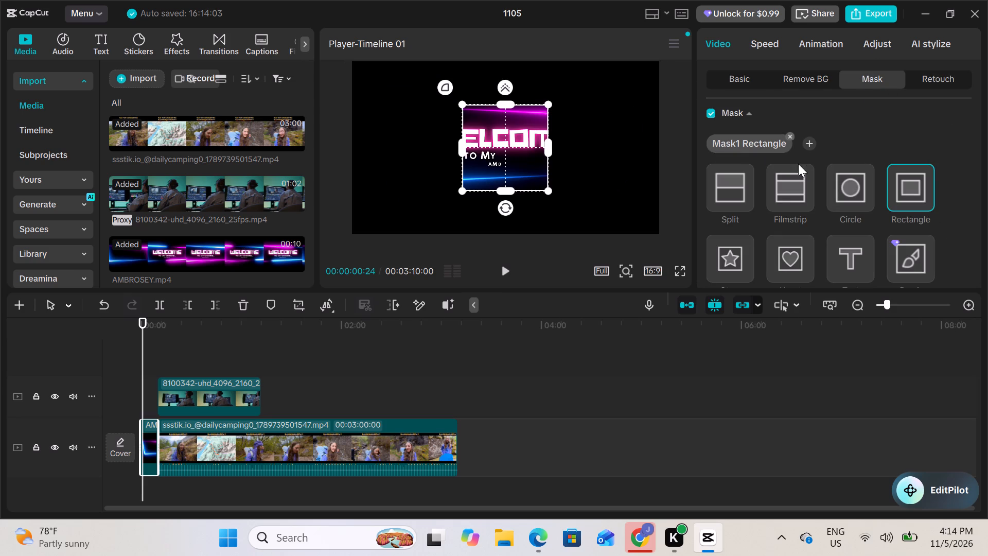
{"action": "left_click", "coordinate": [780, 187]}
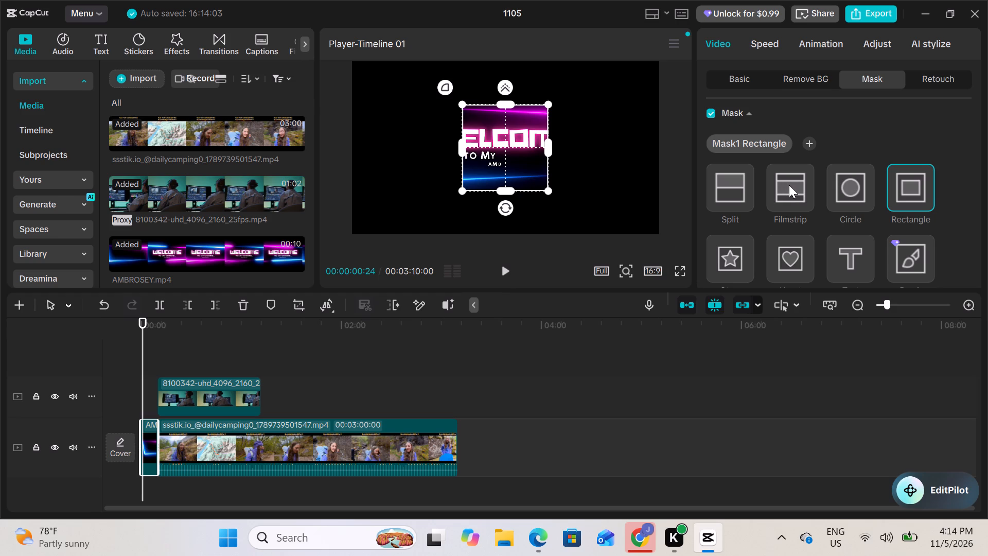
{"action": "double_click", "coordinate": [789, 185]}
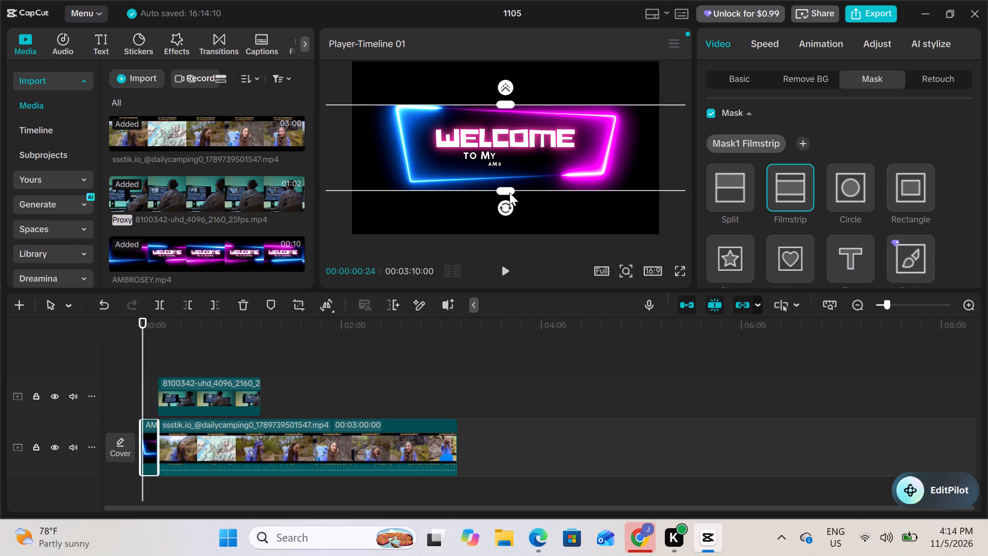
{"action": "left_click_drag", "start_coordinate": [509, 193], "coordinate": [508, 151]}
{"action": "scroll", "coordinate": [859, 207], "scroll_direction": "down", "scroll_amount": 1}
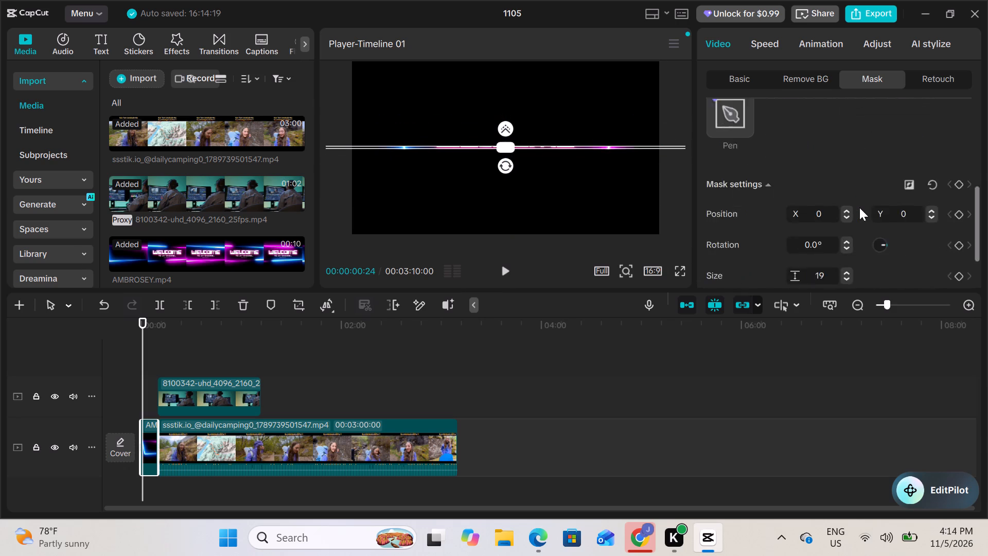
{"action": "scroll", "coordinate": [859, 207], "scroll_direction": "down", "scroll_amount": 2}
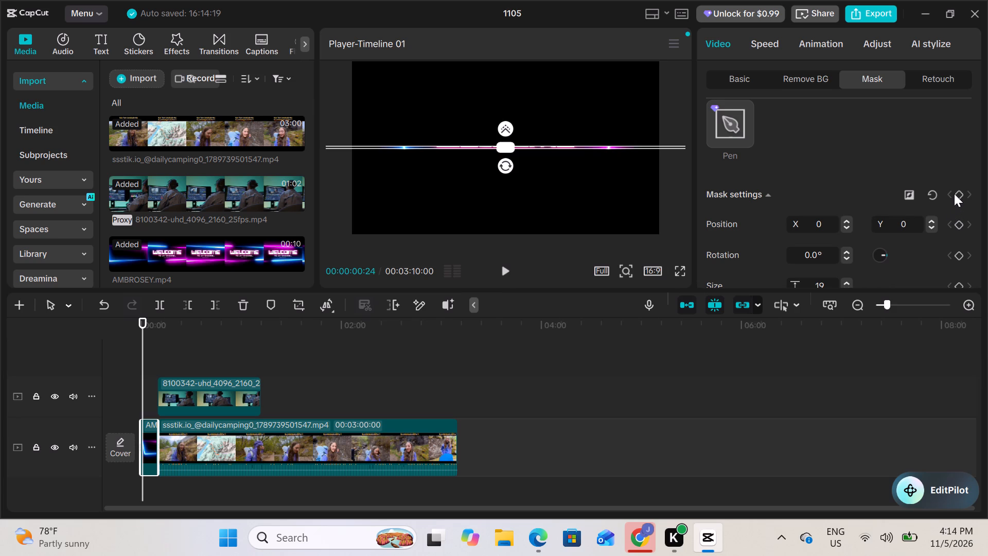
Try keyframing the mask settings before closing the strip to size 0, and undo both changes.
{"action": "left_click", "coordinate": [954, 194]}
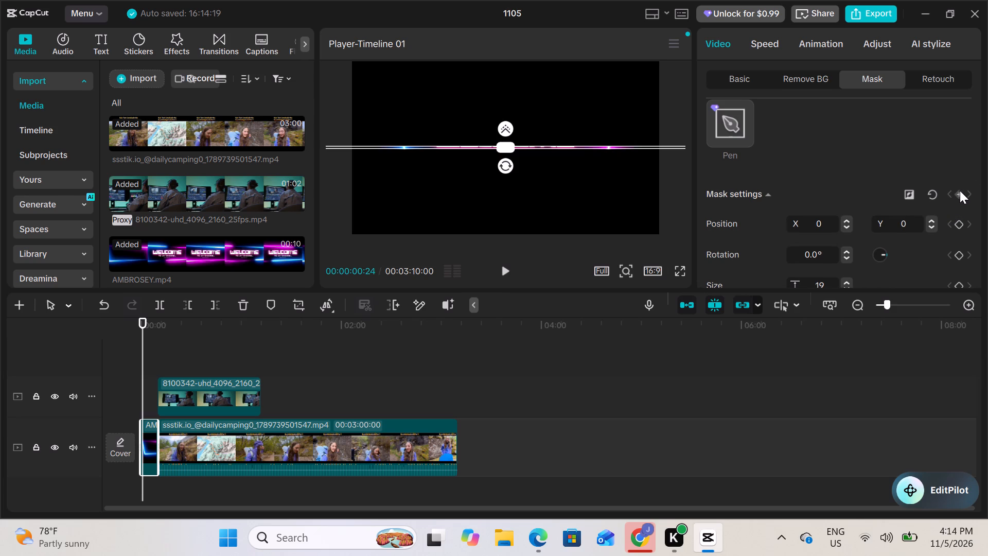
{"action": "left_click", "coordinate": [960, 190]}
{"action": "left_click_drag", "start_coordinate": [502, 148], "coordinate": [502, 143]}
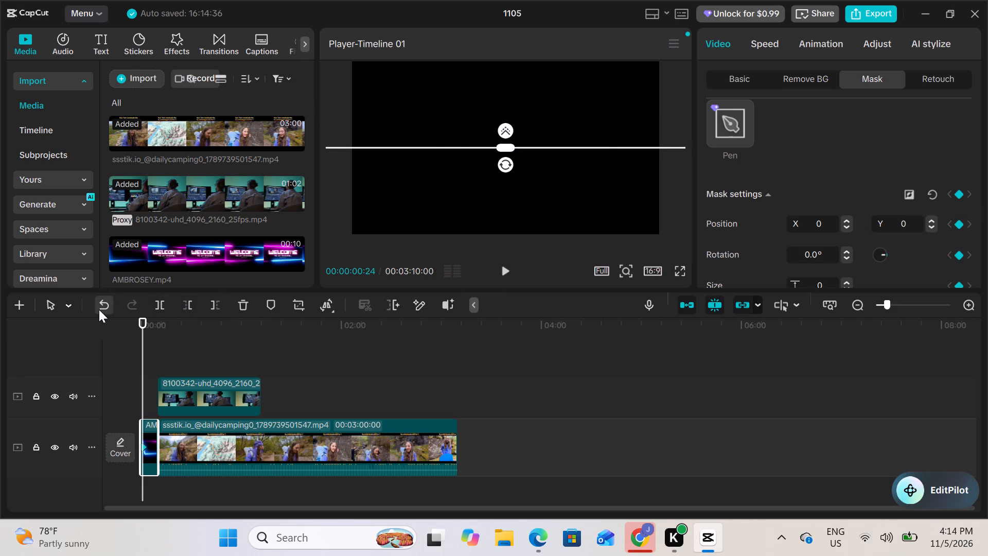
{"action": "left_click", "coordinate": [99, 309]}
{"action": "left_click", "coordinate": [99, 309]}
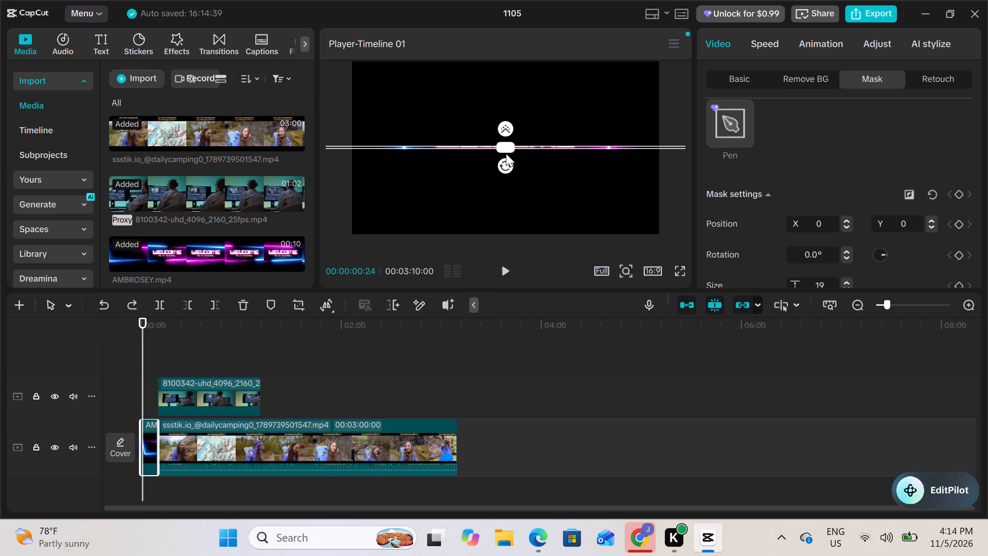
Close the intro's Filmstrip mask to size 0 and add a keyframe for all mask settings at 00:00:00:24.
{"action": "left_click_drag", "start_coordinate": [506, 149], "coordinate": [504, 126]}
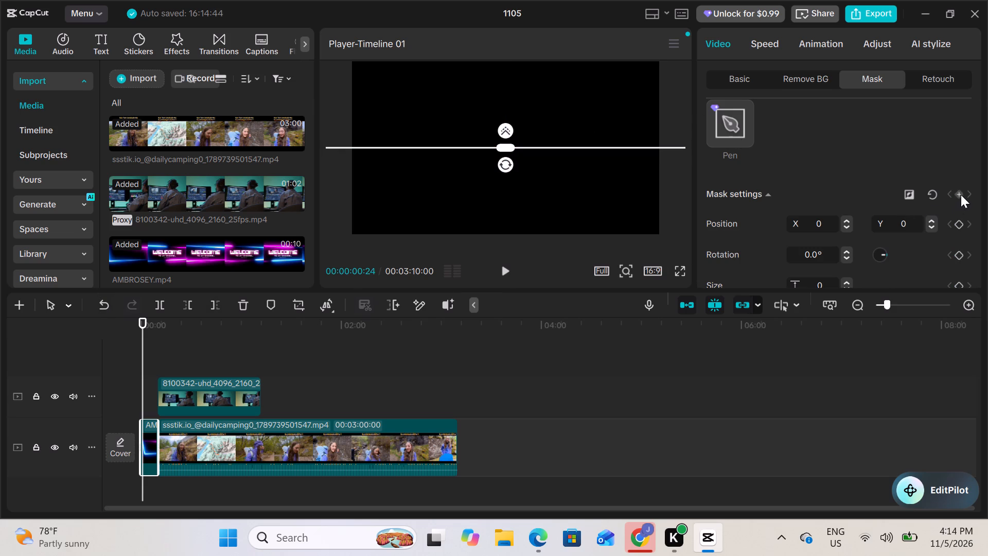
{"action": "left_click", "coordinate": [956, 193]}
At 00:00:07:29, open the intro's Filmstrip mask to about size 1183 so it uncovers the whole frame, and keyframe all mask settings.
{"action": "left_click_drag", "start_coordinate": [140, 355], "coordinate": [150, 355]}
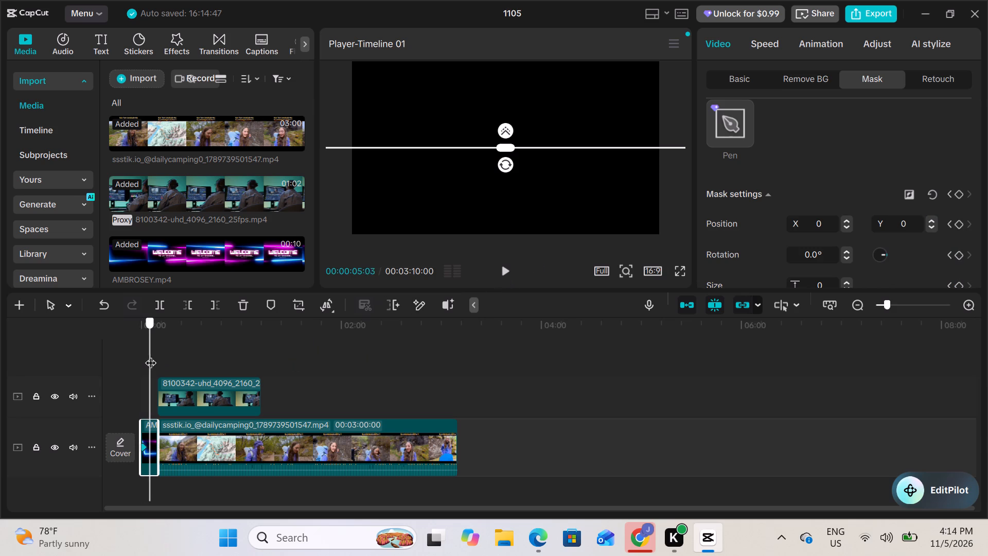
{"action": "left_click_drag", "start_coordinate": [150, 355], "coordinate": [153, 355]}
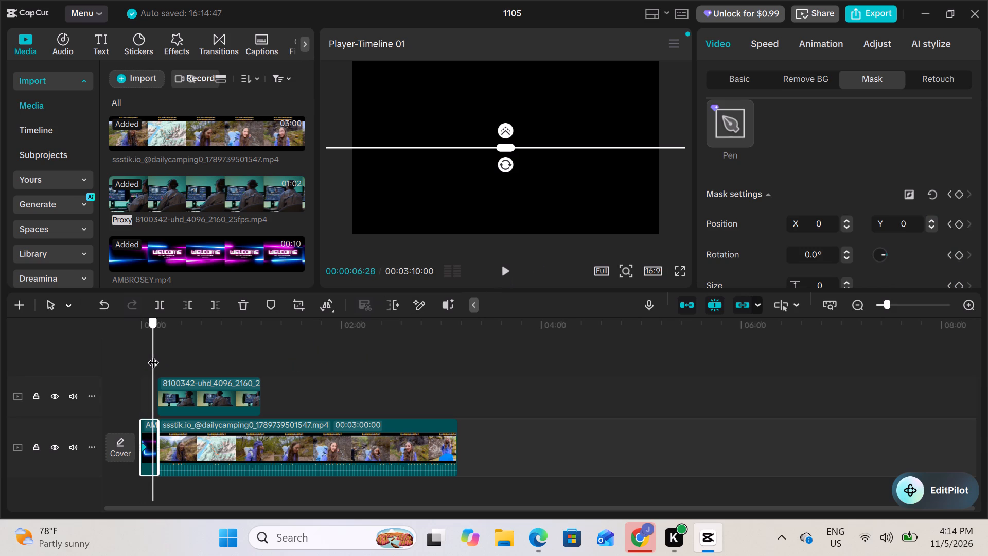
{"action": "left_click_drag", "start_coordinate": [153, 355], "coordinate": [154, 355]}
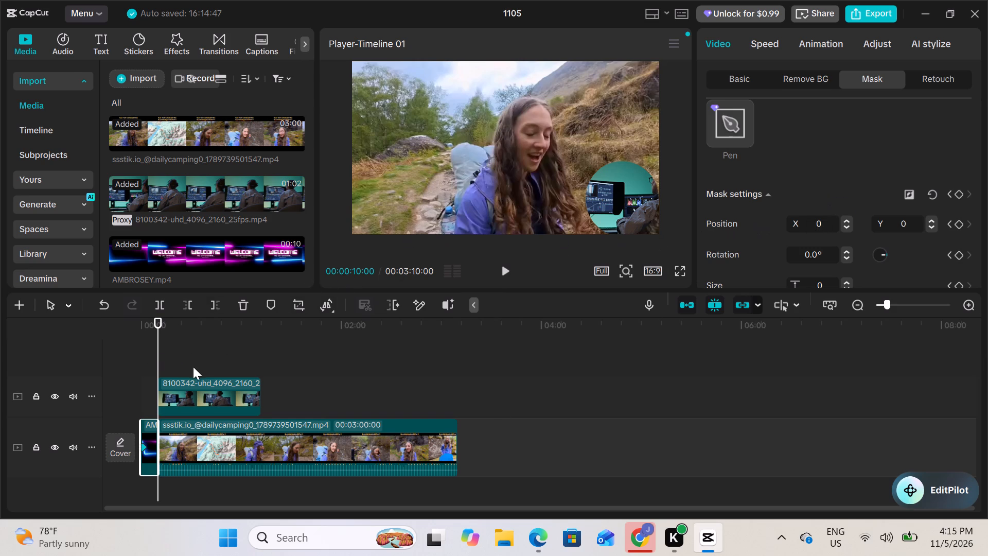
{"action": "left_click_drag", "start_coordinate": [157, 362], "coordinate": [140, 368]}
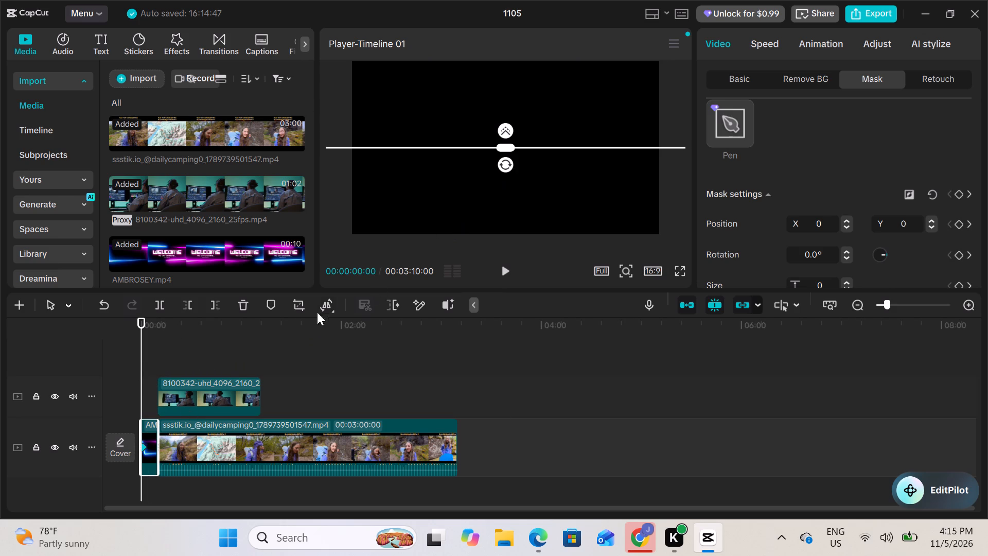
{"action": "left_click_drag", "start_coordinate": [143, 352], "coordinate": [150, 354]}
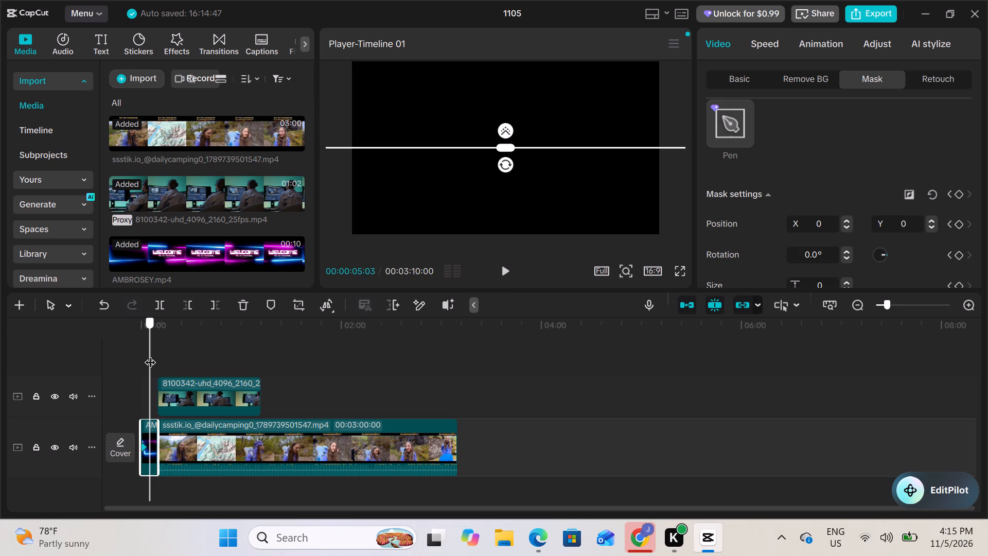
{"action": "left_click_drag", "start_coordinate": [150, 354], "coordinate": [152, 354]}
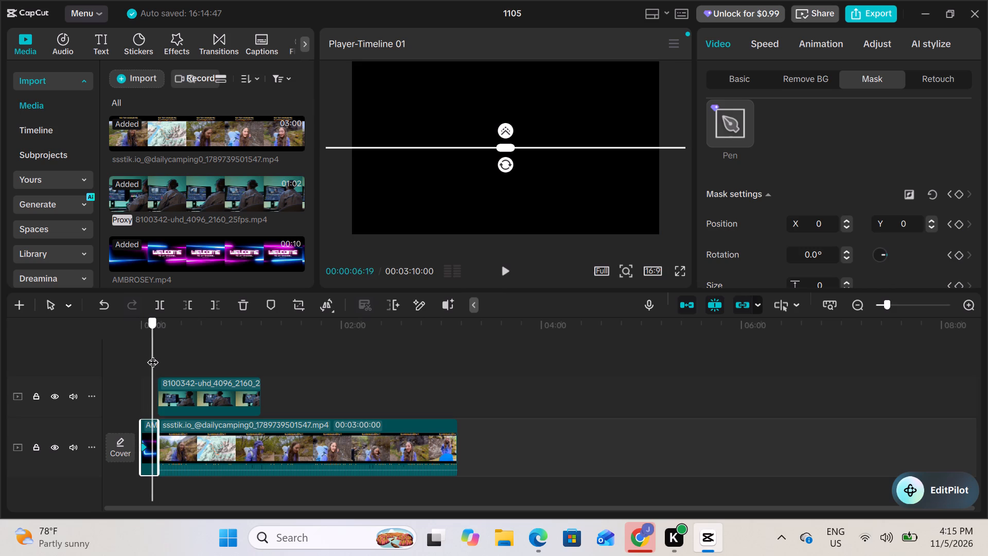
{"action": "left_click_drag", "start_coordinate": [152, 354], "coordinate": [153, 355]}
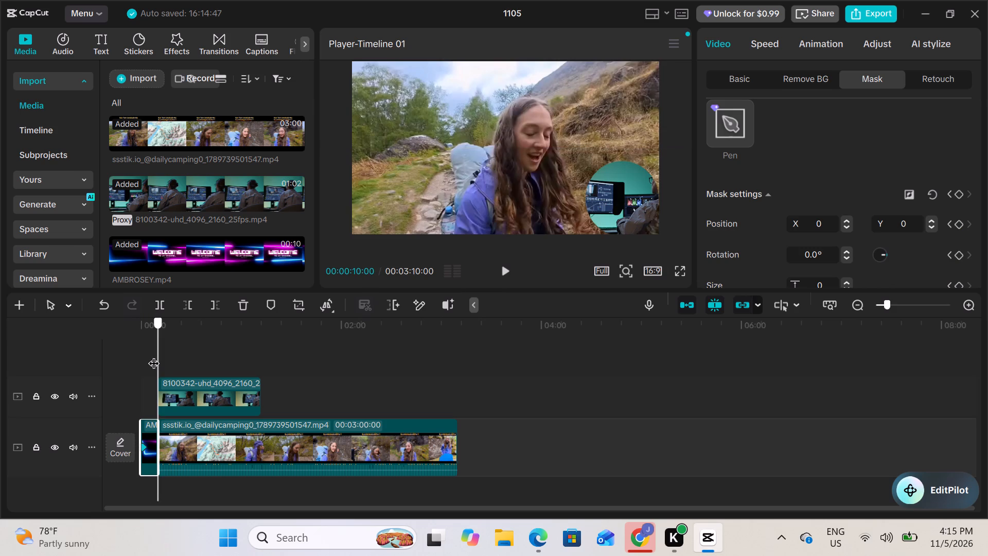
{"action": "left_click_drag", "start_coordinate": [153, 355], "coordinate": [152, 356]}
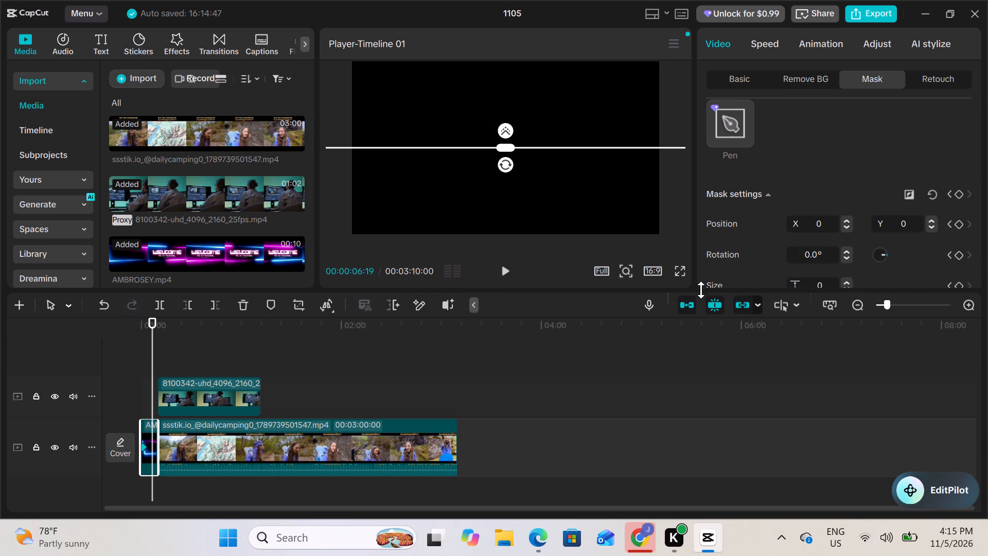
{"action": "left_click", "coordinate": [505, 270]}
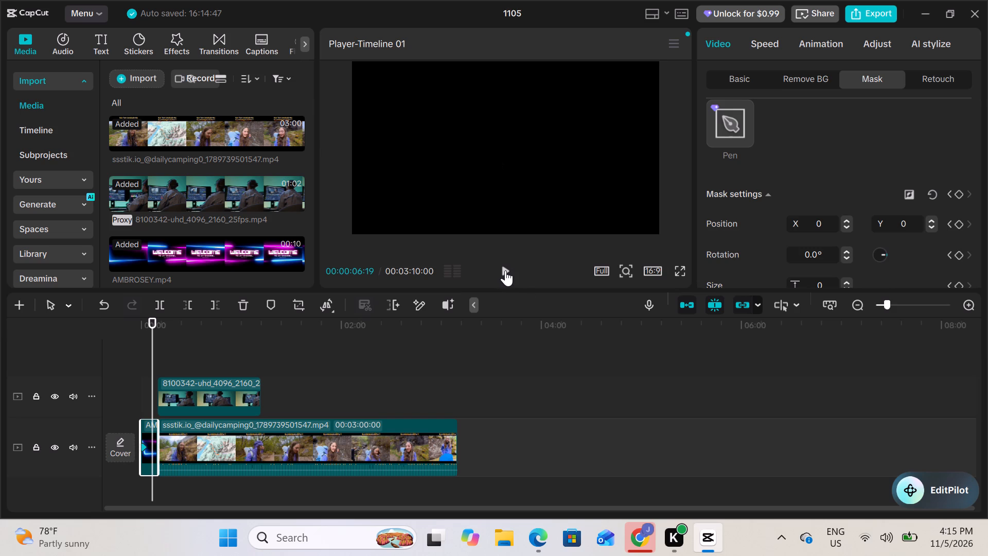
{"action": "left_click", "coordinate": [505, 270]}
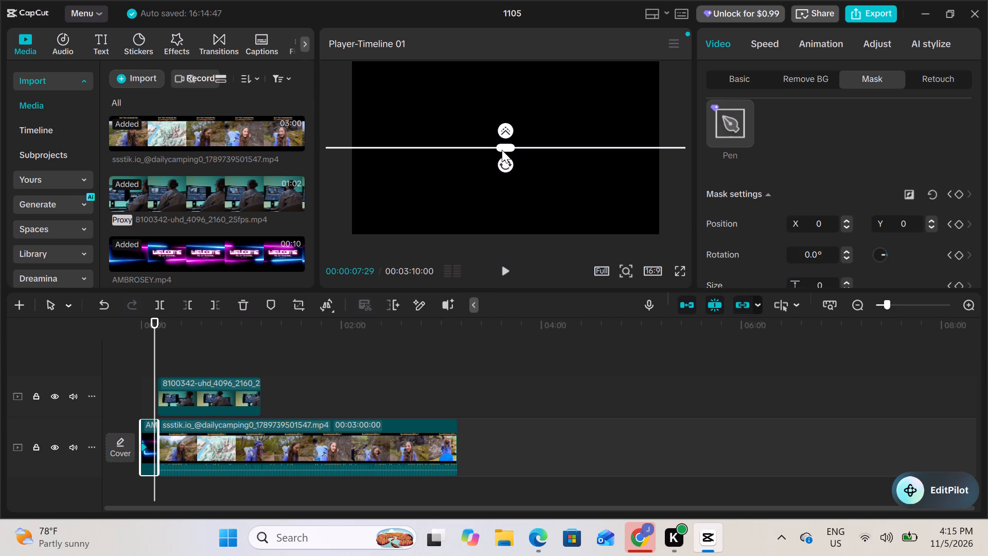
{"action": "left_click_drag", "start_coordinate": [502, 150], "coordinate": [514, 242]}
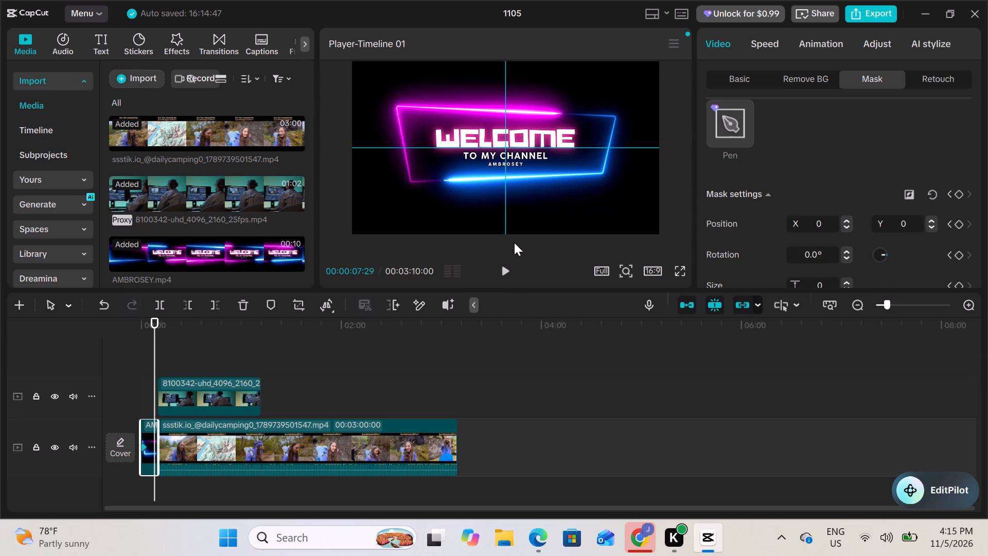
{"action": "left_click_drag", "start_coordinate": [514, 242], "coordinate": [514, 245]}
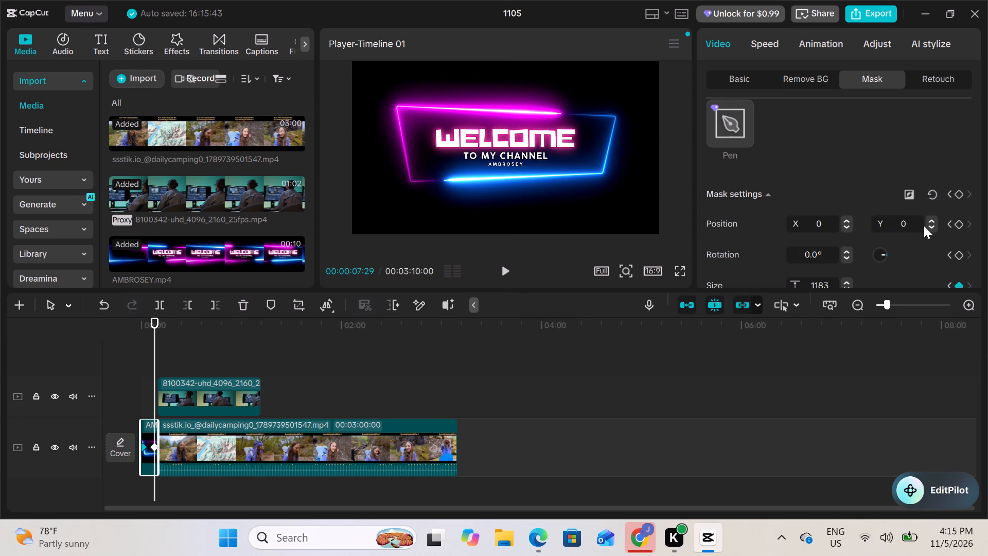
{"action": "left_click", "coordinate": [958, 190]}
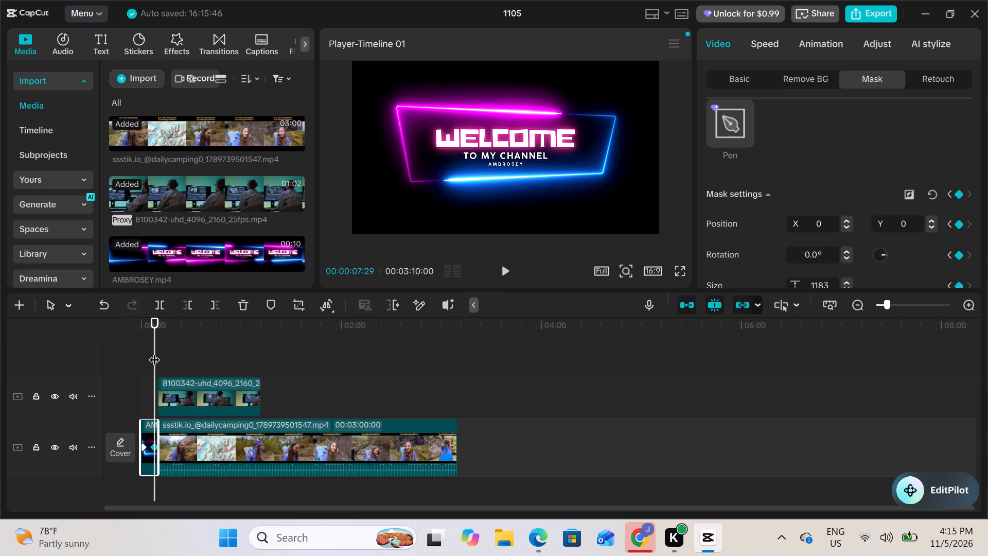
Play the timeline from the start through the AMBROSEY intro into the hiking footage to check the mask animation, and stop playback.
{"action": "left_click_drag", "start_coordinate": [154, 352], "coordinate": [135, 355]}
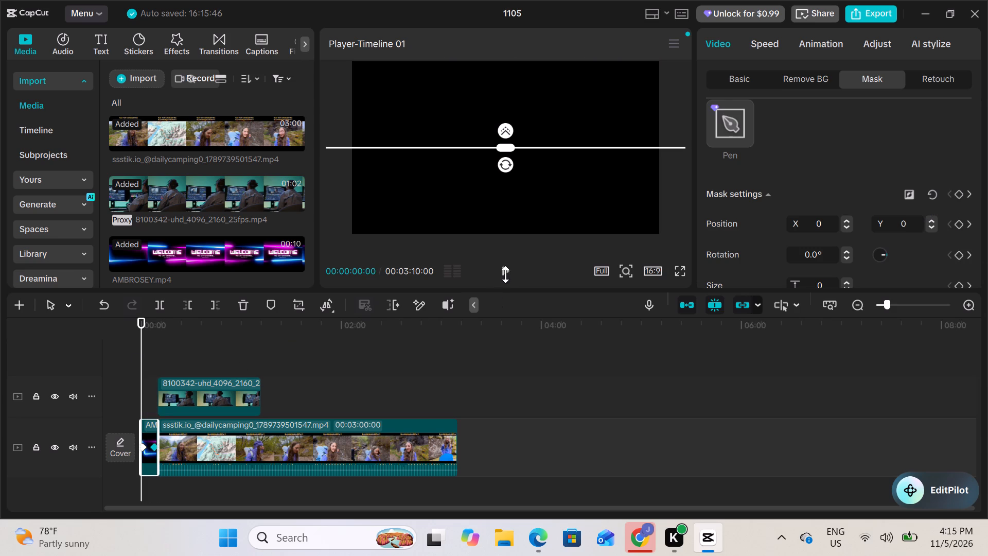
{"action": "left_click", "coordinate": [506, 272]}
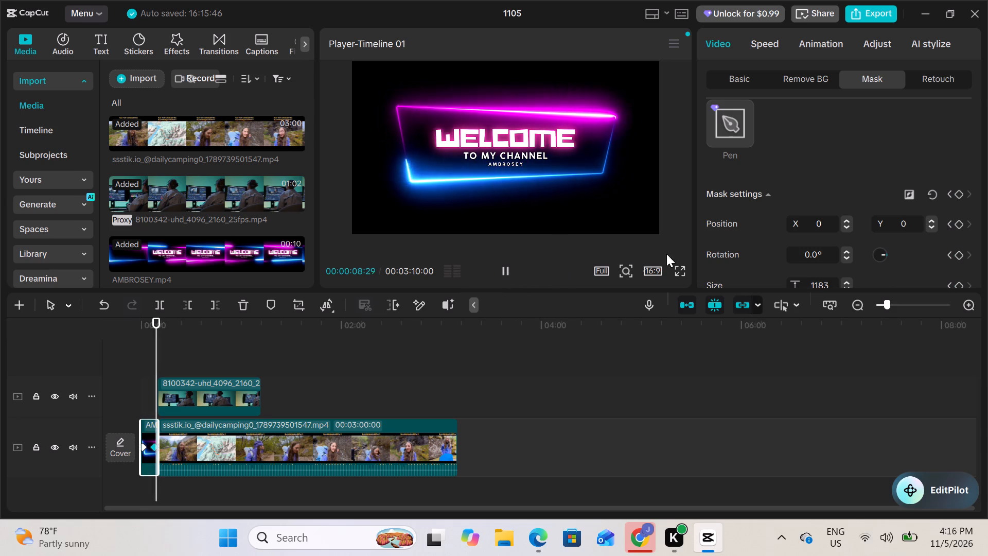
{"action": "scroll", "coordinate": [822, 242], "scroll_direction": "down", "scroll_amount": 2}
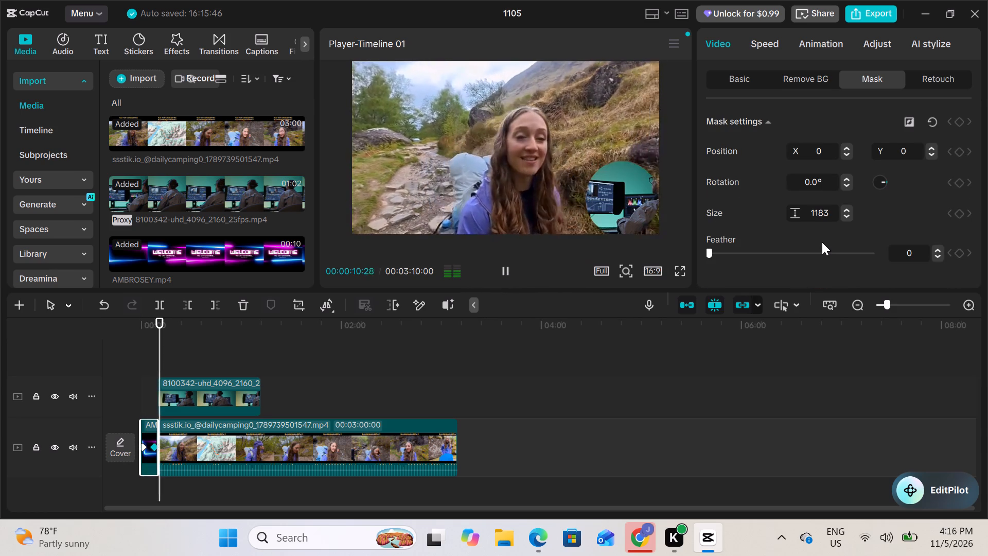
{"action": "scroll", "coordinate": [822, 242], "scroll_direction": "down", "scroll_amount": 1}
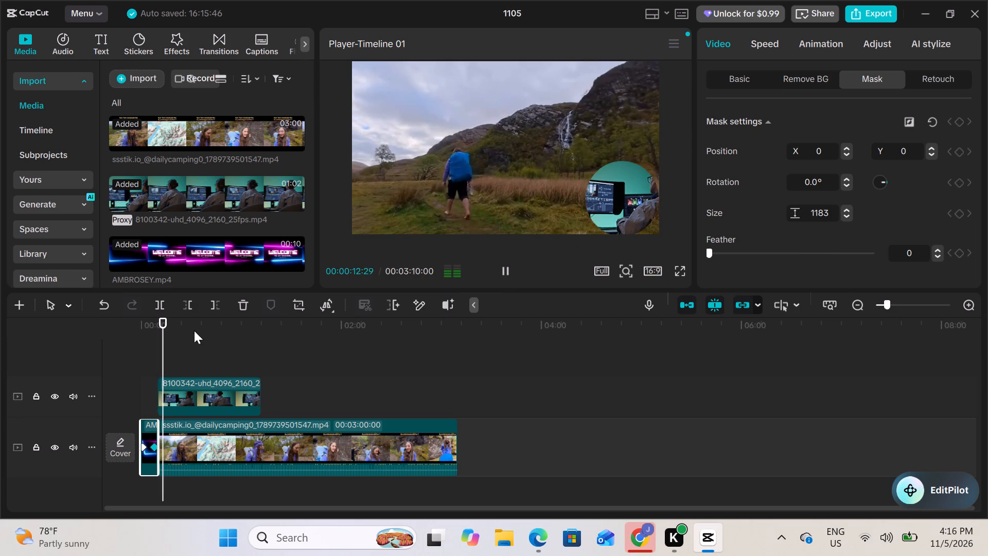
{"action": "left_click_drag", "start_coordinate": [163, 338], "coordinate": [129, 337]}
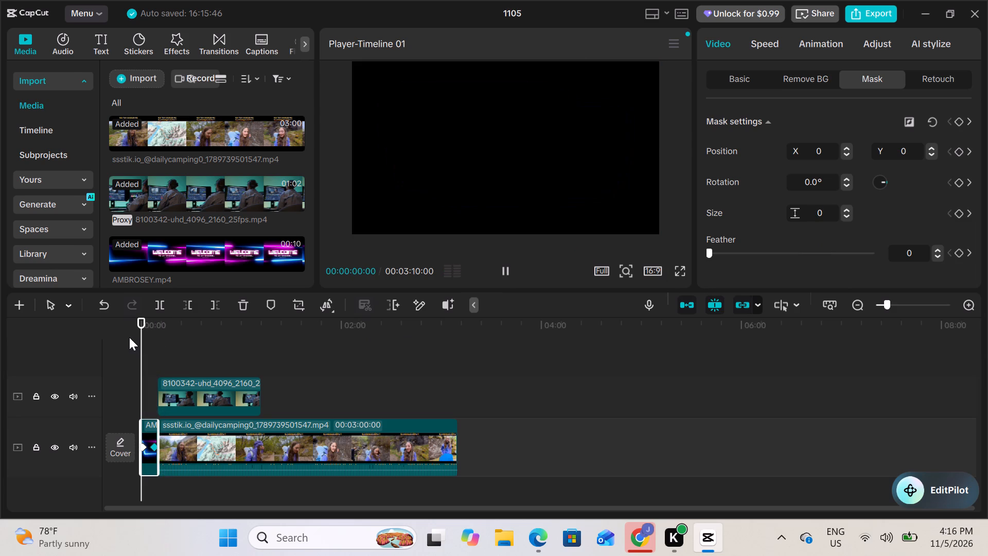
{"action": "left_click", "coordinate": [158, 428]}
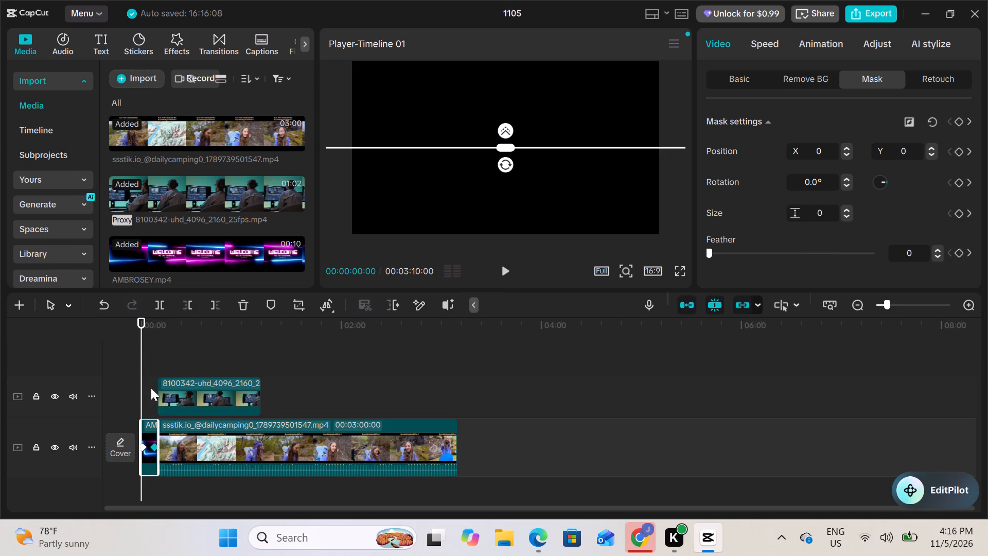
Add the Zoom-in Blur transition between the AMBROSEY intro and the hiking clip at 00:00:10:00.
{"action": "left_click_drag", "start_coordinate": [142, 368], "coordinate": [160, 370]}
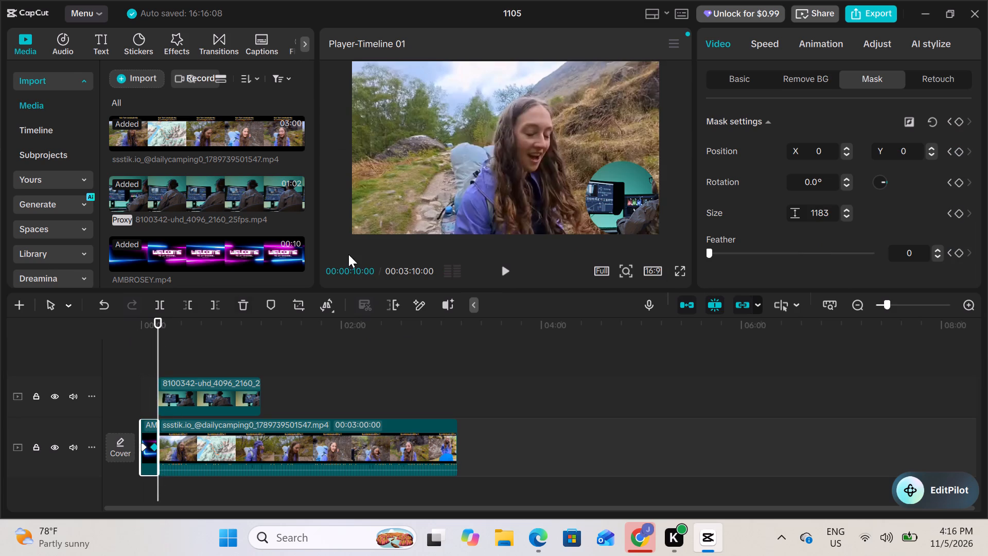
{"action": "left_click", "coordinate": [205, 39]}
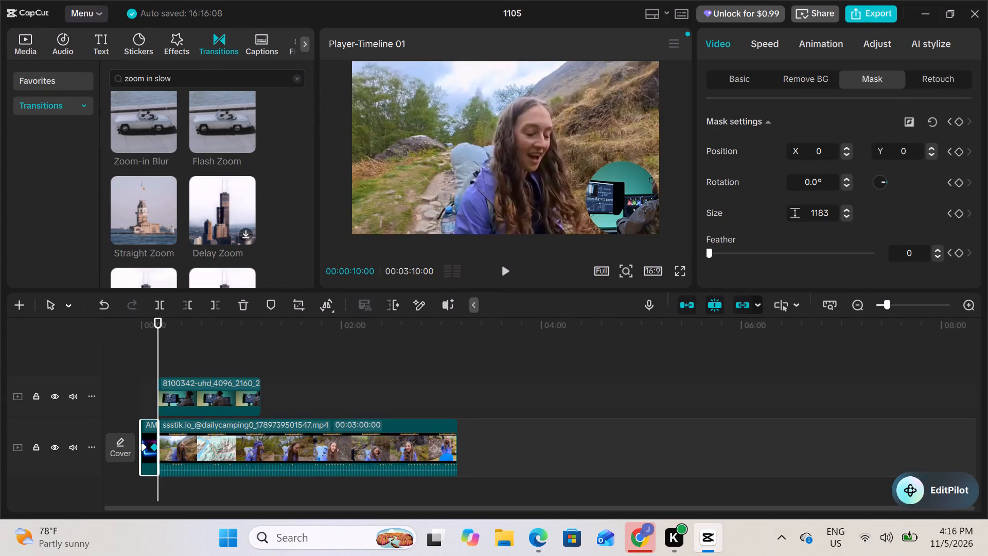
{"action": "left_click", "coordinate": [173, 82]}
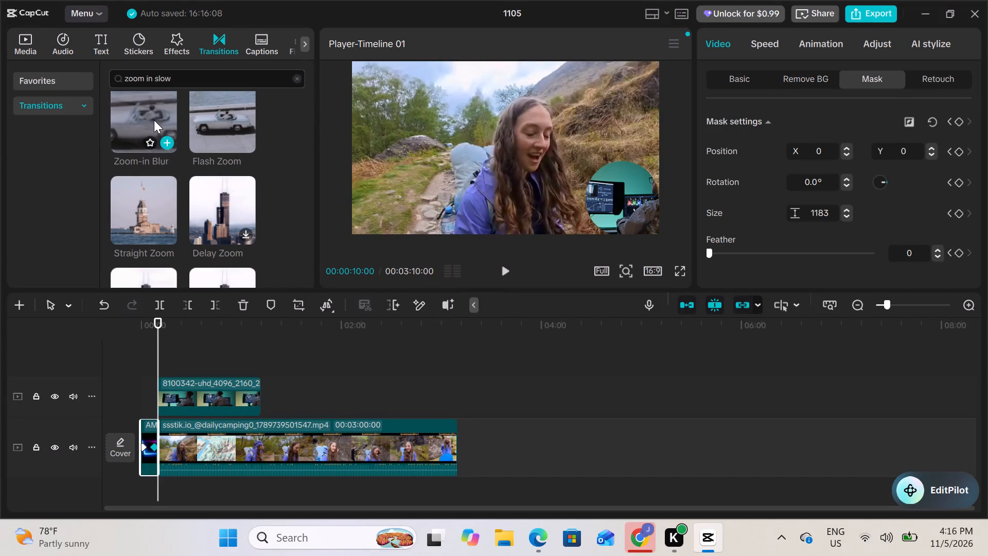
{"action": "left_click", "coordinate": [167, 144]}
Play the timeline twice from the start through the intro into the hiking footage to check the transition.
{"action": "left_click_drag", "start_coordinate": [155, 339], "coordinate": [123, 349]}
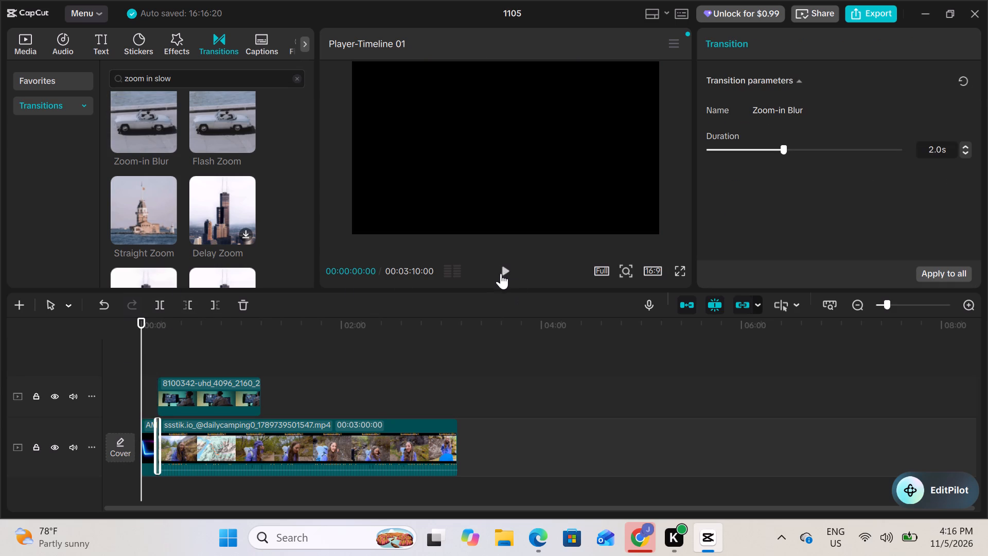
{"action": "left_click", "coordinate": [504, 271]}
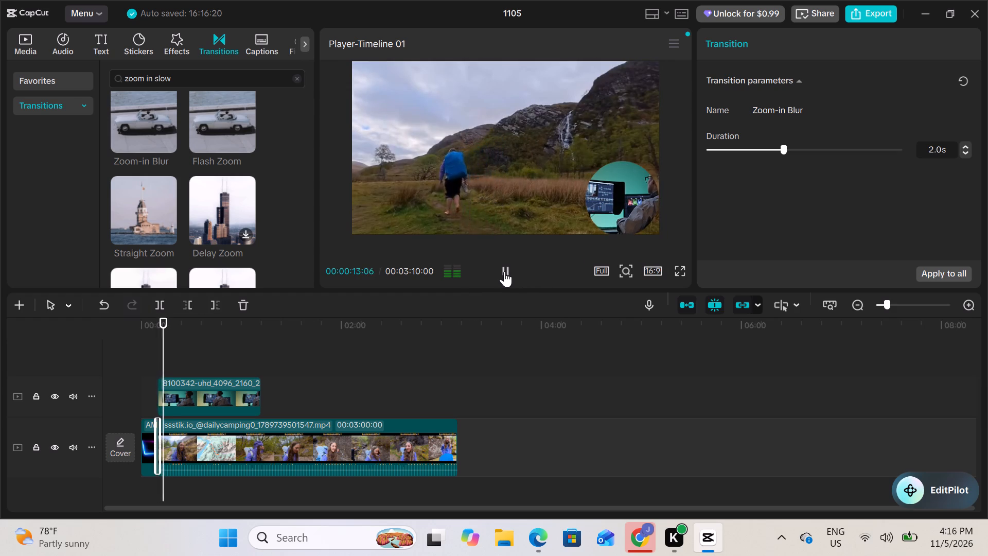
{"action": "left_click_drag", "start_coordinate": [166, 332], "coordinate": [143, 332]}
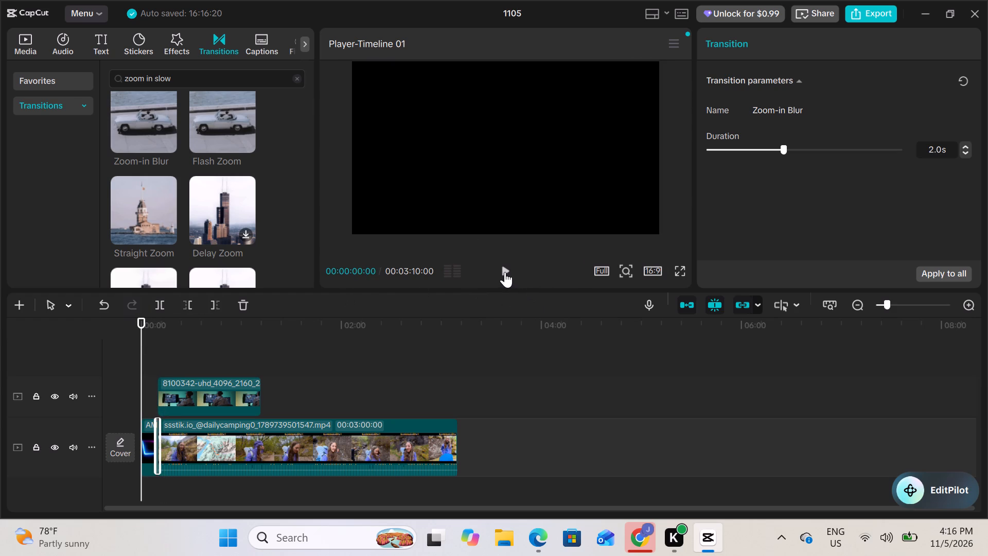
{"action": "left_click", "coordinate": [505, 272]}
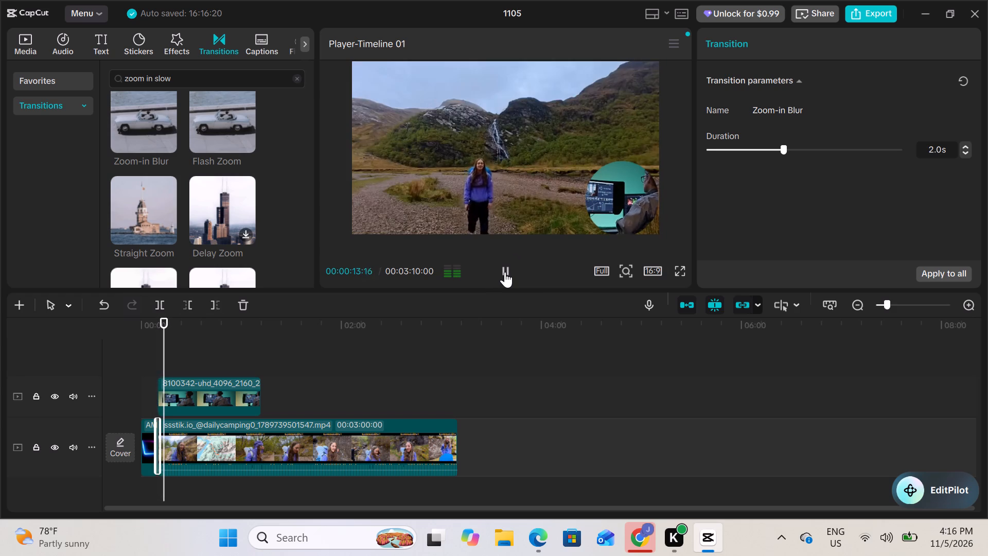
{"action": "left_click", "coordinate": [505, 272]}
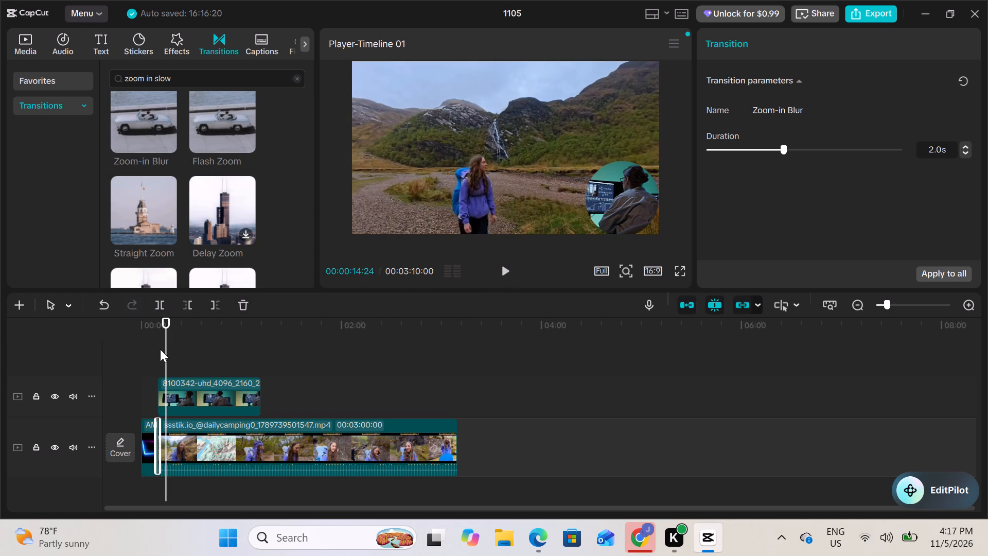
Add a marker to the hiking clip at 00:01:30:09 and split the clip at that point.
{"action": "left_click_drag", "start_coordinate": [164, 349], "coordinate": [223, 349]}
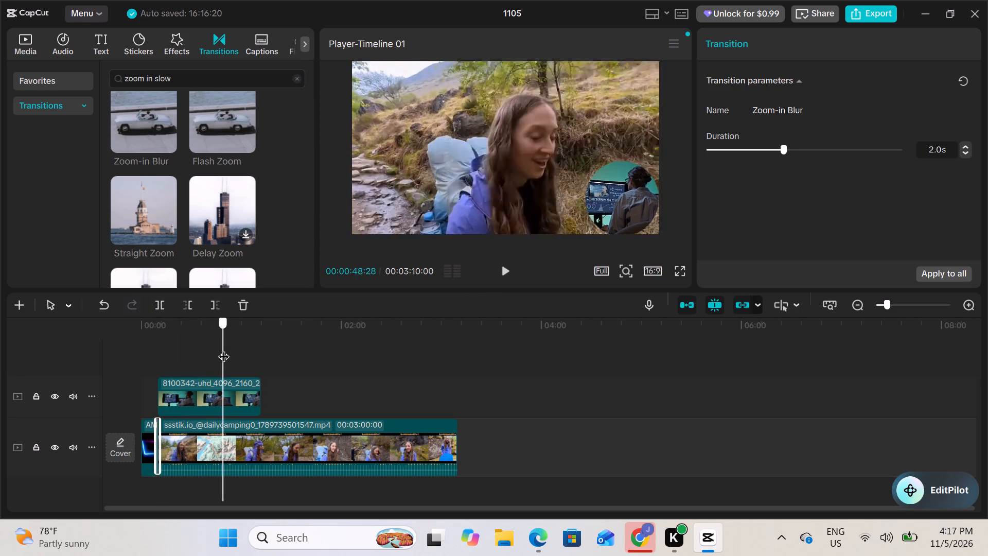
{"action": "left_click_drag", "start_coordinate": [223, 349], "coordinate": [238, 352]}
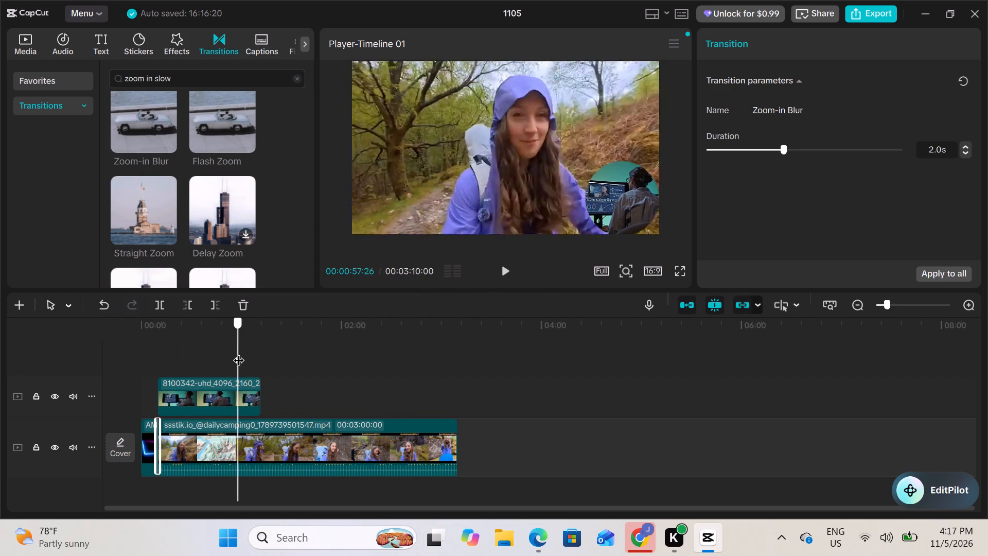
{"action": "left_click_drag", "start_coordinate": [238, 352], "coordinate": [262, 356]}
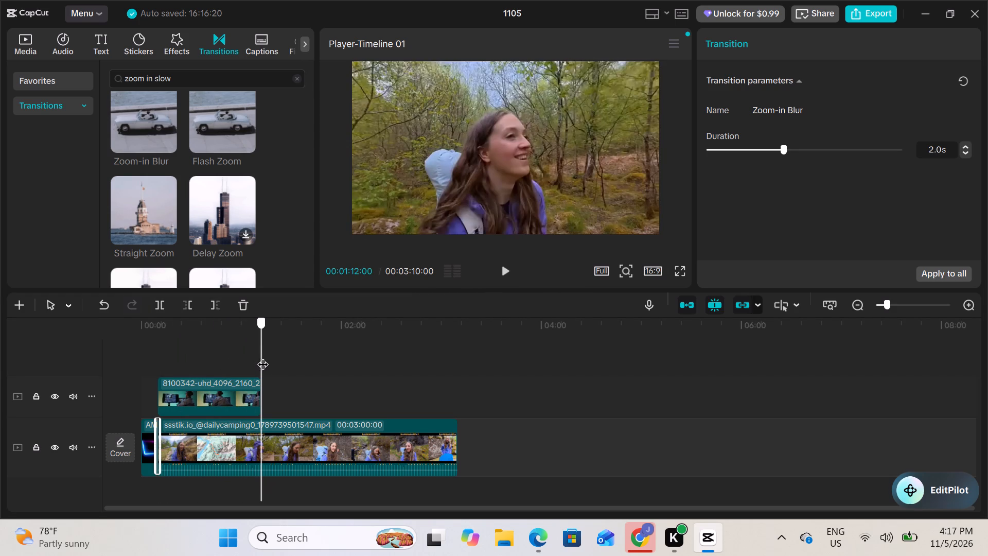
{"action": "left_click_drag", "start_coordinate": [262, 356], "coordinate": [275, 357]}
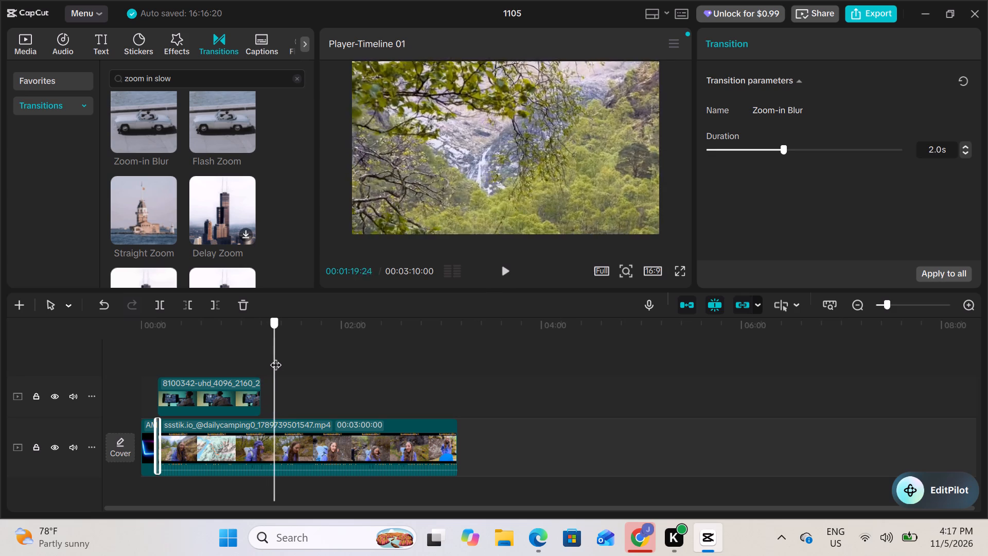
{"action": "left_click_drag", "start_coordinate": [275, 357], "coordinate": [292, 358]}
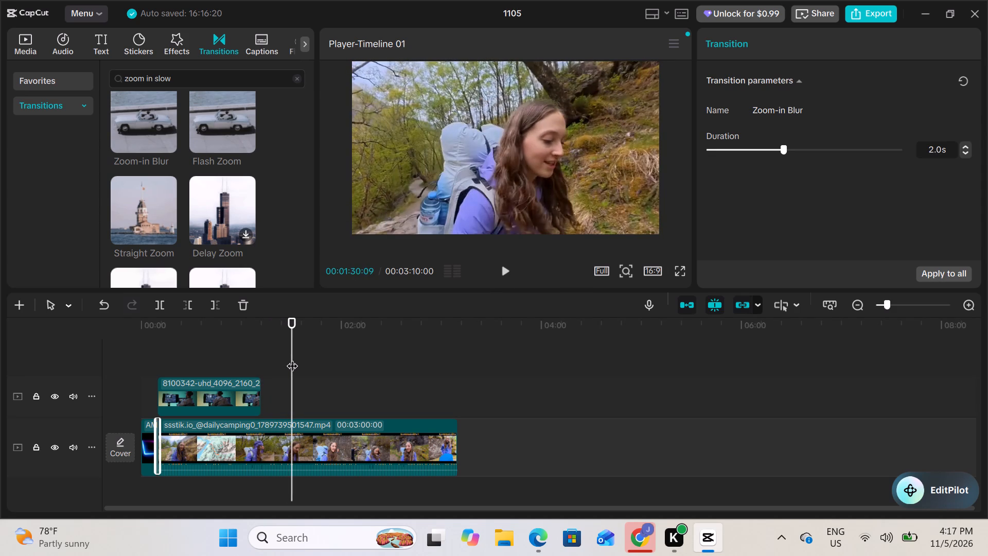
{"action": "left_click", "coordinate": [330, 433]}
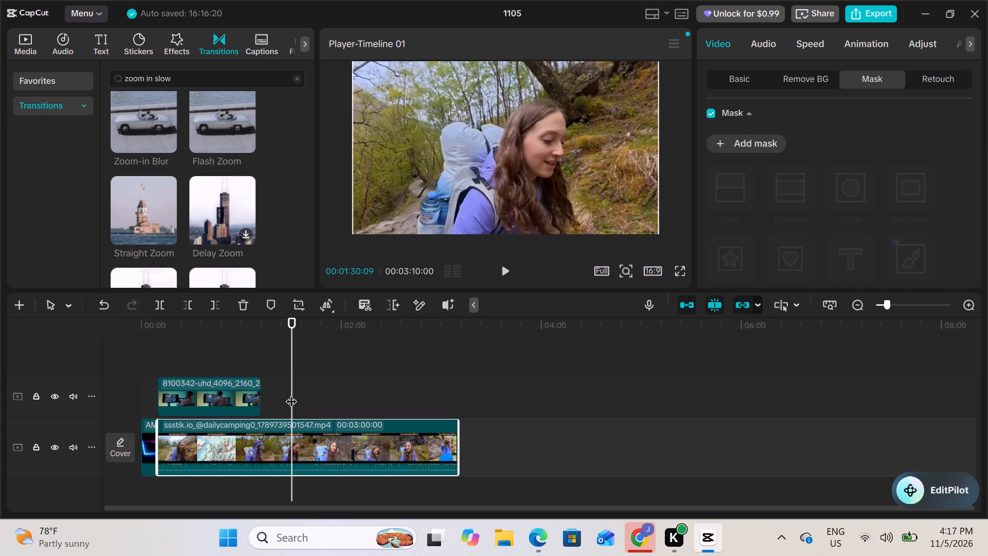
{"action": "scroll", "coordinate": [340, 362], "scroll_direction": "right", "scroll_amount": 1}
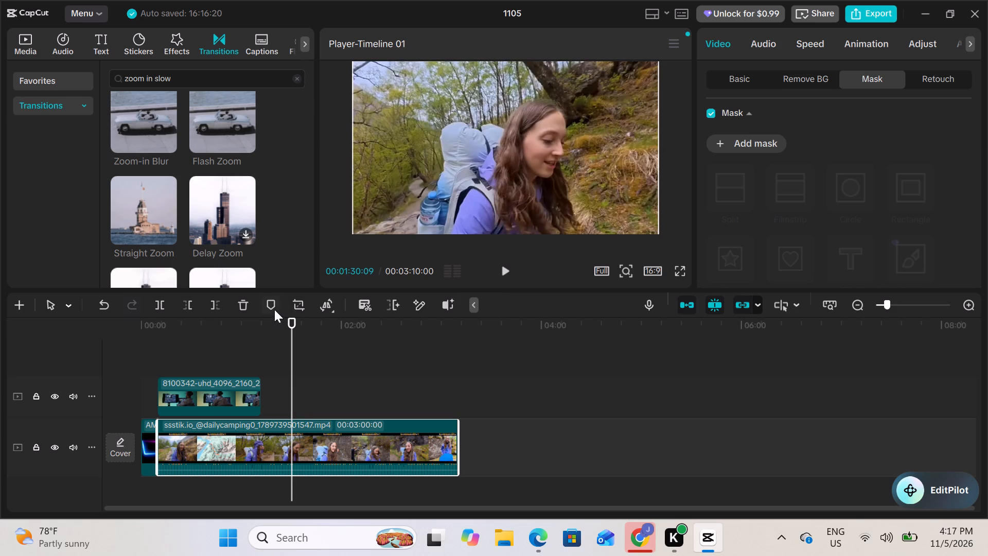
{"action": "left_click", "coordinate": [272, 308]}
{"action": "key", "text": "ctrl+b"}
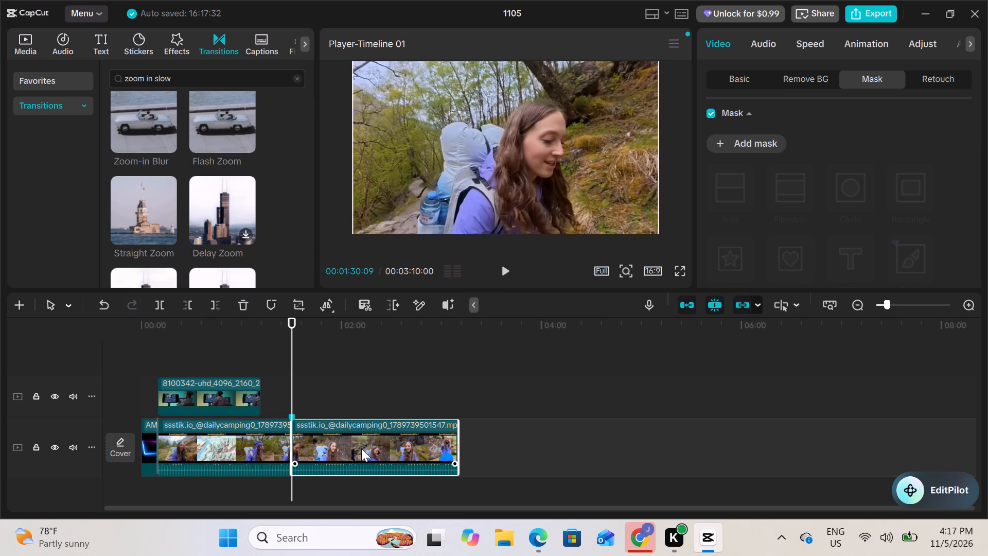
Move the second part of the hiking clip onto its own track above the main track, starting at 00:01:30:09.
{"action": "left_click_drag", "start_coordinate": [361, 448], "coordinate": [312, 501]}
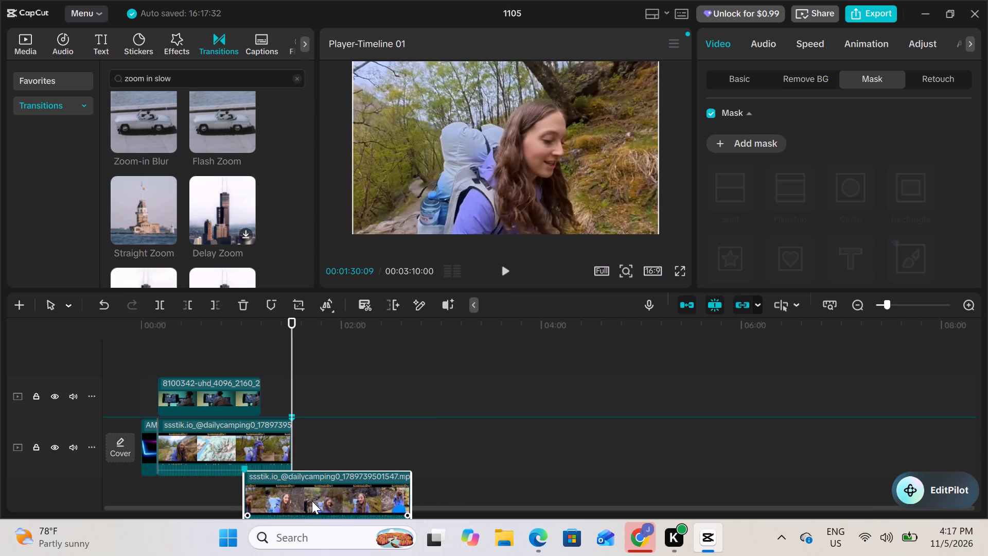
{"action": "left_click_drag", "start_coordinate": [312, 501], "coordinate": [256, 492]}
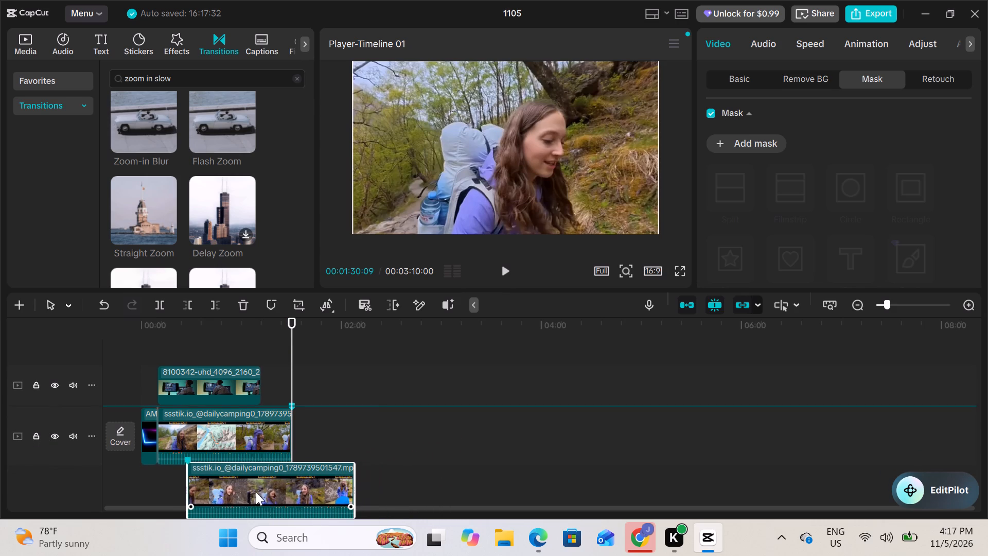
{"action": "left_click_drag", "start_coordinate": [256, 492], "coordinate": [229, 497]}
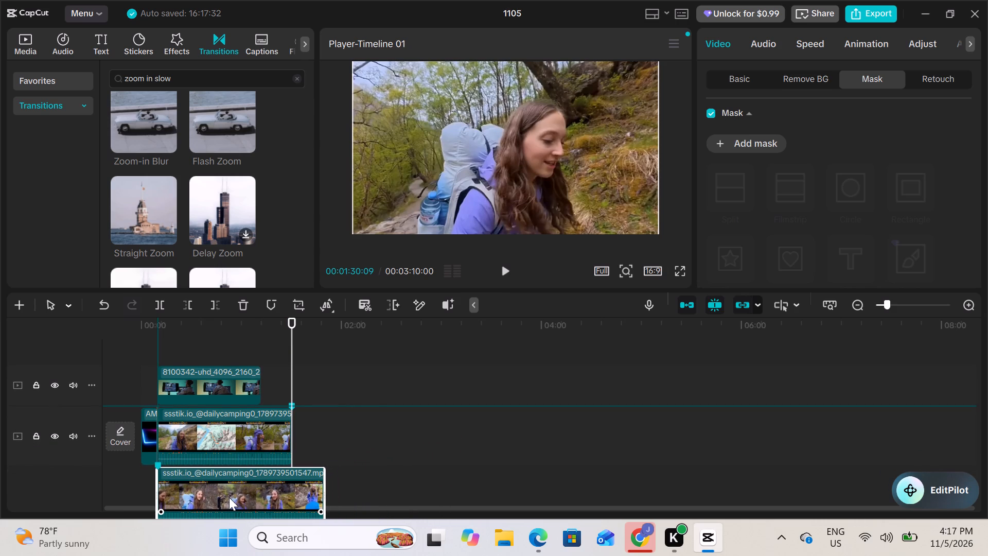
{"action": "left_click_drag", "start_coordinate": [229, 497], "coordinate": [232, 497]}
{"action": "left_click_drag", "start_coordinate": [232, 497], "coordinate": [357, 501]}
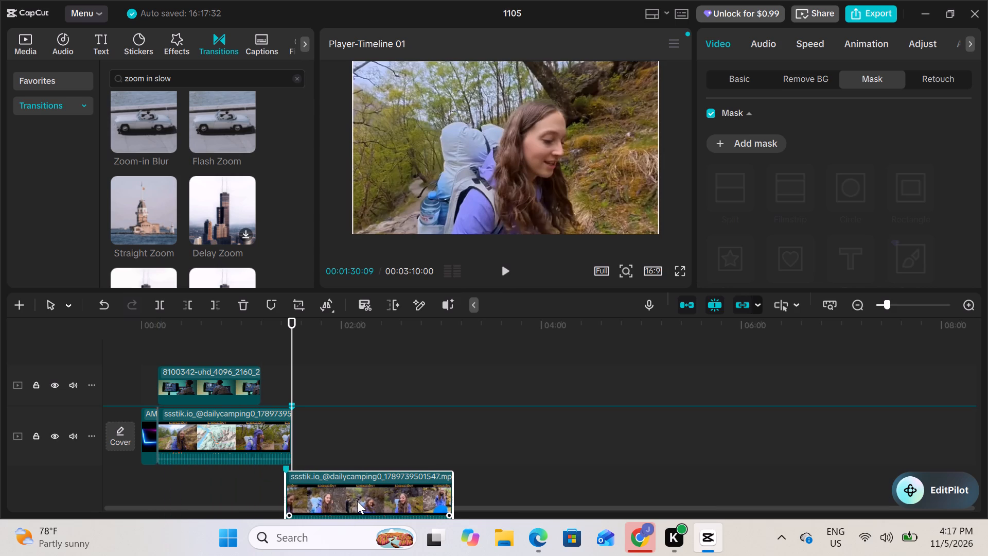
{"action": "left_click_drag", "start_coordinate": [357, 501], "coordinate": [362, 501]}
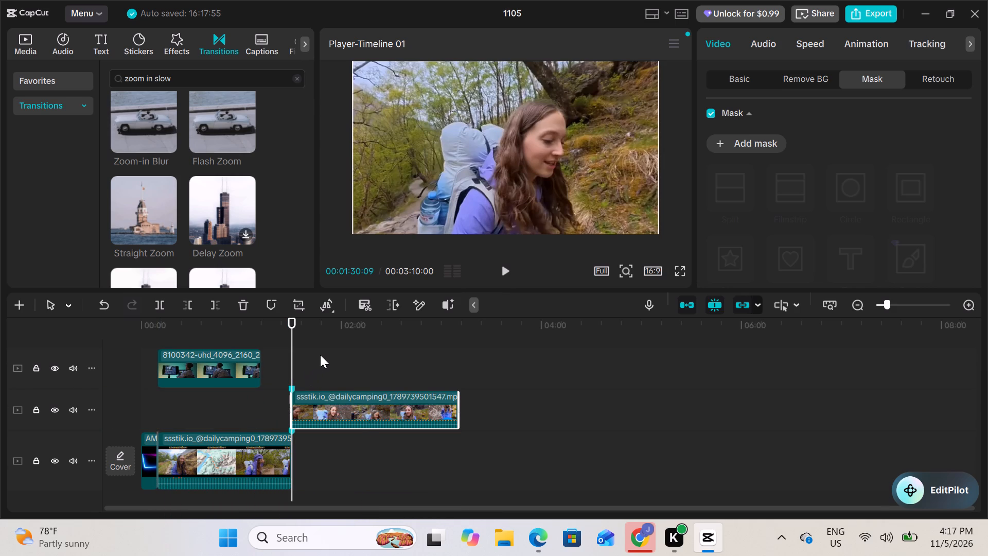
Add a default text over the second hiking segment at 00:01:55:09.
{"action": "left_click", "coordinate": [509, 269]}
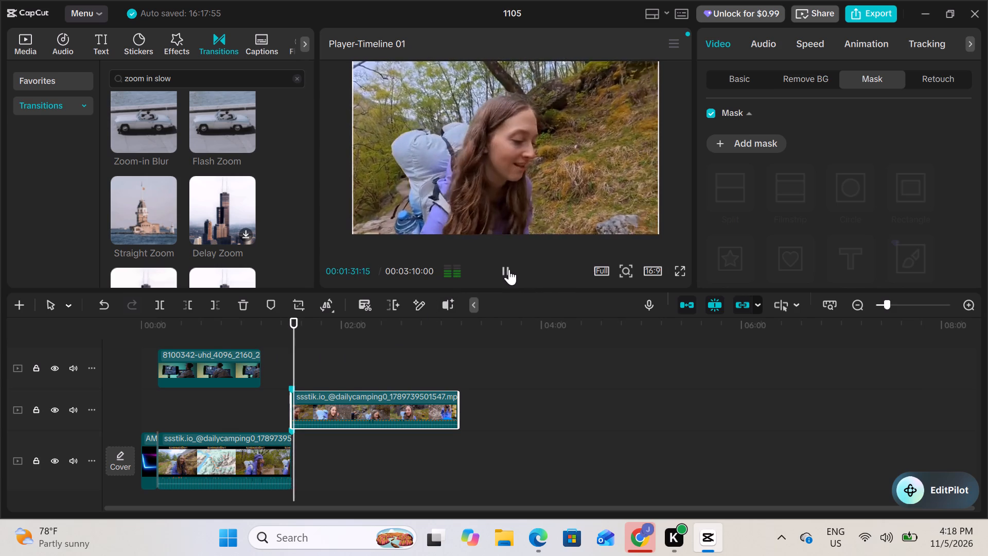
{"action": "left_click", "coordinate": [509, 269]}
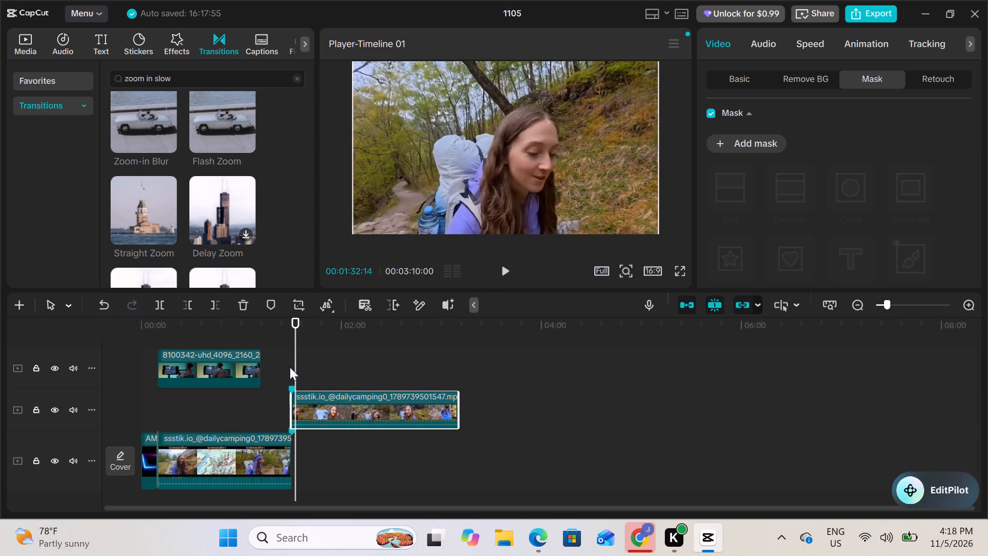
{"action": "left_click_drag", "start_coordinate": [295, 354], "coordinate": [331, 356]}
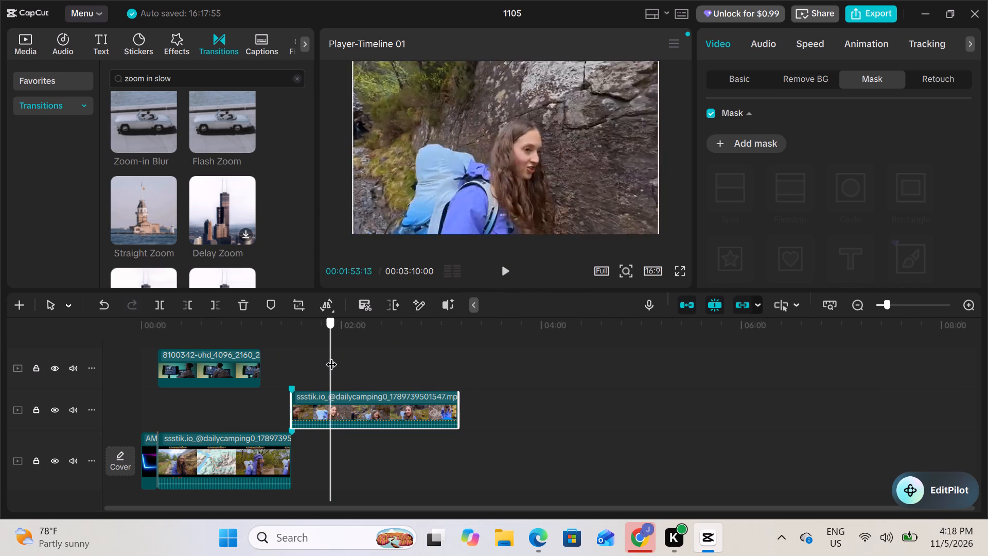
{"action": "left_click_drag", "start_coordinate": [331, 356], "coordinate": [333, 356]}
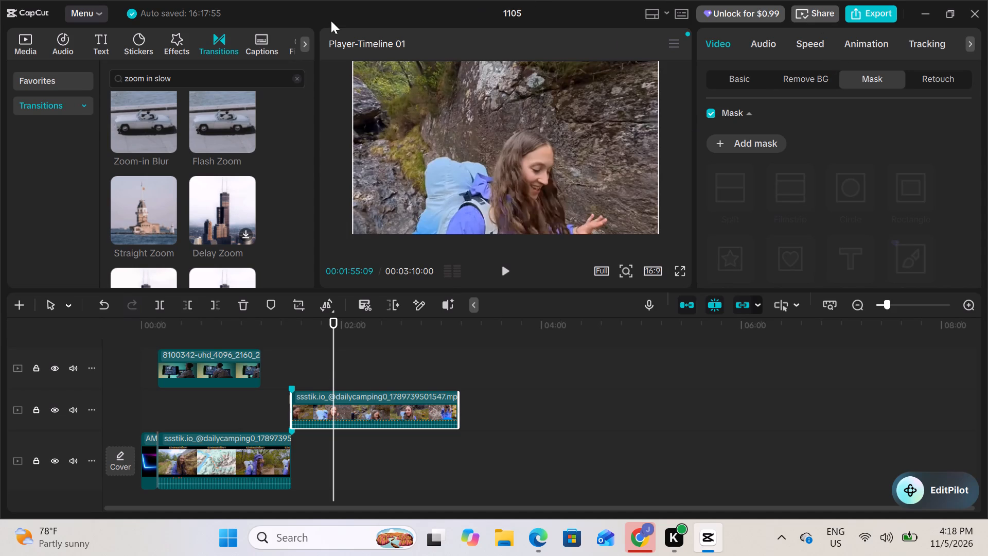
{"action": "left_click", "coordinate": [98, 34]}
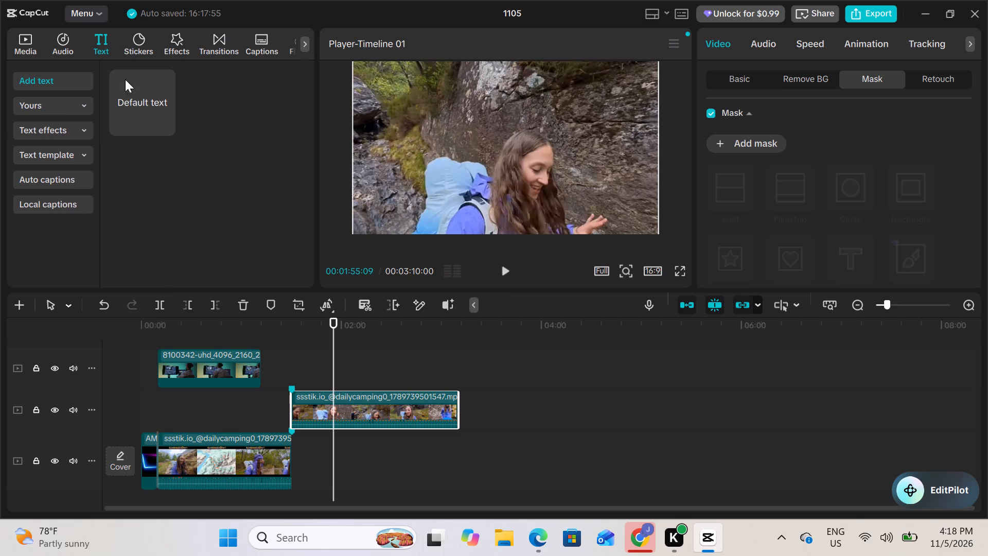
{"action": "left_click", "coordinate": [166, 123]}
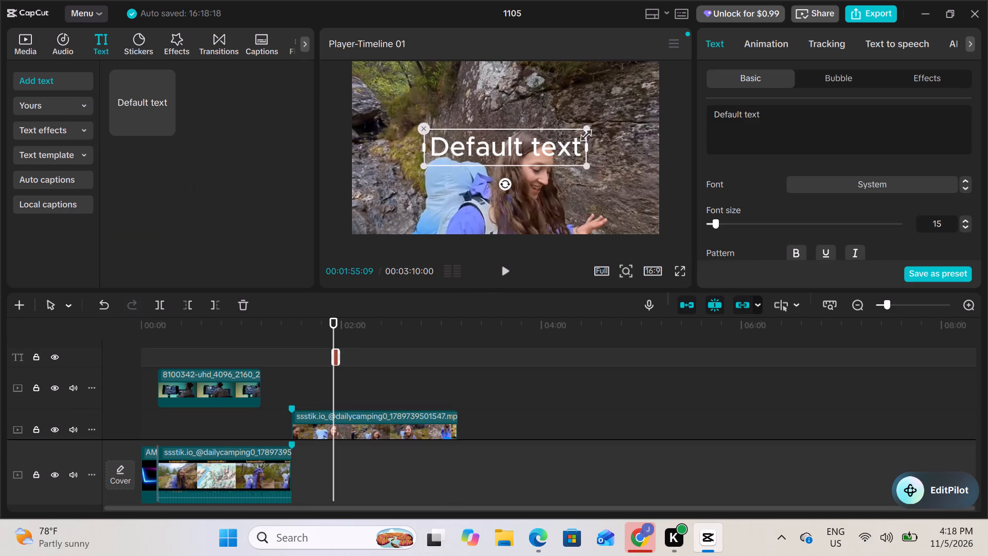
Scale the default text up beyond the frame width and set its font size to 33.
{"action": "left_click_drag", "start_coordinate": [587, 129], "coordinate": [735, 0]}
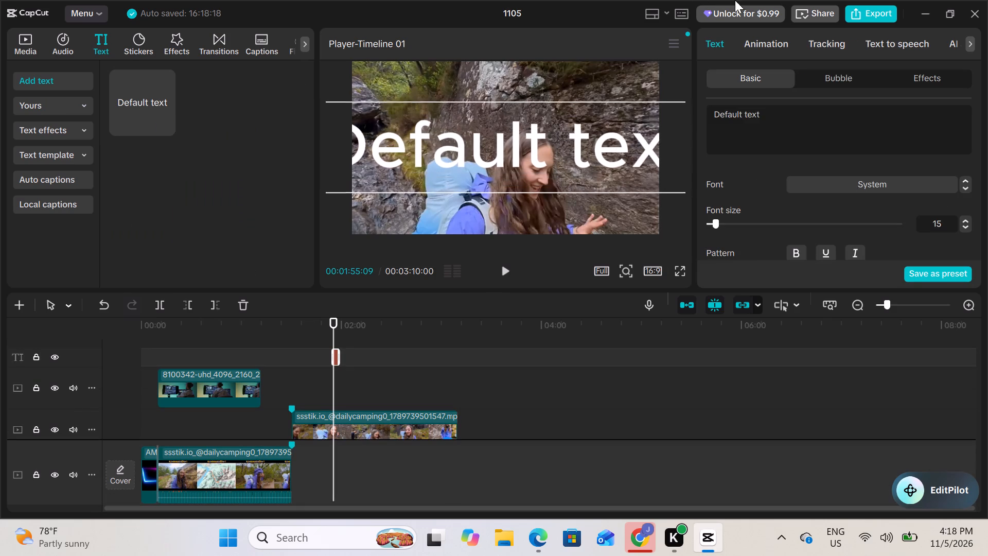
{"action": "left_click_drag", "start_coordinate": [735, 0], "coordinate": [987, 0]}
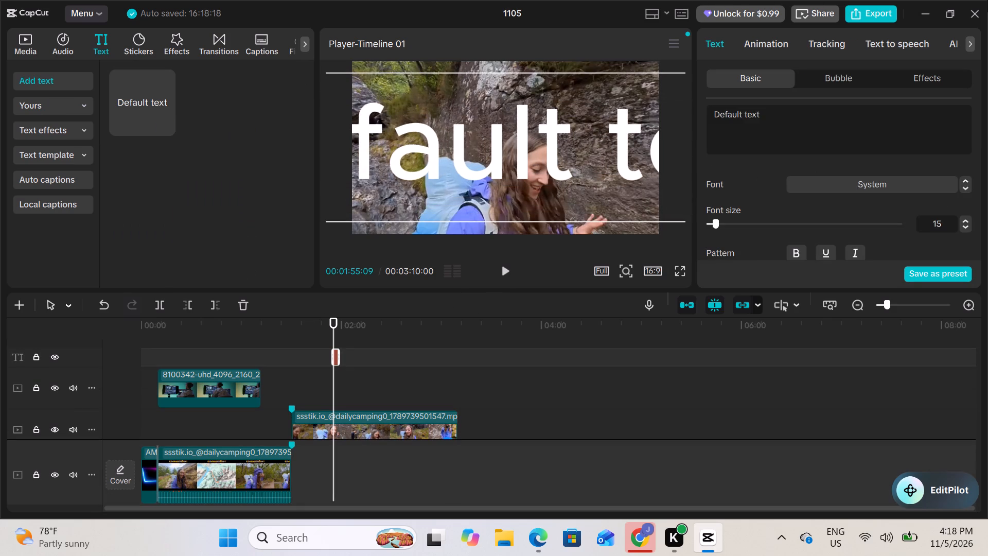
{"action": "left_click_drag", "start_coordinate": [987, 0], "coordinate": [944, 5]}
{"action": "left_click_drag", "start_coordinate": [944, 5], "coordinate": [987, 0]}
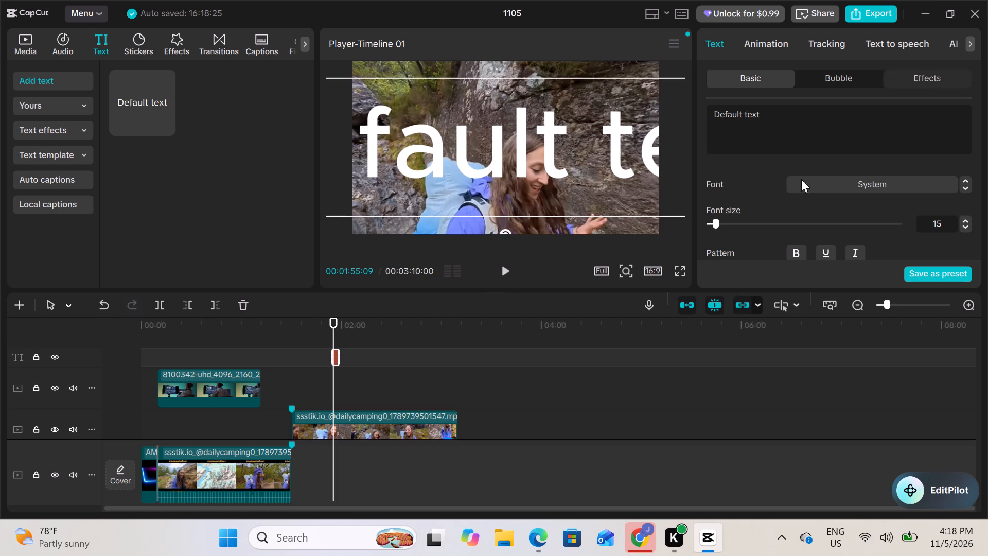
{"action": "left_click_drag", "start_coordinate": [716, 221], "coordinate": [737, 221]}
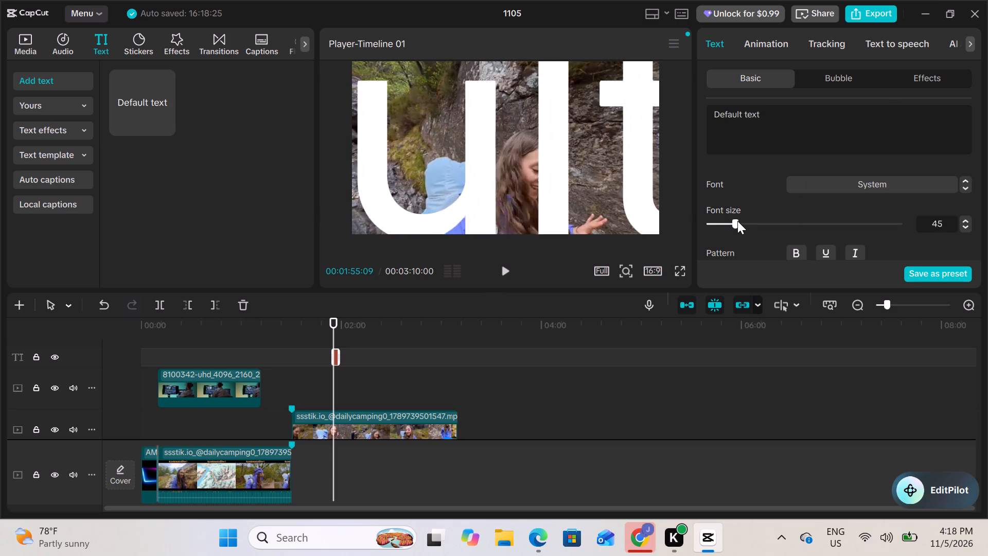
{"action": "left_click_drag", "start_coordinate": [737, 221], "coordinate": [728, 223]}
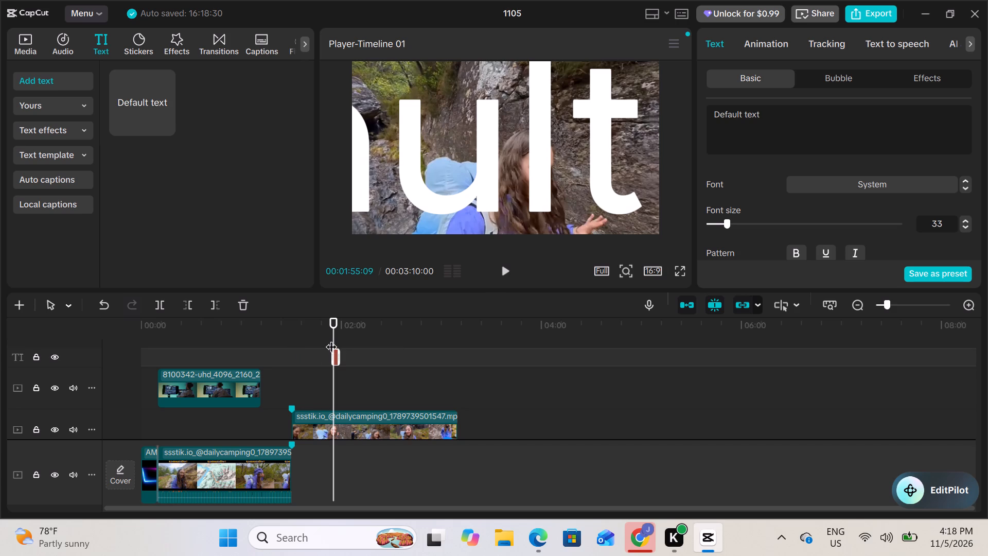
Preview the second hiking segment from 00:01:45:13 and delete the oversized default text above it.
{"action": "left_click_drag", "start_coordinate": [331, 337], "coordinate": [317, 338]}
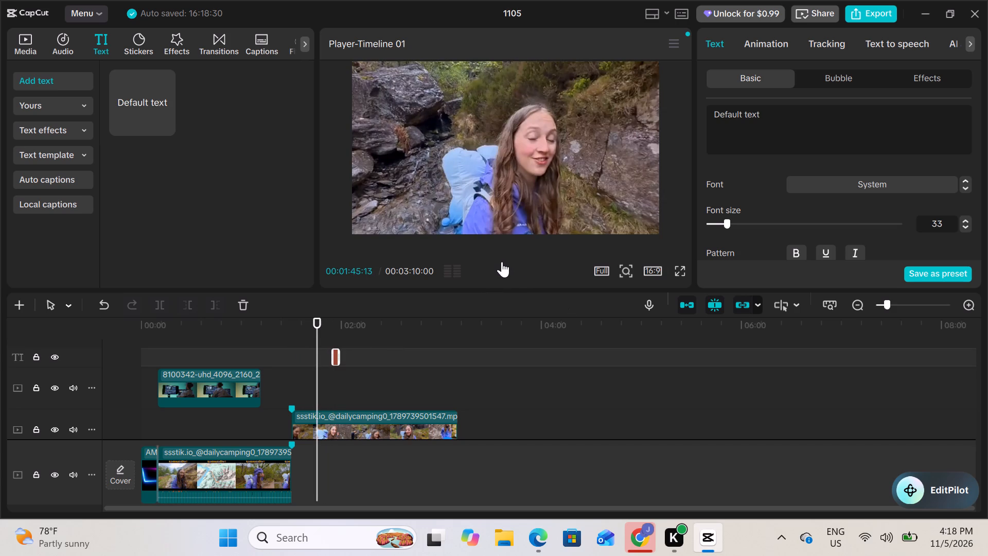
{"action": "left_click", "coordinate": [502, 262]}
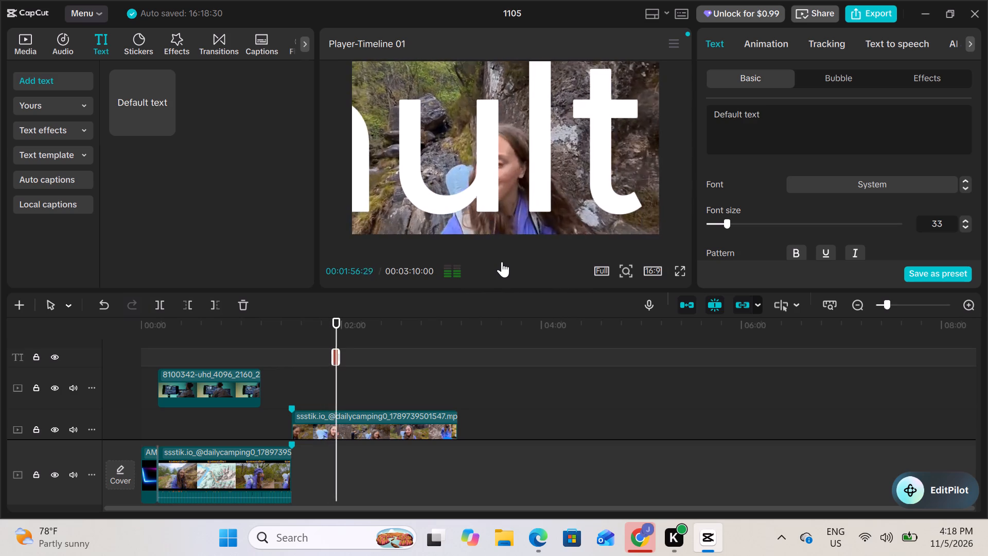
{"action": "left_click", "coordinate": [502, 262]}
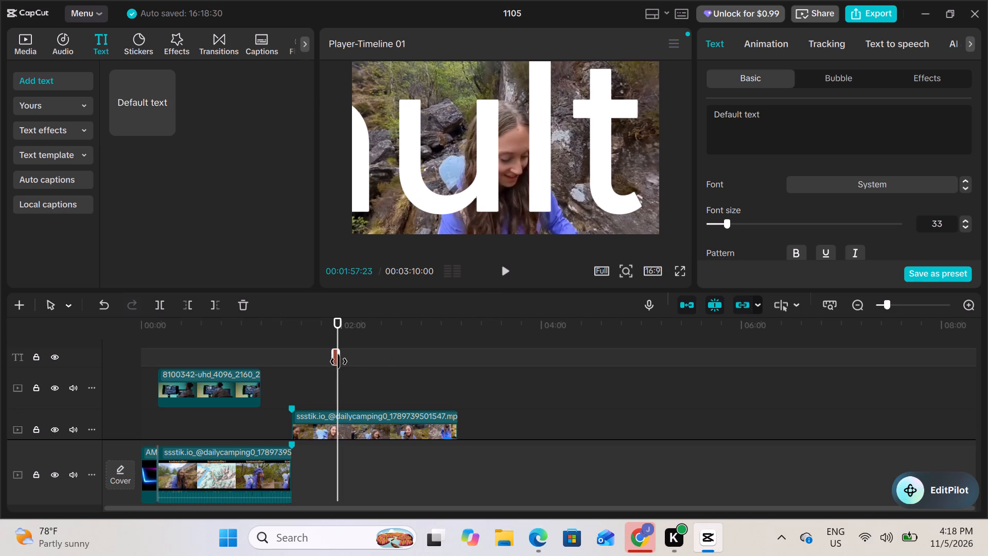
{"action": "left_click", "coordinate": [339, 361]}
{"action": "key", "text": "BackSpace"}
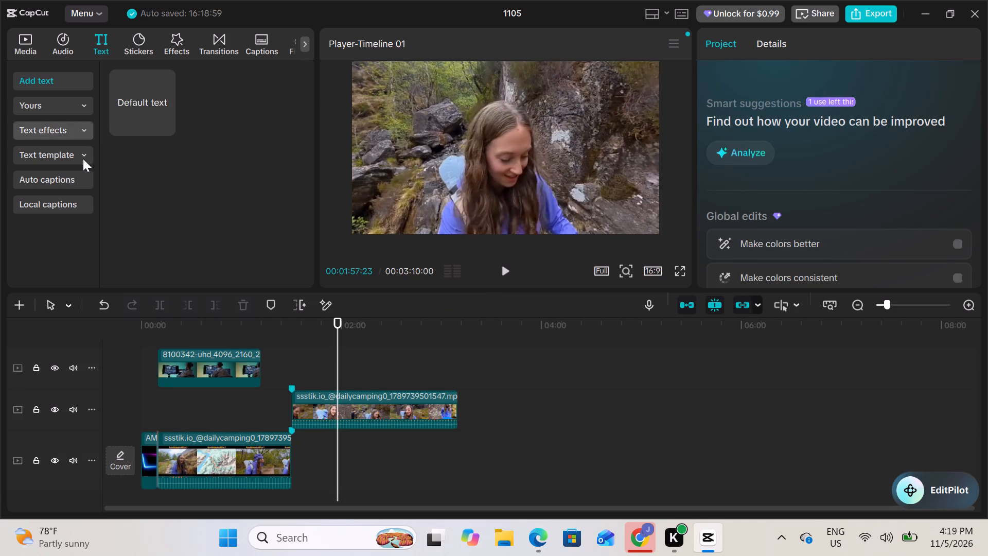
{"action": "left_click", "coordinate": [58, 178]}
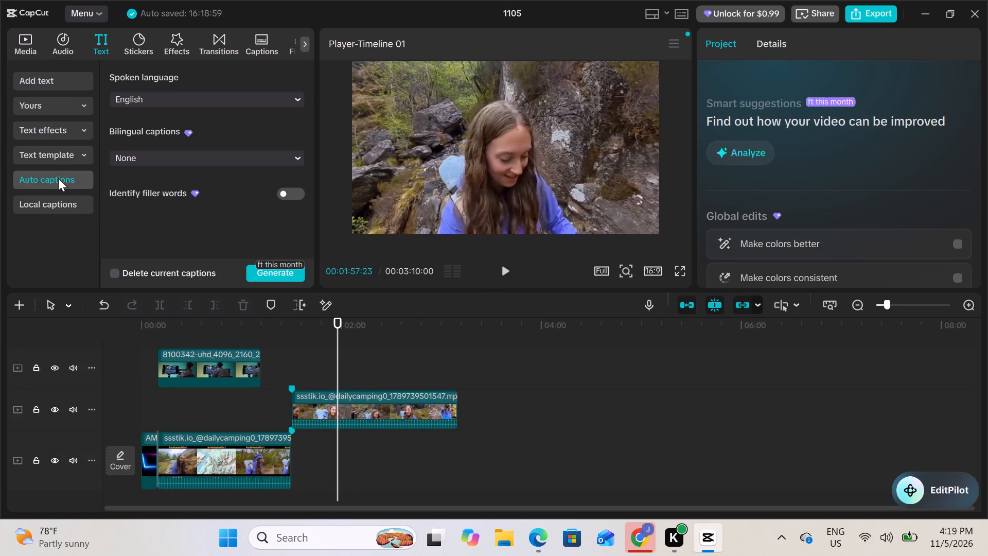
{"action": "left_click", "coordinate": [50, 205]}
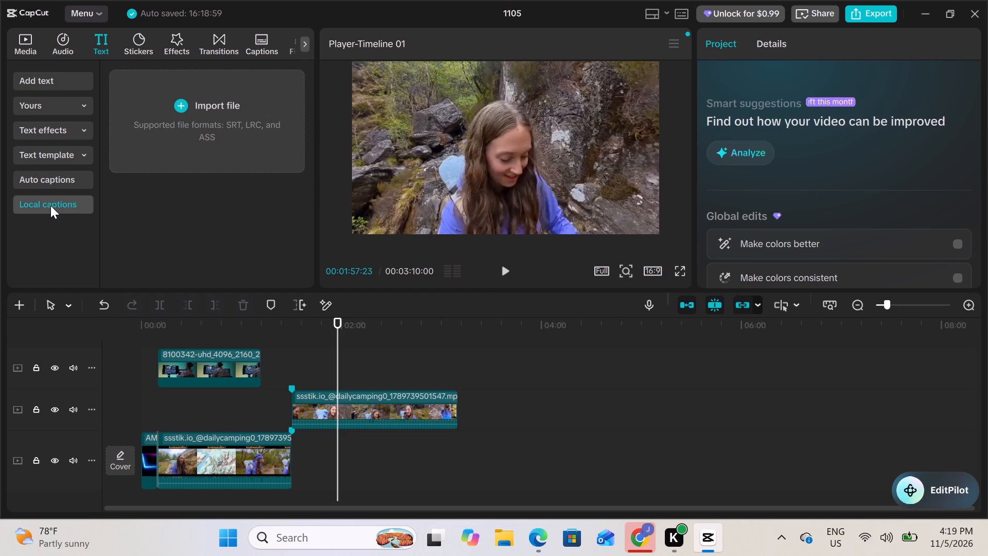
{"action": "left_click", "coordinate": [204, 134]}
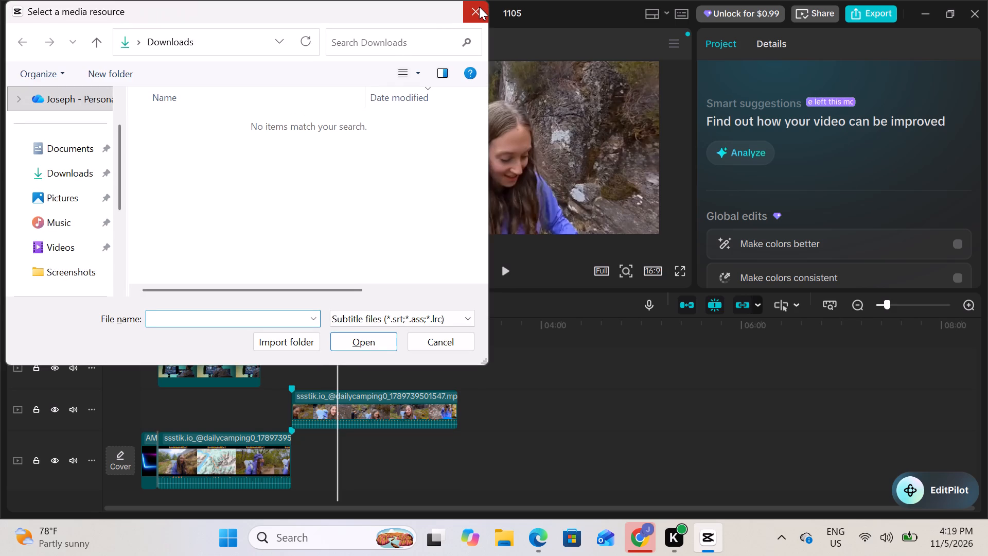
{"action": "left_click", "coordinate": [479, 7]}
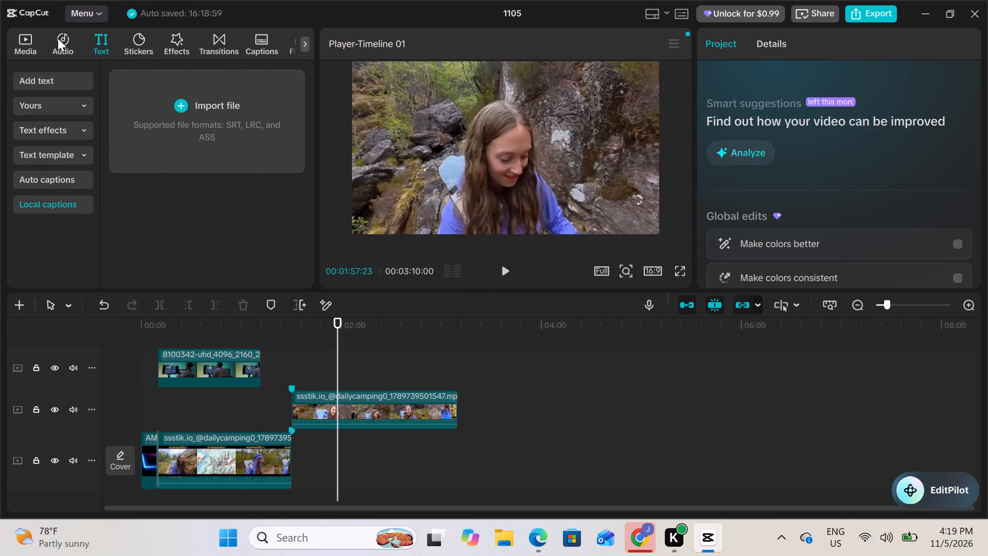
Browse the video effects library, examining the Light and Trending categories for an effect suitable for the hiking segment.
{"action": "left_click", "coordinate": [173, 42]}
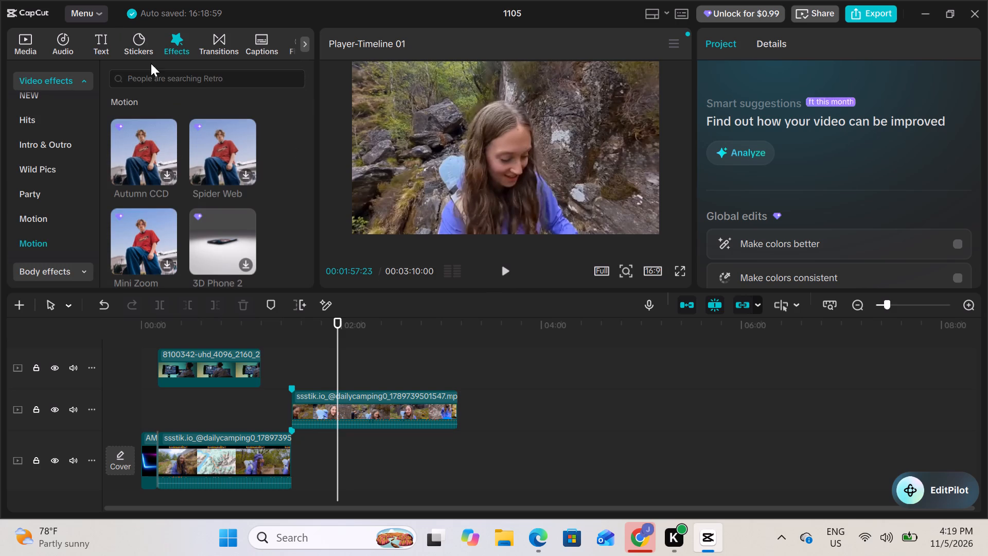
{"action": "scroll", "coordinate": [38, 165], "scroll_direction": "down", "scroll_amount": 2}
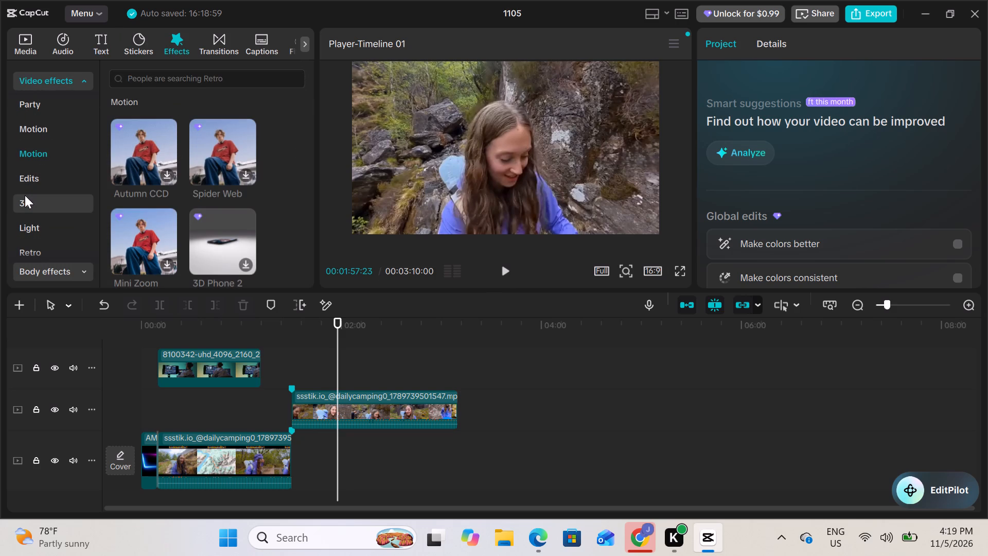
{"action": "left_click", "coordinate": [27, 224]}
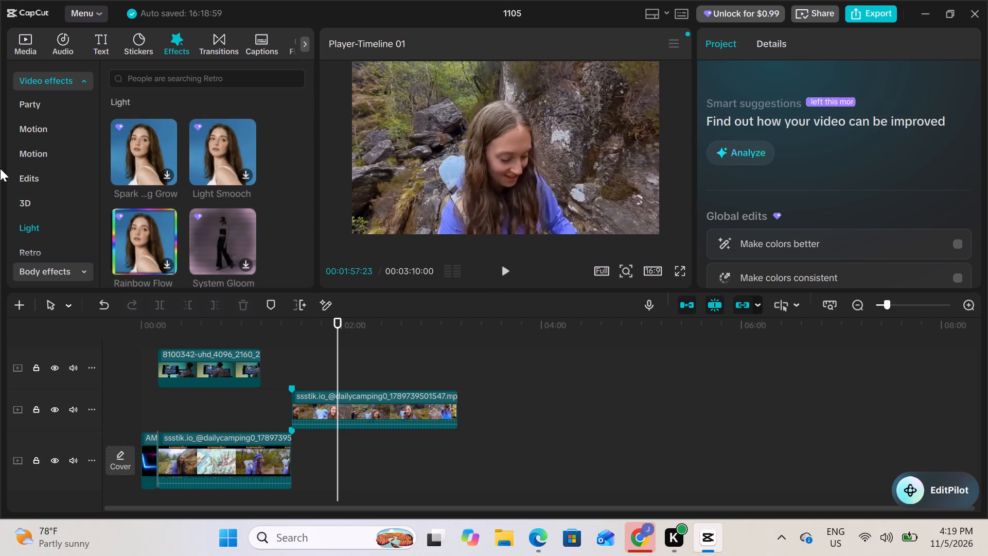
{"action": "scroll", "coordinate": [208, 181], "scroll_direction": "down", "scroll_amount": 2}
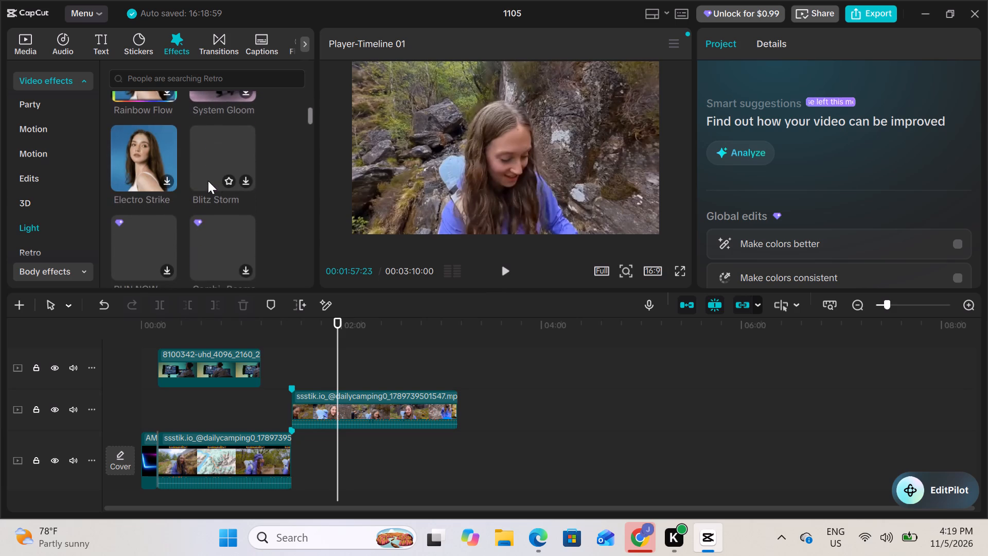
{"action": "scroll", "coordinate": [208, 181], "scroll_direction": "down", "scroll_amount": 2}
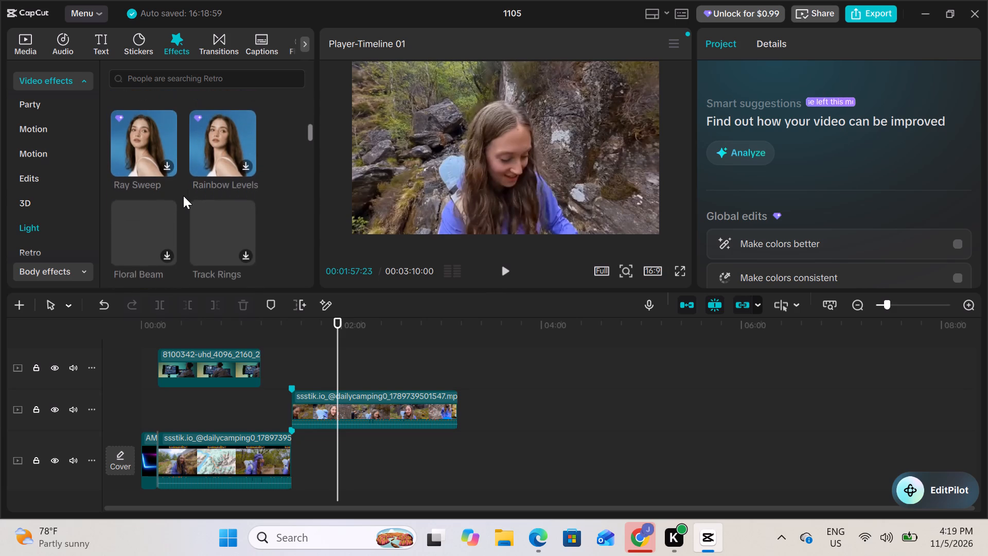
{"action": "scroll", "coordinate": [183, 196], "scroll_direction": "down", "scroll_amount": 2}
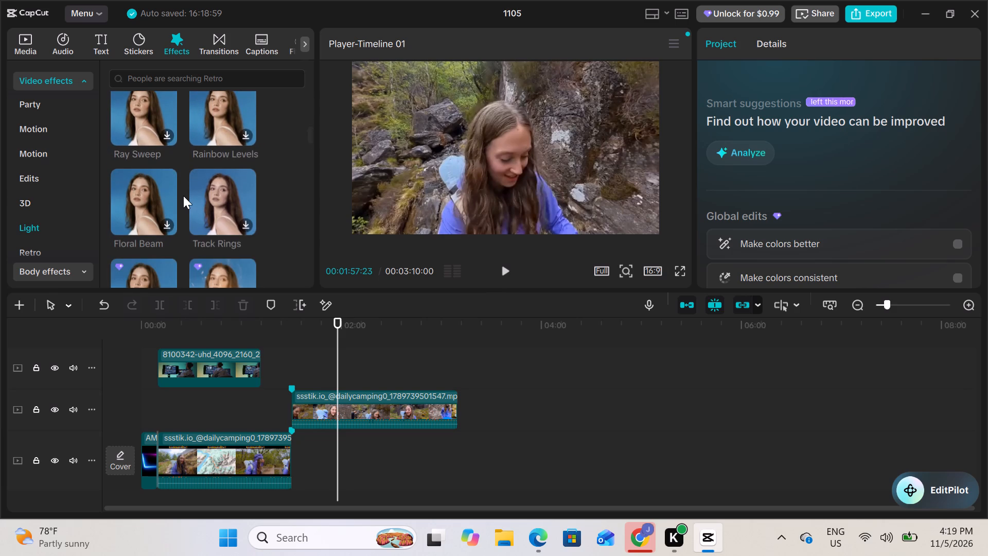
{"action": "scroll", "coordinate": [183, 196], "scroll_direction": "down", "scroll_amount": 1}
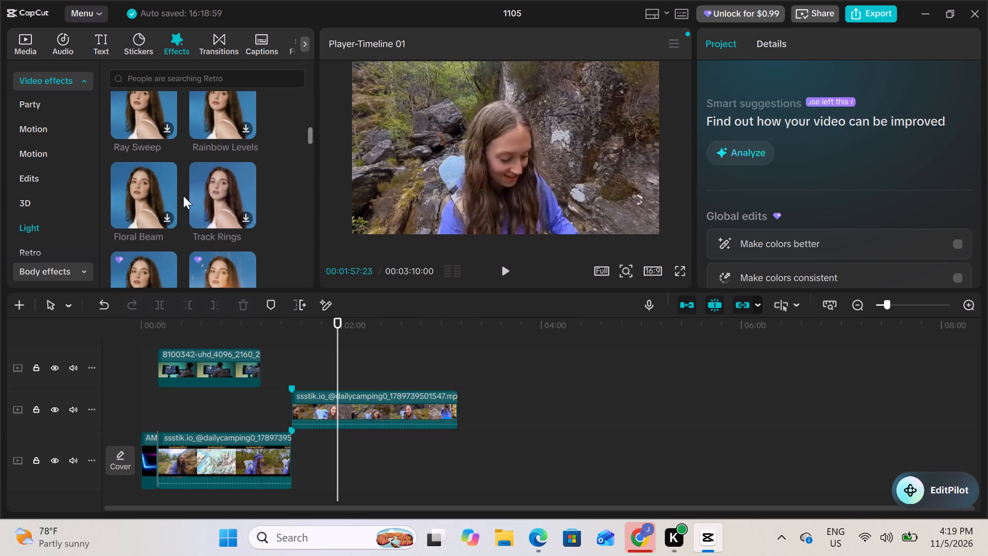
{"action": "scroll", "coordinate": [183, 196], "scroll_direction": "down", "scroll_amount": 1}
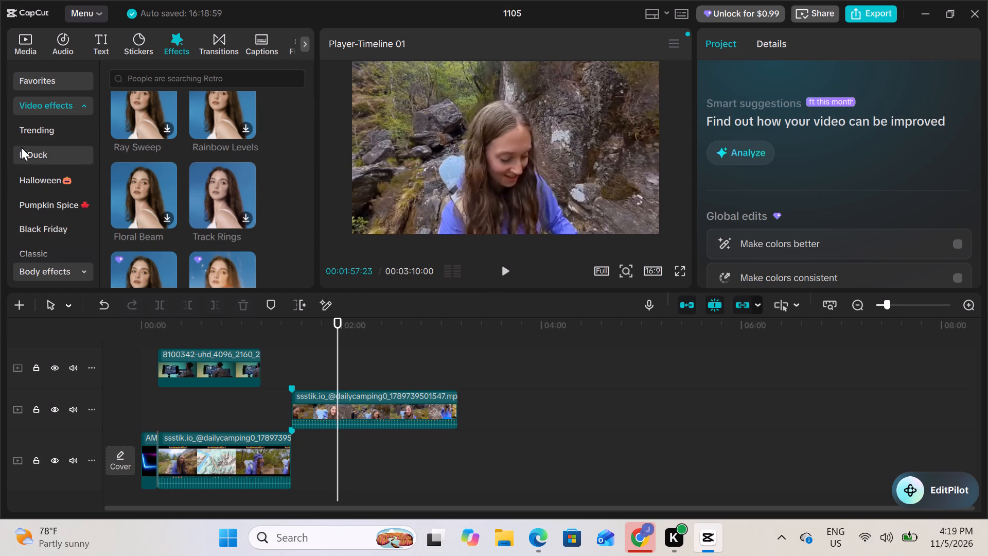
{"action": "left_click", "coordinate": [24, 128]}
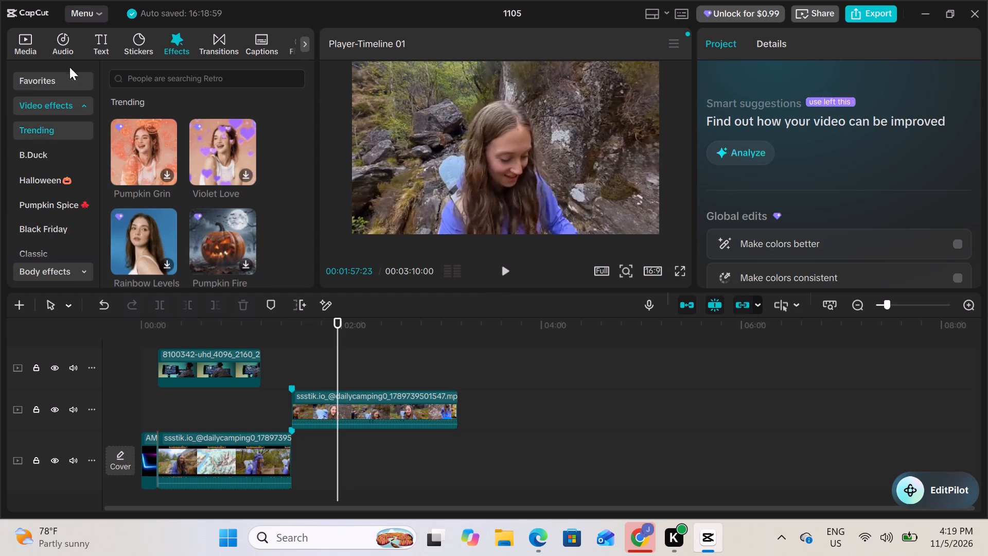
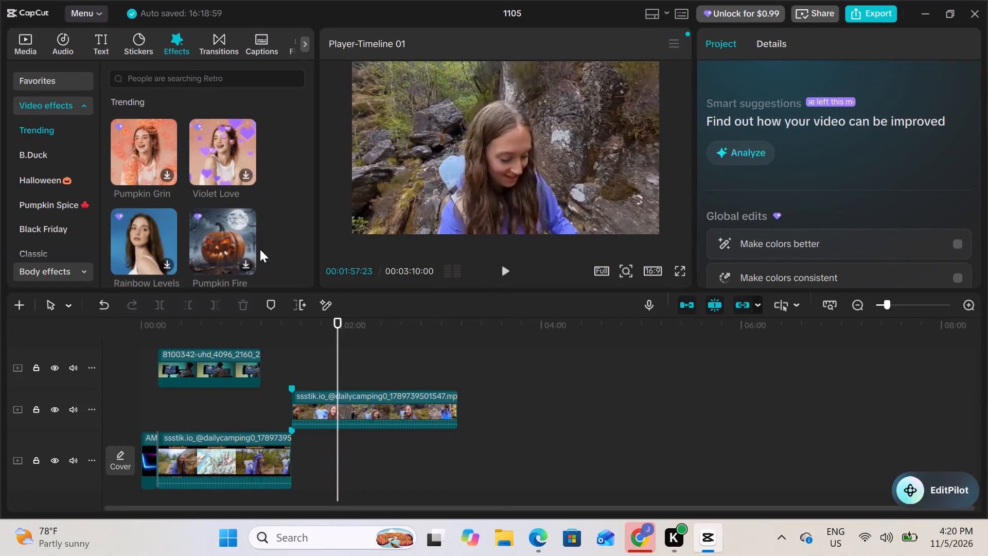
Look further through the Trending video effects for one that suits the second hiking segment.
{"action": "scroll", "coordinate": [163, 212], "scroll_direction": "down", "scroll_amount": 1}
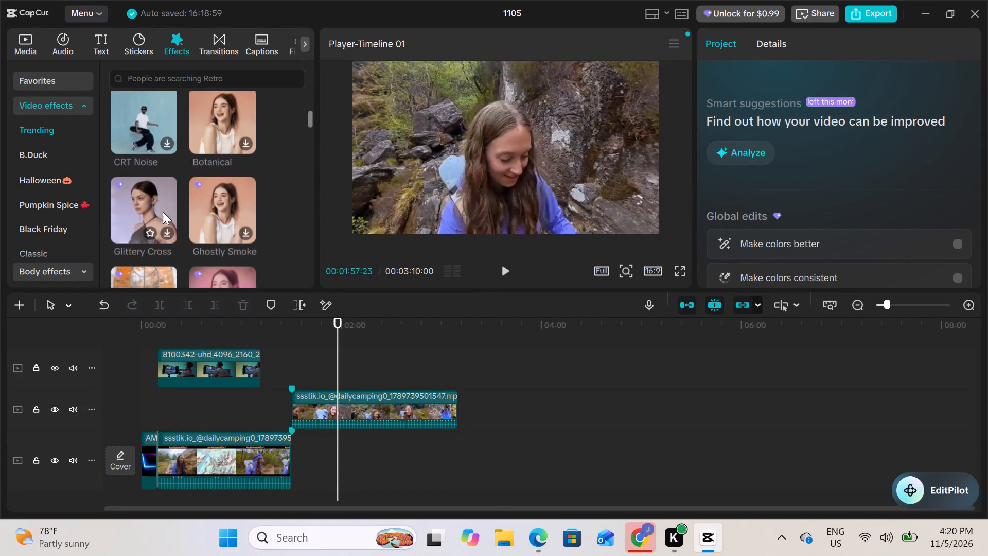
{"action": "scroll", "coordinate": [163, 212], "scroll_direction": "down", "scroll_amount": 1}
{"action": "scroll", "coordinate": [211, 251], "scroll_direction": "down", "scroll_amount": 1}
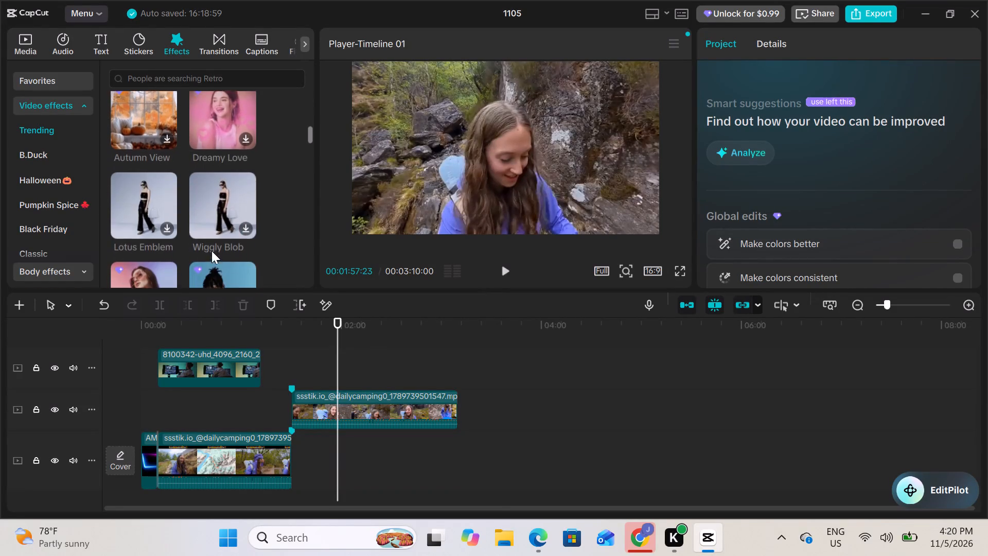
{"action": "scroll", "coordinate": [211, 251], "scroll_direction": "down", "scroll_amount": 2}
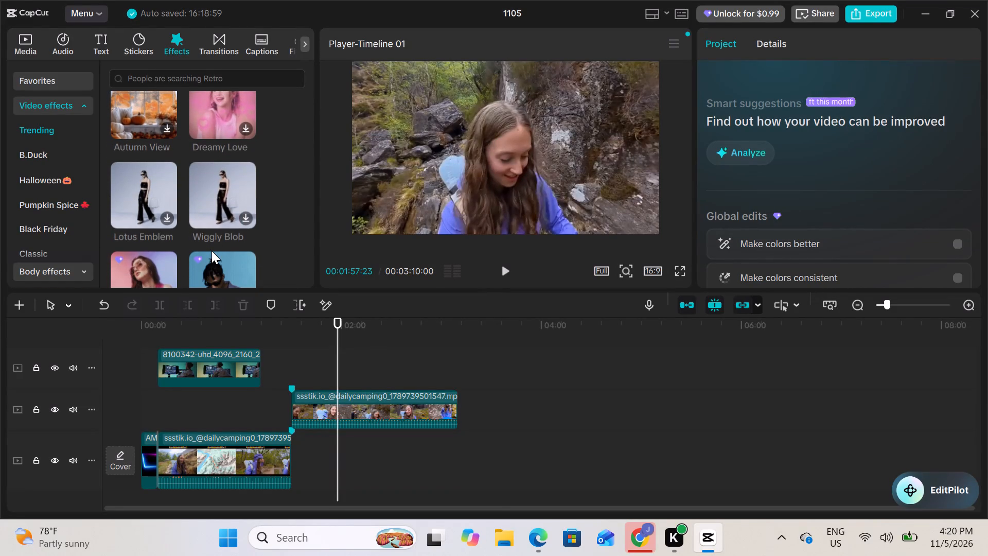
{"action": "scroll", "coordinate": [211, 251], "scroll_direction": "down", "scroll_amount": 2}
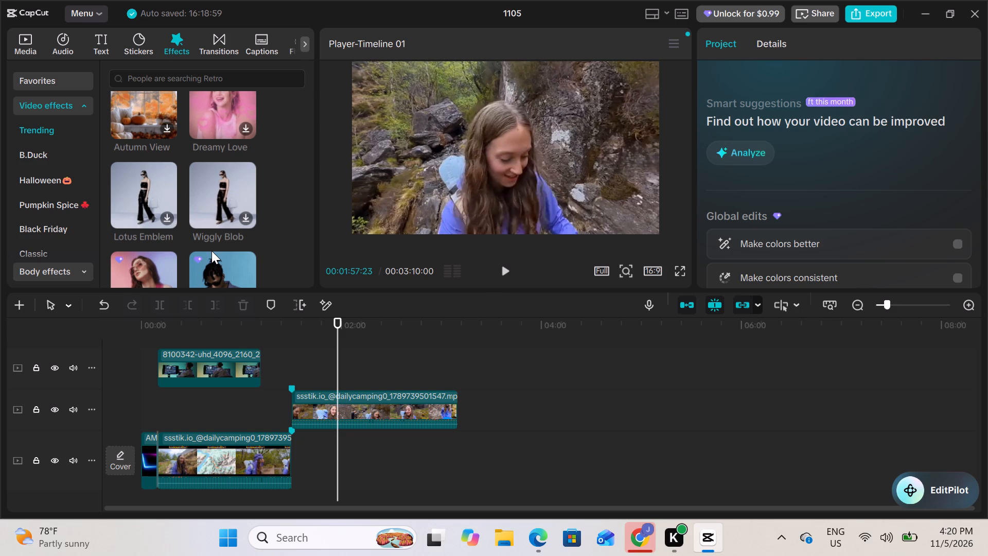
{"action": "scroll", "coordinate": [211, 251], "scroll_direction": "down", "scroll_amount": 3}
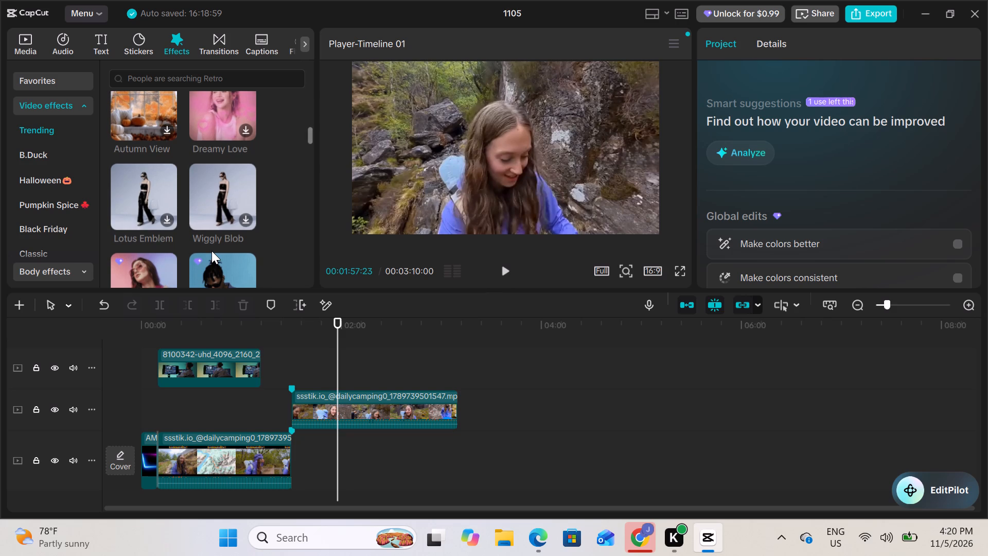
{"action": "scroll", "coordinate": [211, 251], "scroll_direction": "up", "scroll_amount": 1}
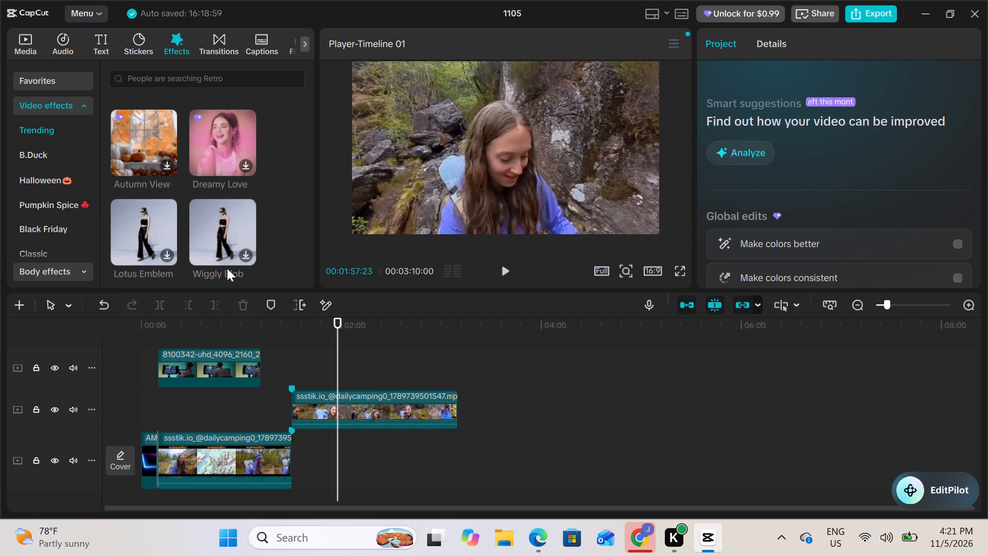
{"action": "scroll", "coordinate": [227, 268], "scroll_direction": "down", "scroll_amount": 2}
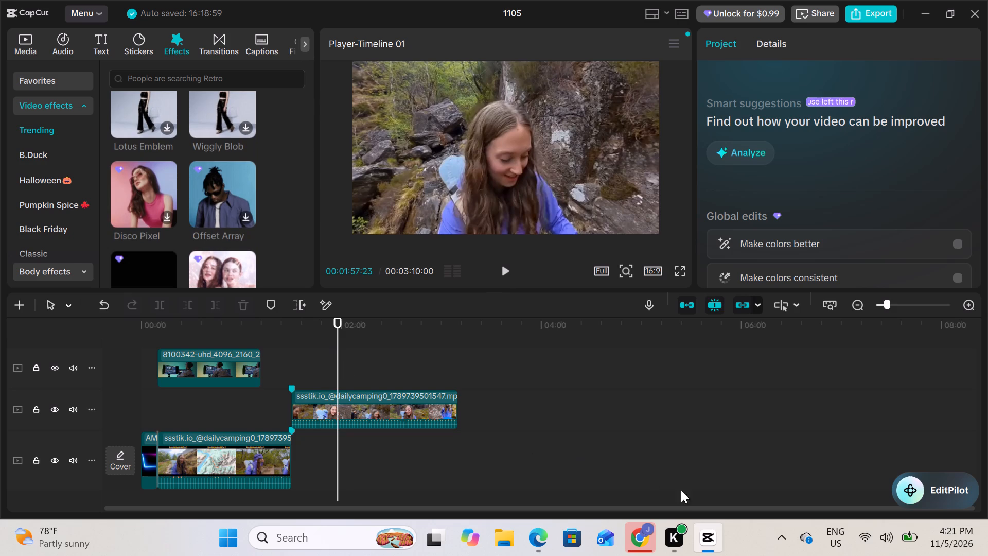
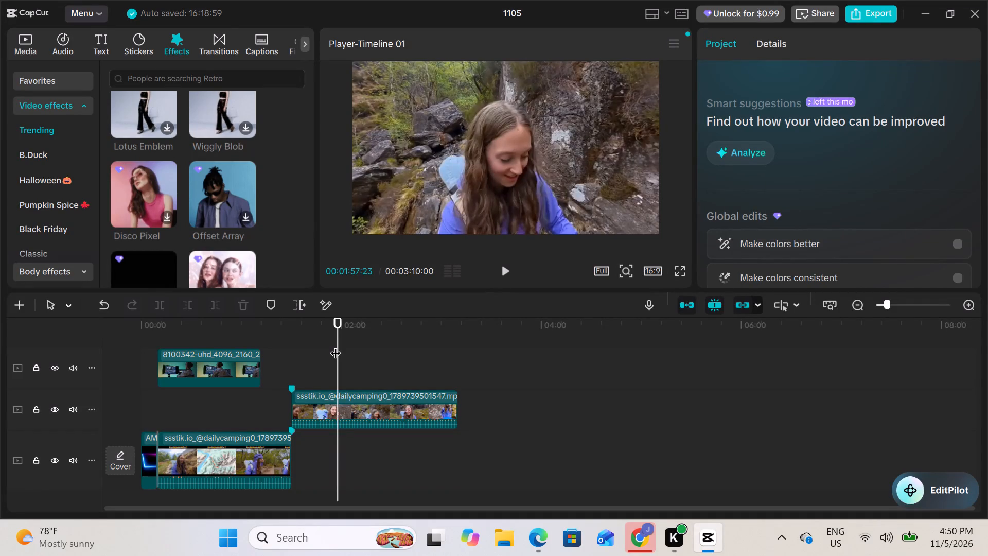
Look again through the Trending video effects for one that suits the hiking footage around 00:01:40:05.
{"action": "left_click_drag", "start_coordinate": [335, 345], "coordinate": [314, 347]}
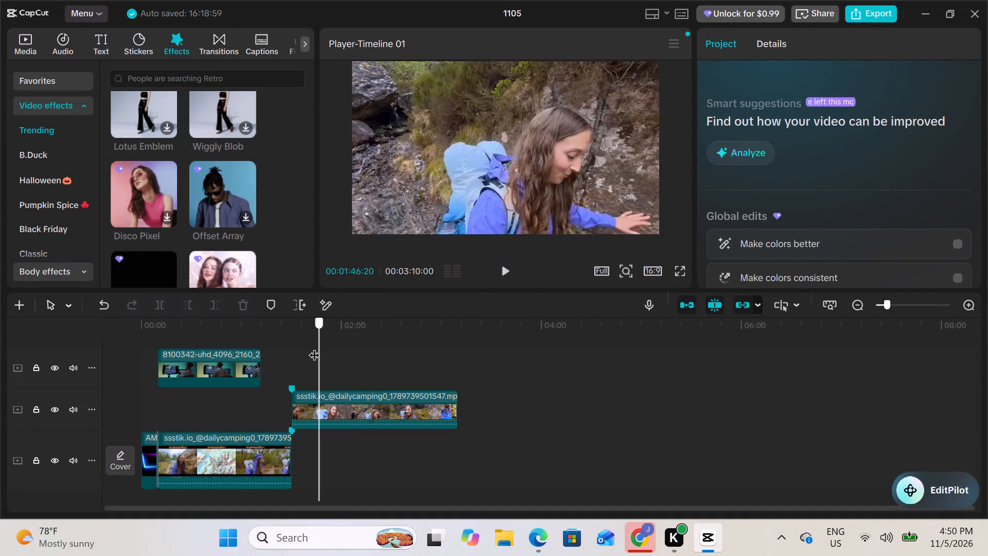
{"action": "left_click_drag", "start_coordinate": [314, 347], "coordinate": [308, 348]}
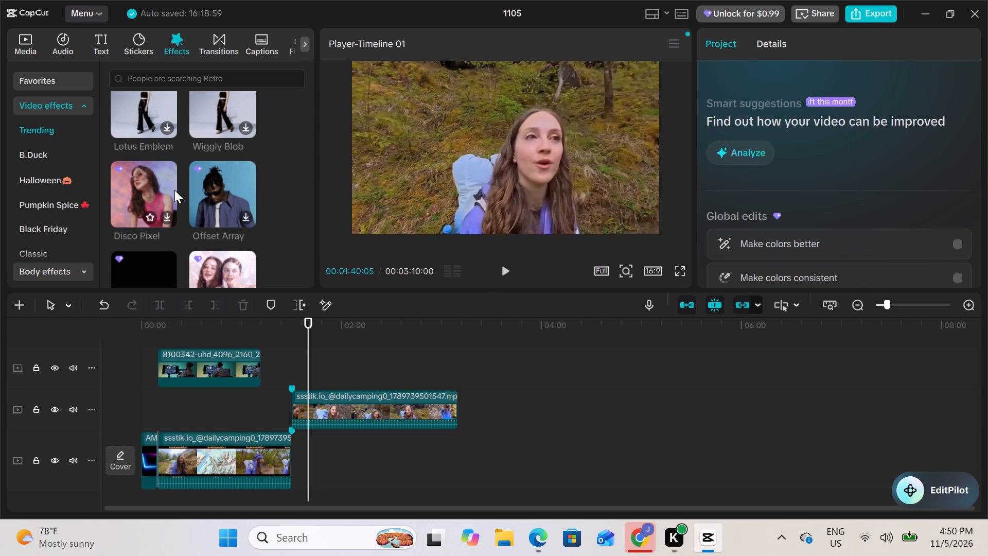
{"action": "scroll", "coordinate": [174, 190], "scroll_direction": "up", "scroll_amount": 1}
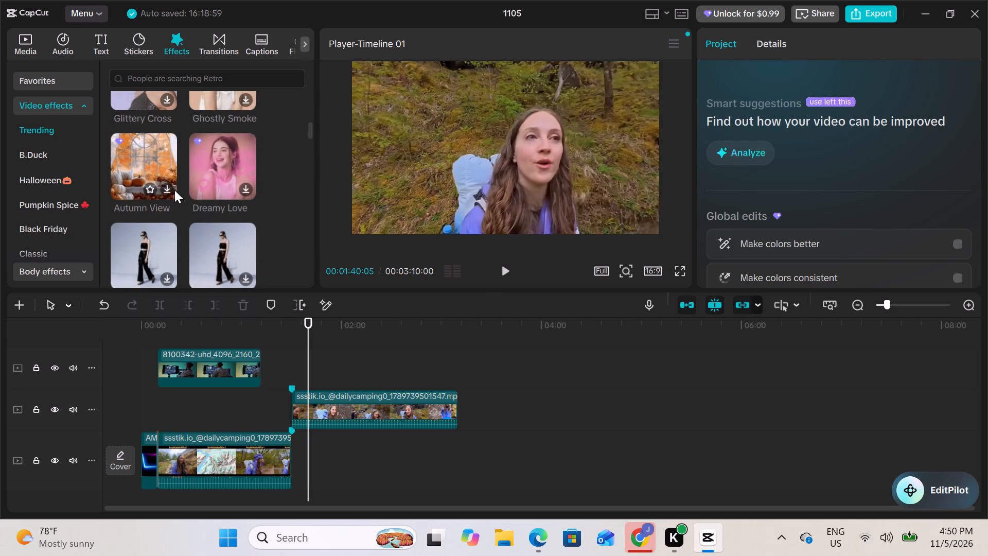
{"action": "scroll", "coordinate": [174, 190], "scroll_direction": "up", "scroll_amount": 1}
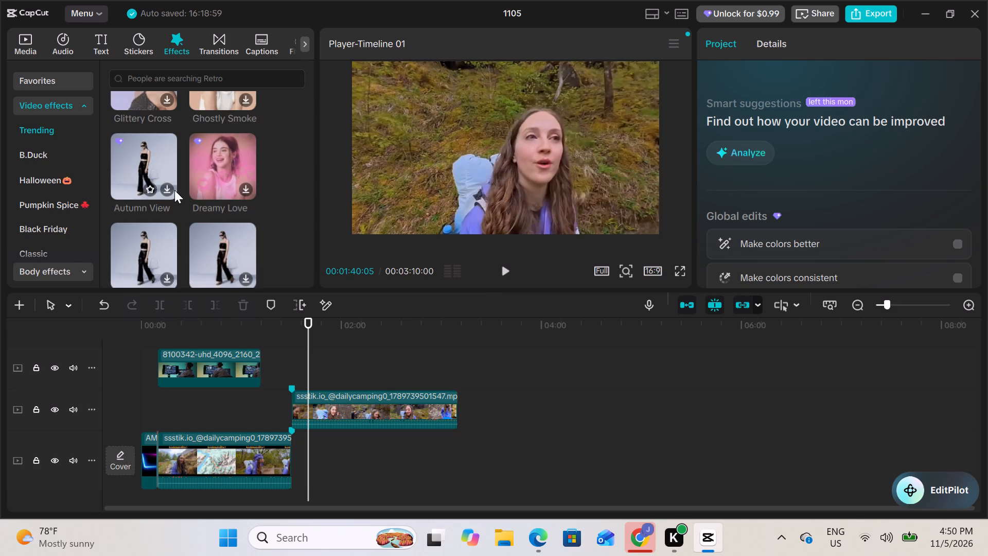
{"action": "scroll", "coordinate": [174, 190], "scroll_direction": "up", "scroll_amount": 1}
{"action": "scroll", "coordinate": [174, 190], "scroll_direction": "down", "scroll_amount": 1}
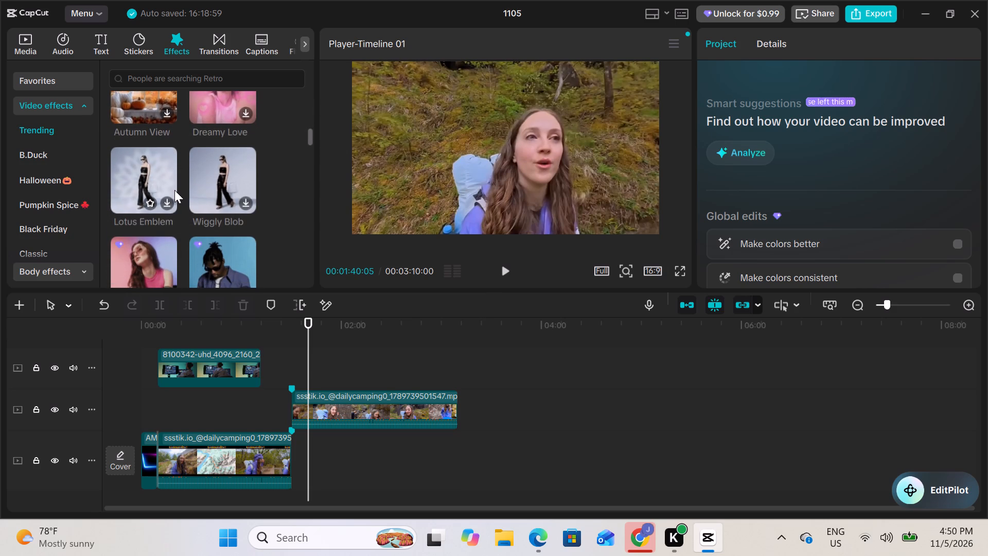
{"action": "scroll", "coordinate": [174, 190], "scroll_direction": "down", "scroll_amount": 1}
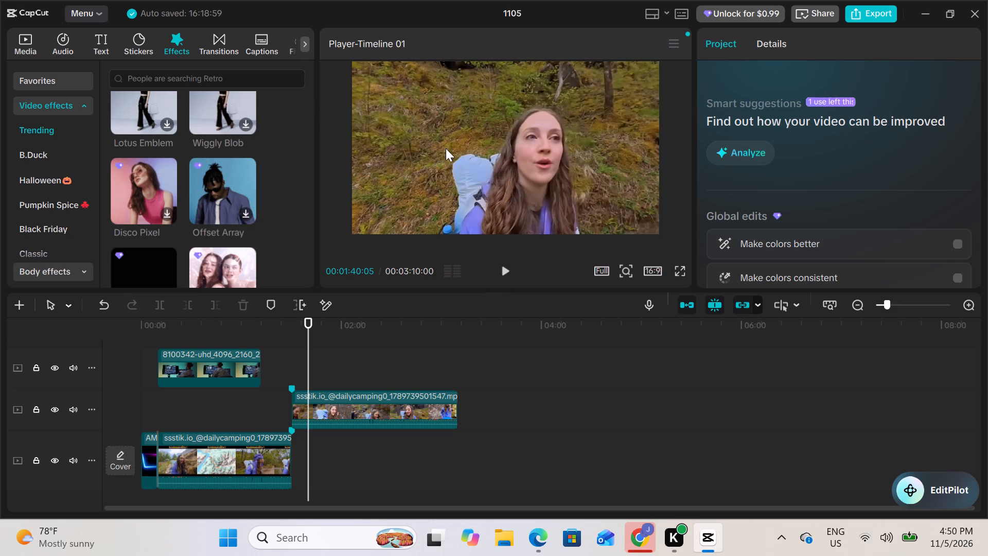
{"action": "scroll", "coordinate": [473, 208], "scroll_direction": "down", "scroll_amount": 1}
{"action": "scroll", "coordinate": [380, 285], "scroll_direction": "down", "scroll_amount": 1}
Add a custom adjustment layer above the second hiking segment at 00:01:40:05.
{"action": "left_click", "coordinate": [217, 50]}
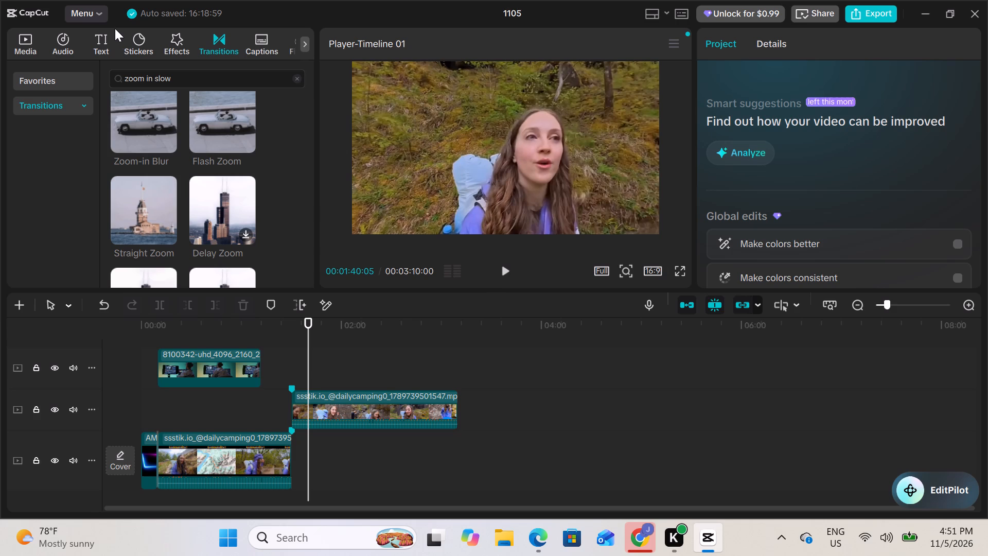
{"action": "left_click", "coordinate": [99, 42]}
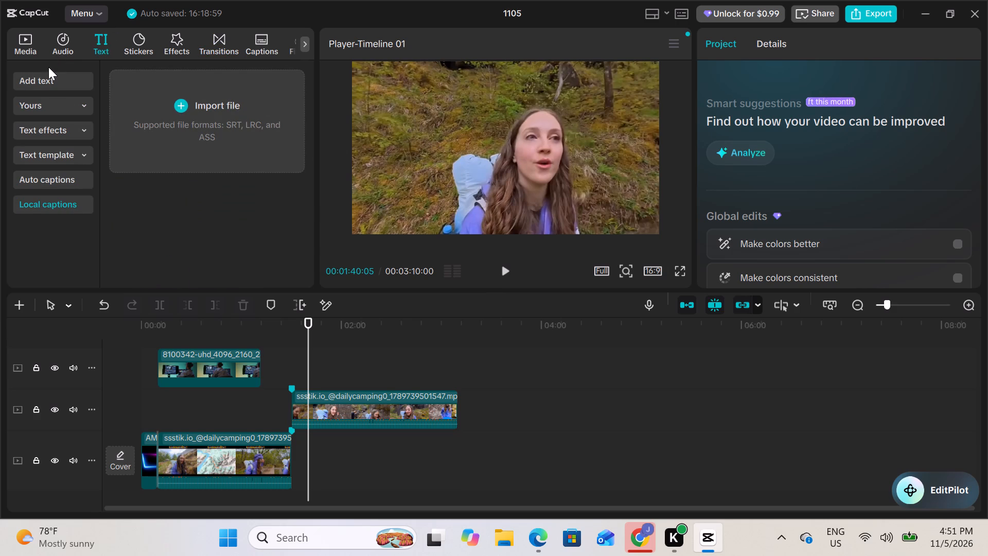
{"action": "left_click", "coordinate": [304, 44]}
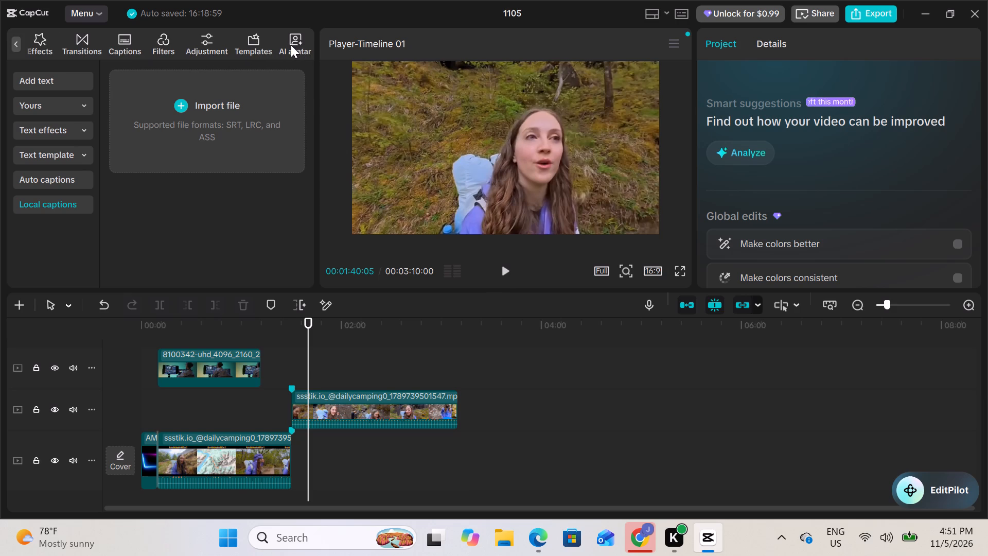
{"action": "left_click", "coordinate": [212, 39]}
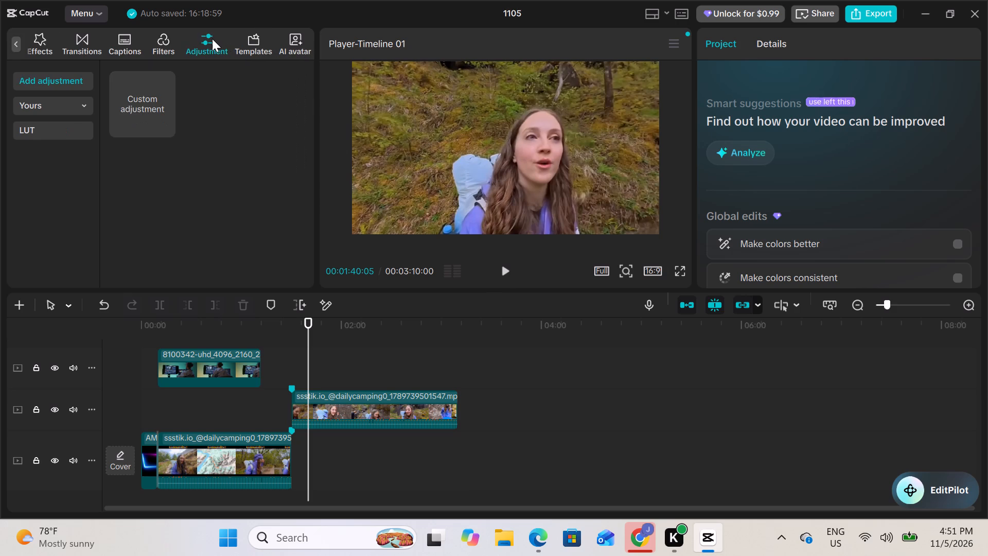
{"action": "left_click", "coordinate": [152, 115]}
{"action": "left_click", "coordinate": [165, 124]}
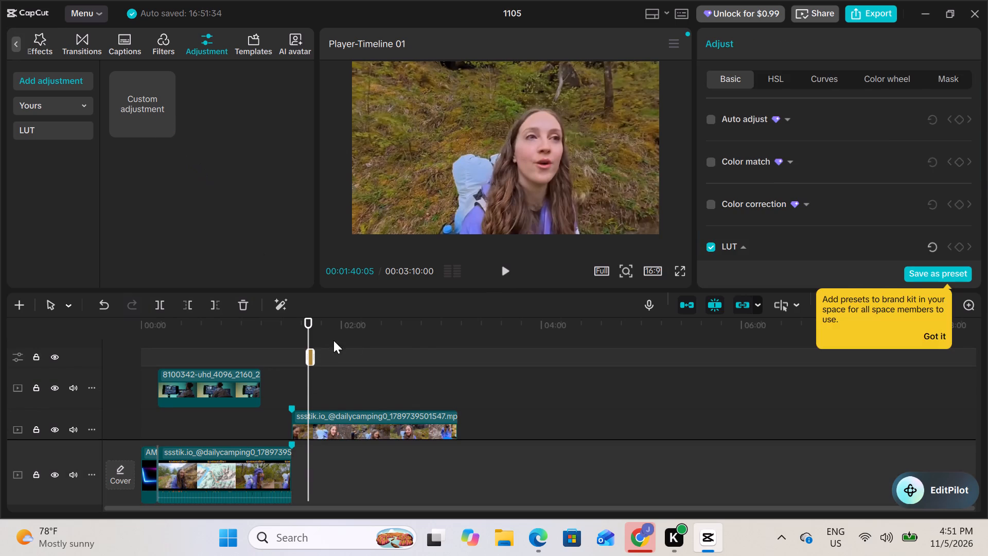
Play back the second hiking segment from the start of the custom adjustment layer.
{"action": "left_click", "coordinate": [503, 263]}
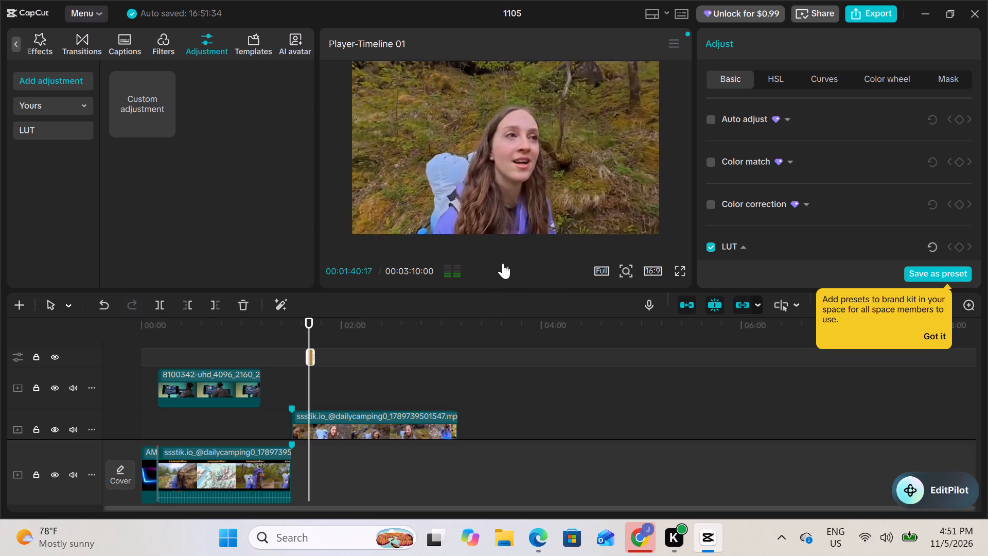
{"action": "left_click", "coordinate": [503, 263]}
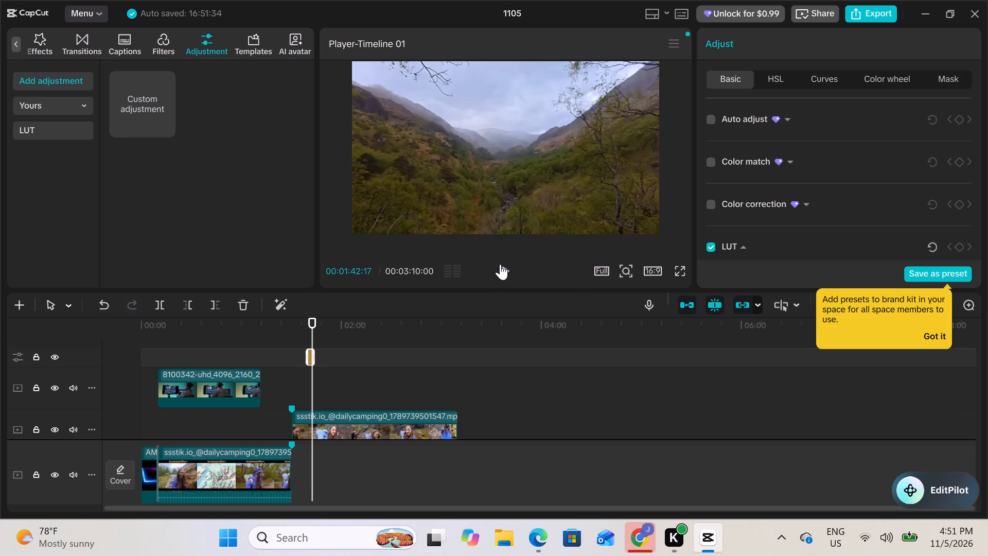
{"action": "left_click", "coordinate": [500, 264]}
{"action": "left_click", "coordinate": [500, 264]}
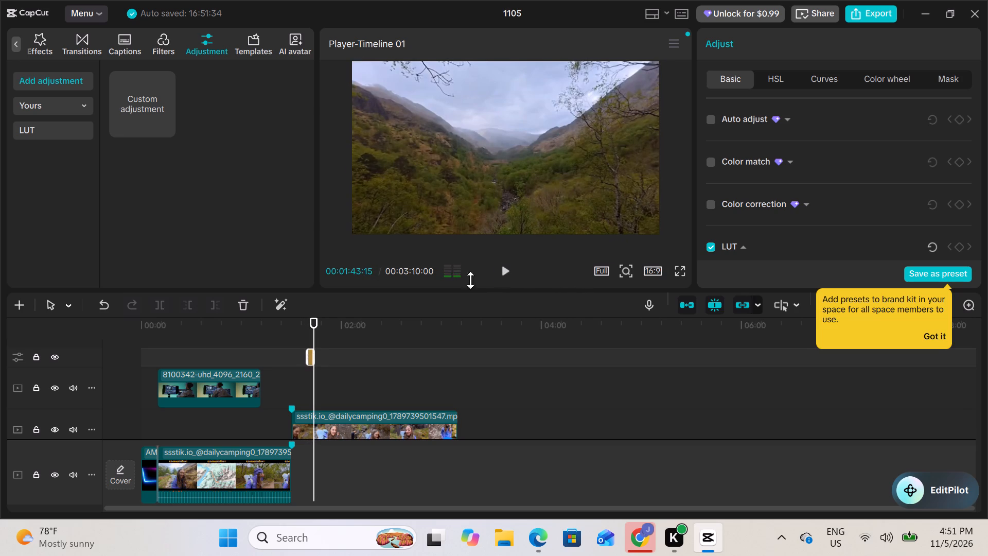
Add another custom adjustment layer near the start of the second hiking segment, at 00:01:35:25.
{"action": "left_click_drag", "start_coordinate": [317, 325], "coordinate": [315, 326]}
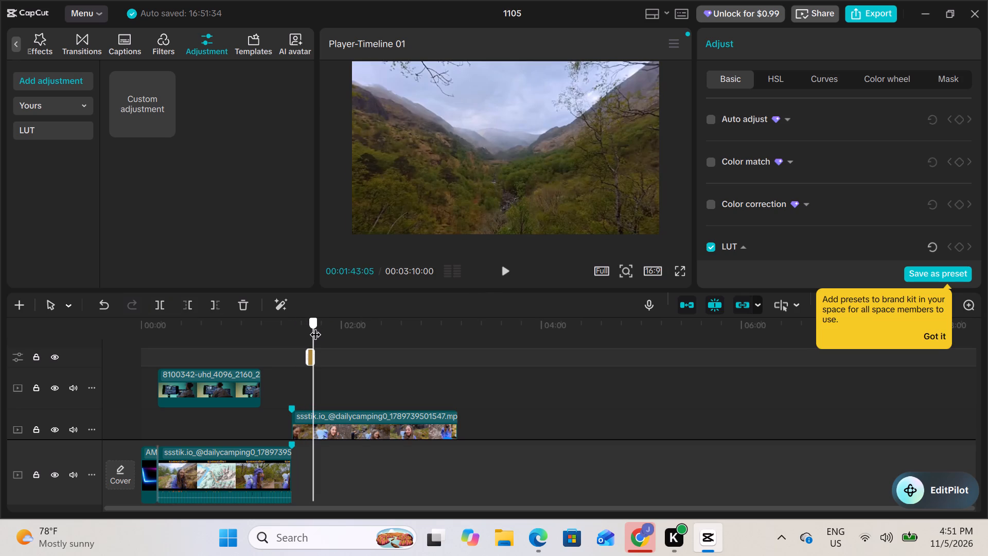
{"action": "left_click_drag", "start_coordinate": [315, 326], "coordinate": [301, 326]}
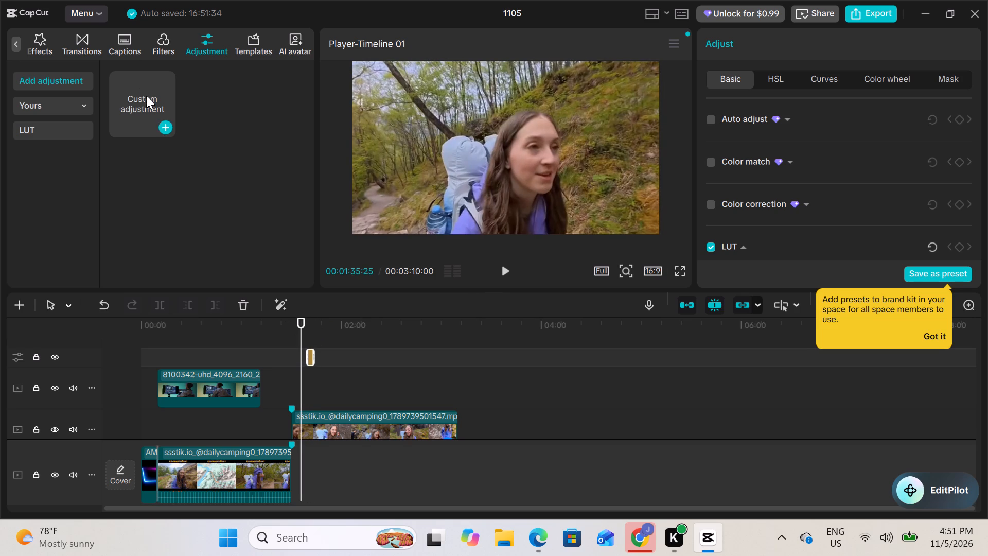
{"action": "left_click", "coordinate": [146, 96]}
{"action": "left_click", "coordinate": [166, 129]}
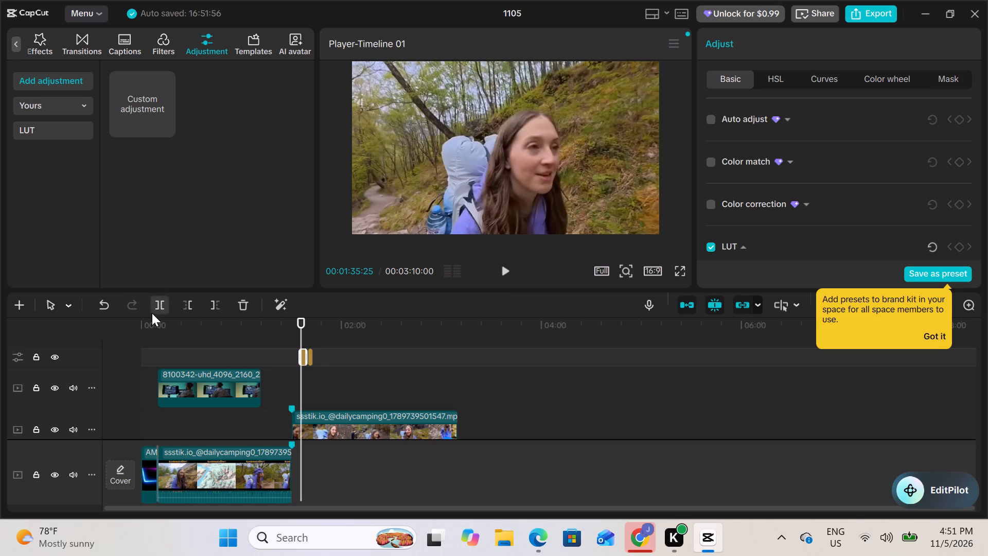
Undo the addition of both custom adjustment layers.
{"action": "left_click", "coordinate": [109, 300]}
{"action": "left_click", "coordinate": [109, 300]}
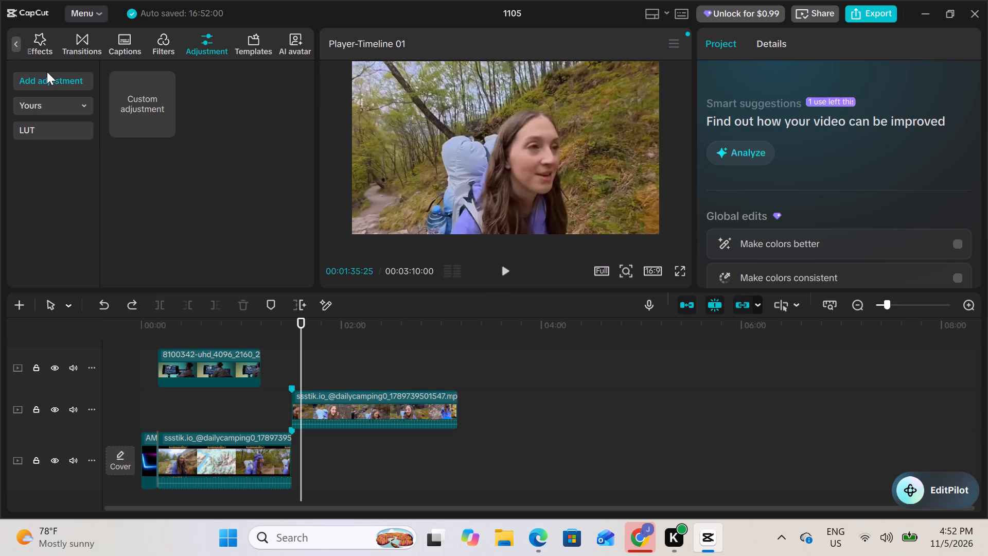
Look through the background sticker results for one that suits the second hiking segment.
{"action": "scroll", "coordinate": [41, 50], "scroll_direction": "right", "scroll_amount": 2}
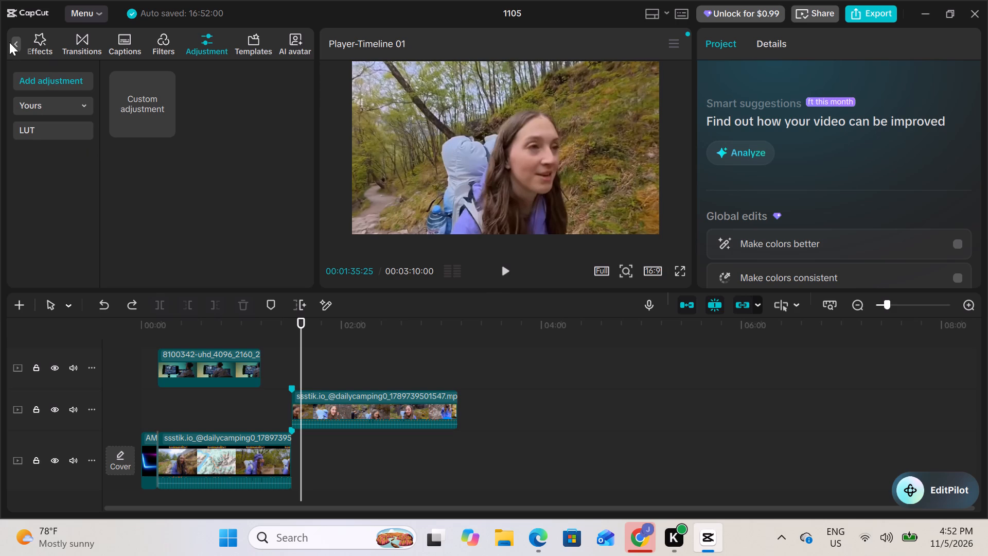
{"action": "left_click", "coordinate": [16, 40]}
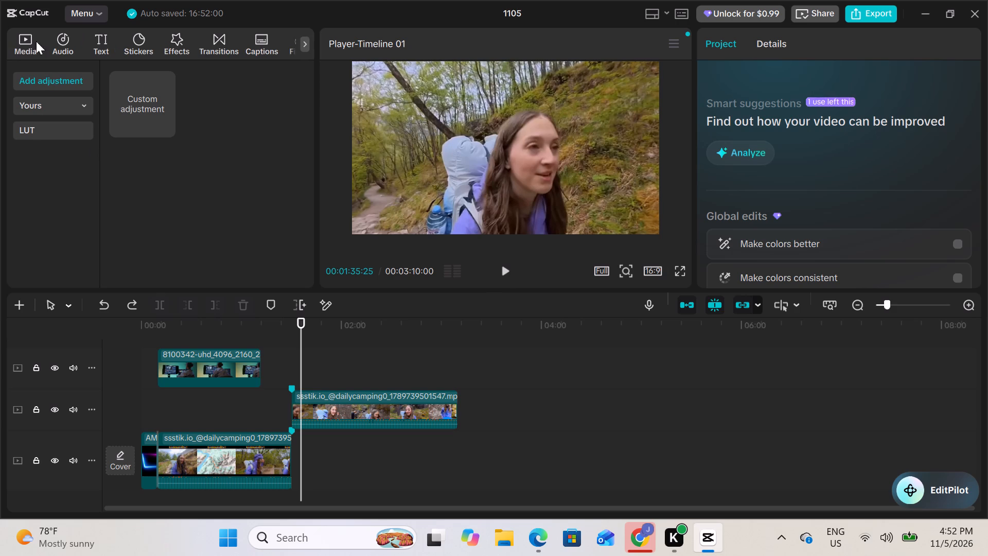
{"action": "left_click", "coordinate": [98, 48]}
{"action": "left_click", "coordinate": [147, 37]}
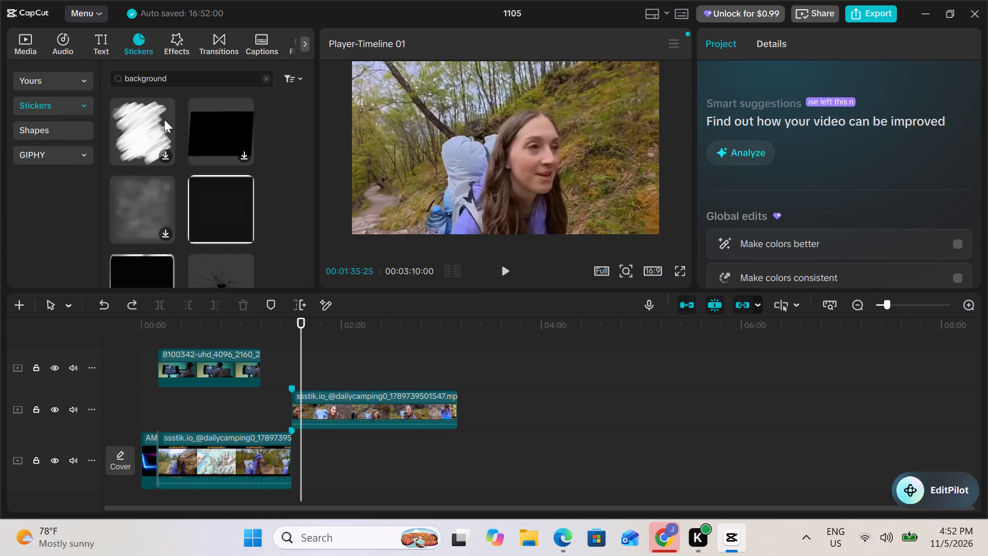
{"action": "scroll", "coordinate": [172, 147], "scroll_direction": "down", "scroll_amount": 2}
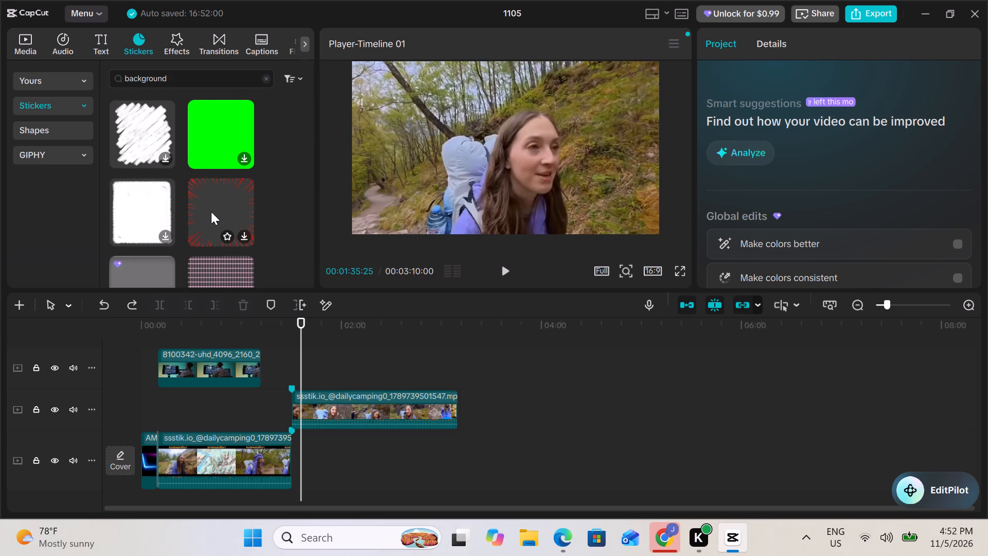
{"action": "scroll", "coordinate": [211, 212], "scroll_direction": "down", "scroll_amount": 2}
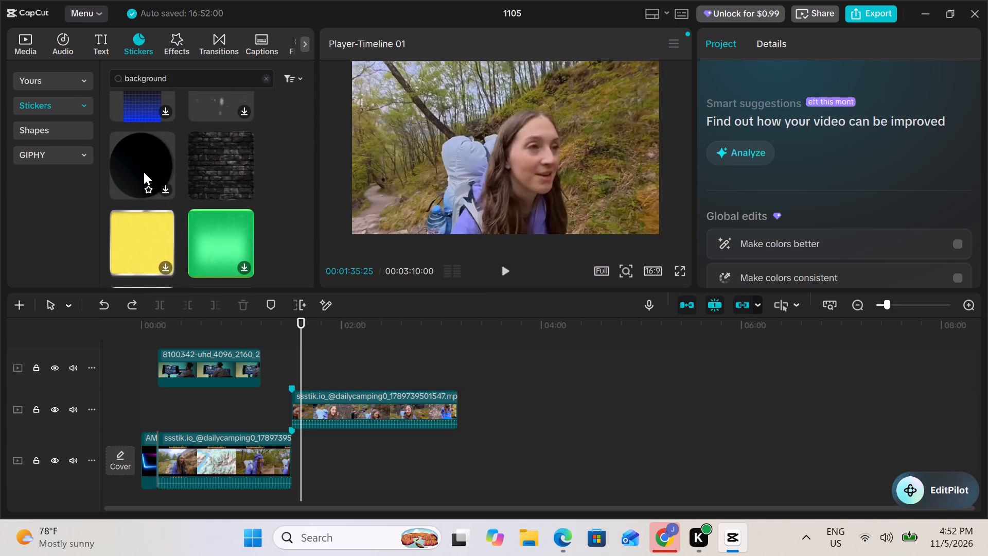
{"action": "scroll", "coordinate": [144, 172], "scroll_direction": "down", "scroll_amount": 2}
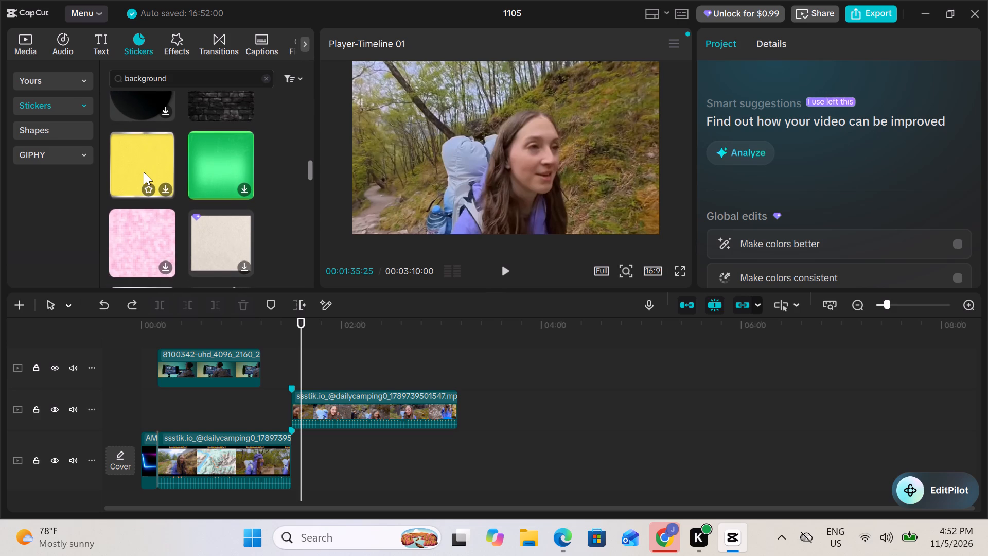
{"action": "scroll", "coordinate": [144, 172], "scroll_direction": "down", "scroll_amount": 2}
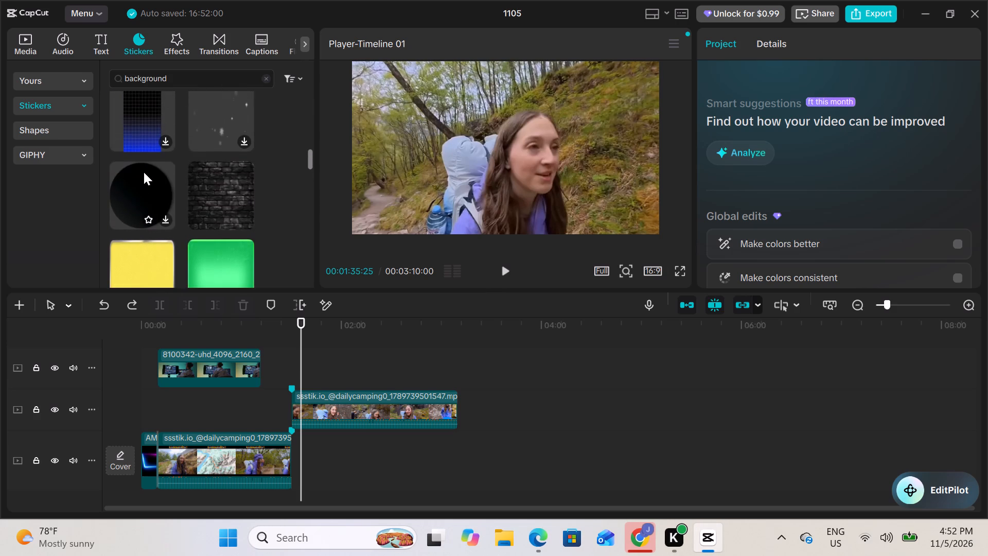
{"action": "scroll", "coordinate": [144, 172], "scroll_direction": "down", "scroll_amount": 2}
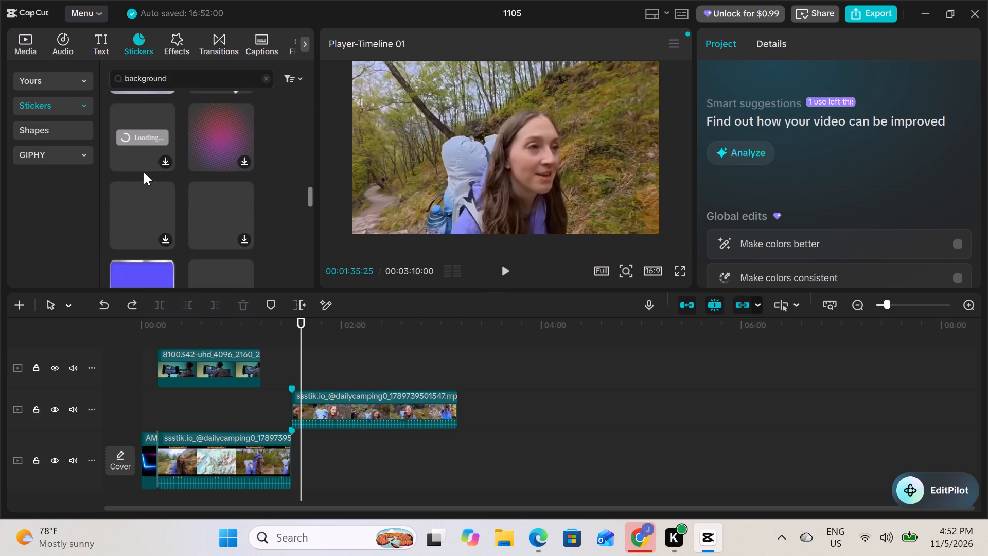
{"action": "scroll", "coordinate": [144, 172], "scroll_direction": "down", "scroll_amount": 2}
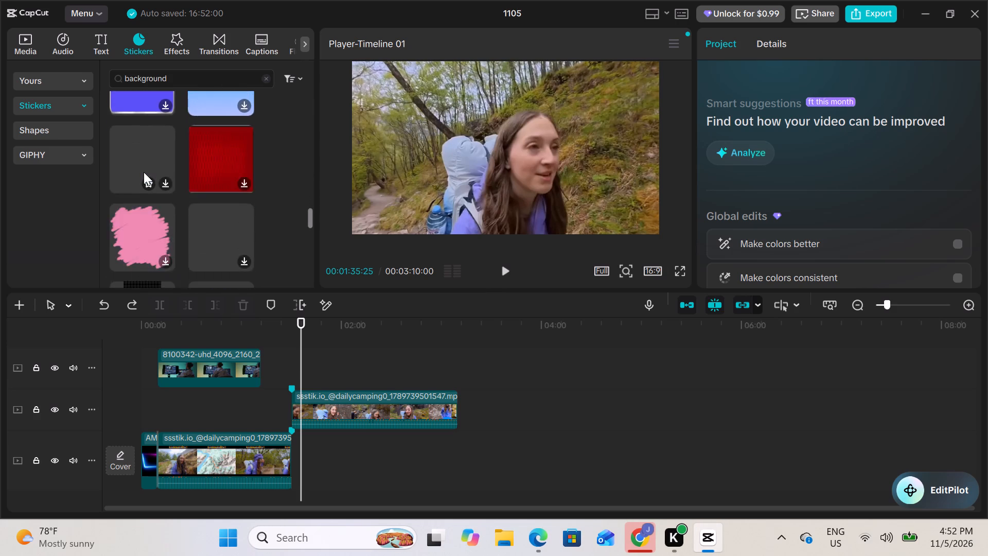
{"action": "scroll", "coordinate": [144, 172], "scroll_direction": "down", "scroll_amount": 2}
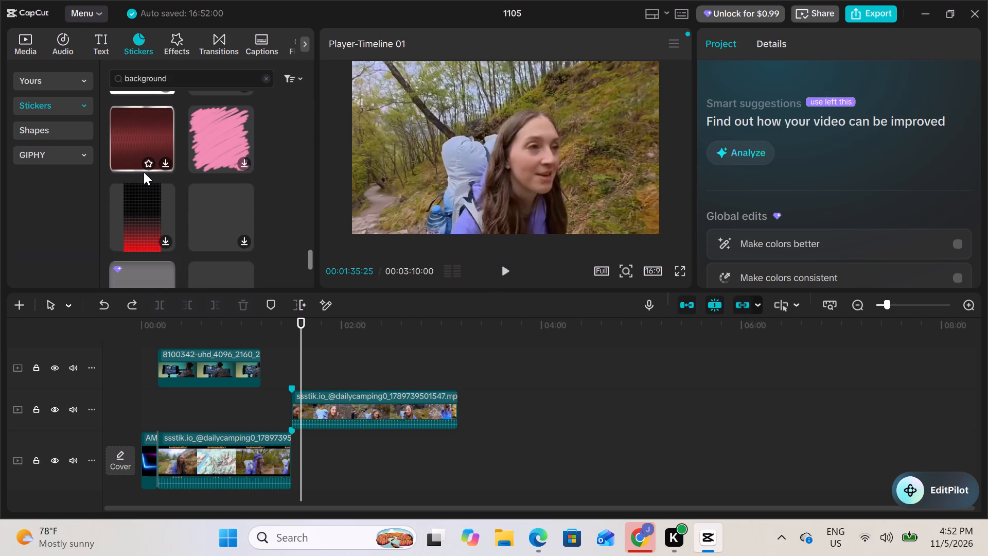
{"action": "scroll", "coordinate": [144, 172], "scroll_direction": "down", "scroll_amount": 2}
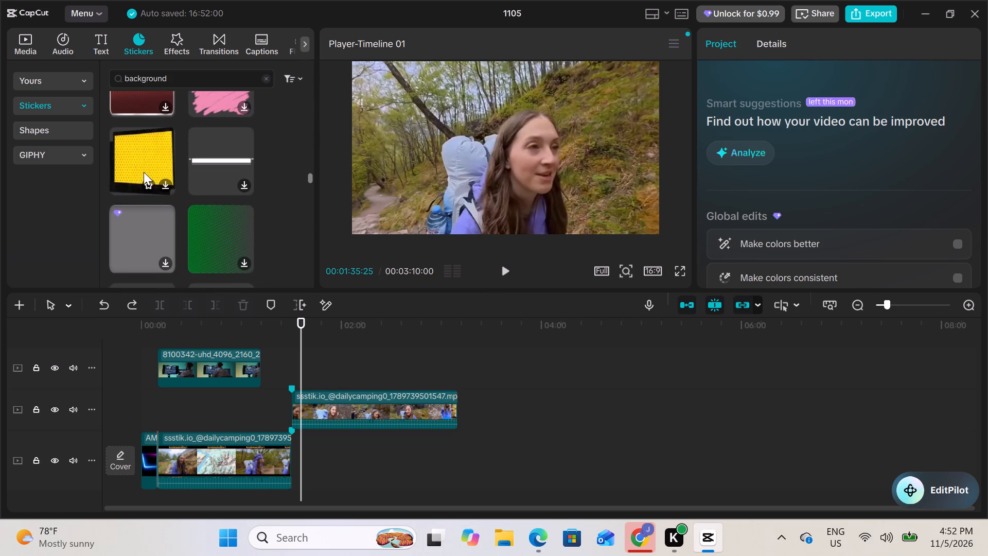
{"action": "scroll", "coordinate": [144, 172], "scroll_direction": "down", "scroll_amount": 1}
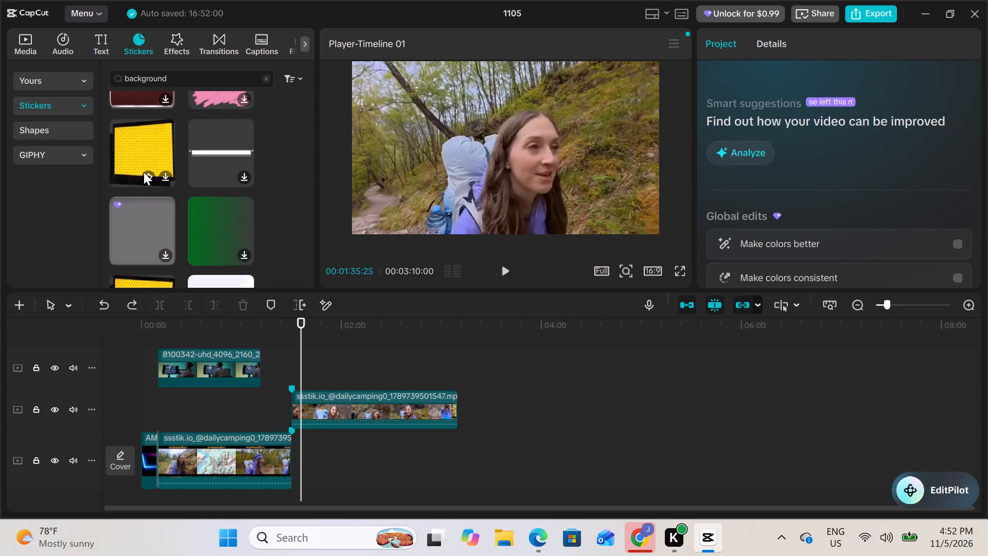
{"action": "scroll", "coordinate": [144, 172], "scroll_direction": "down", "scroll_amount": 1}
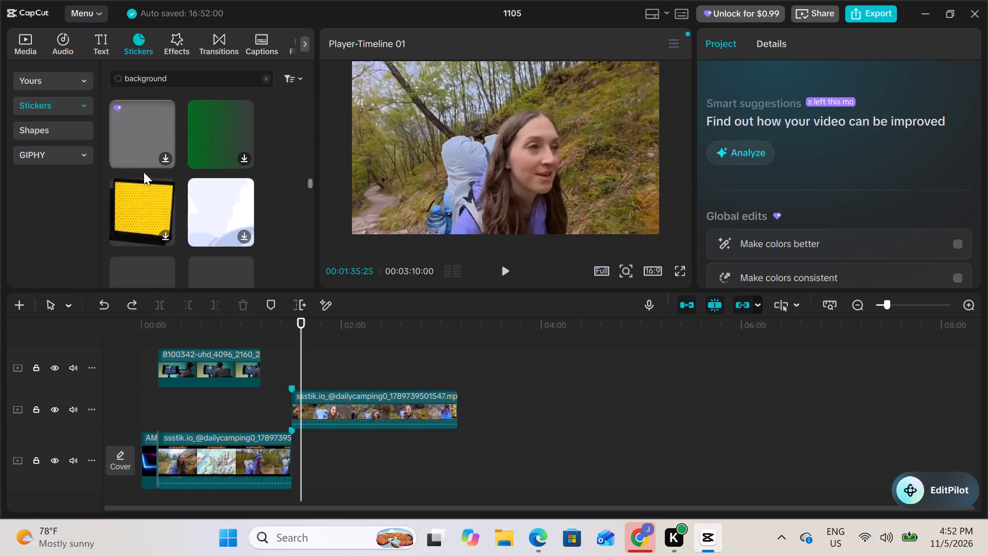
{"action": "scroll", "coordinate": [144, 172], "scroll_direction": "down", "scroll_amount": 2}
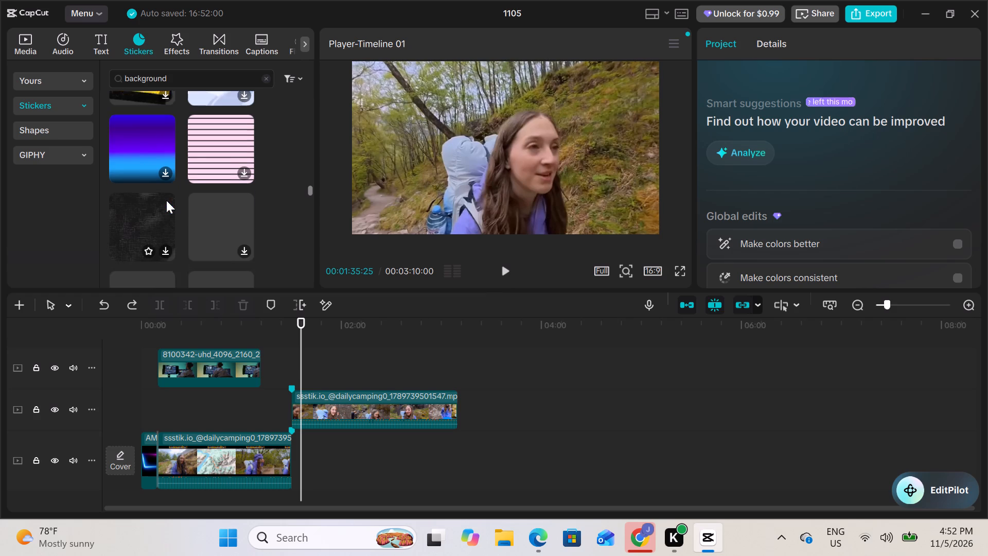
{"action": "scroll", "coordinate": [166, 200], "scroll_direction": "down", "scroll_amount": 1}
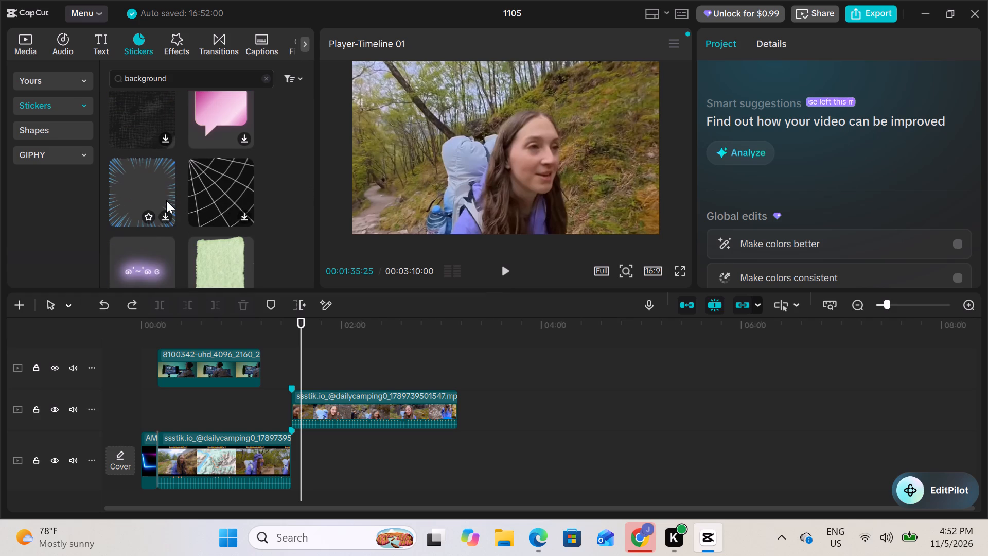
{"action": "scroll", "coordinate": [166, 200], "scroll_direction": "down", "scroll_amount": 1}
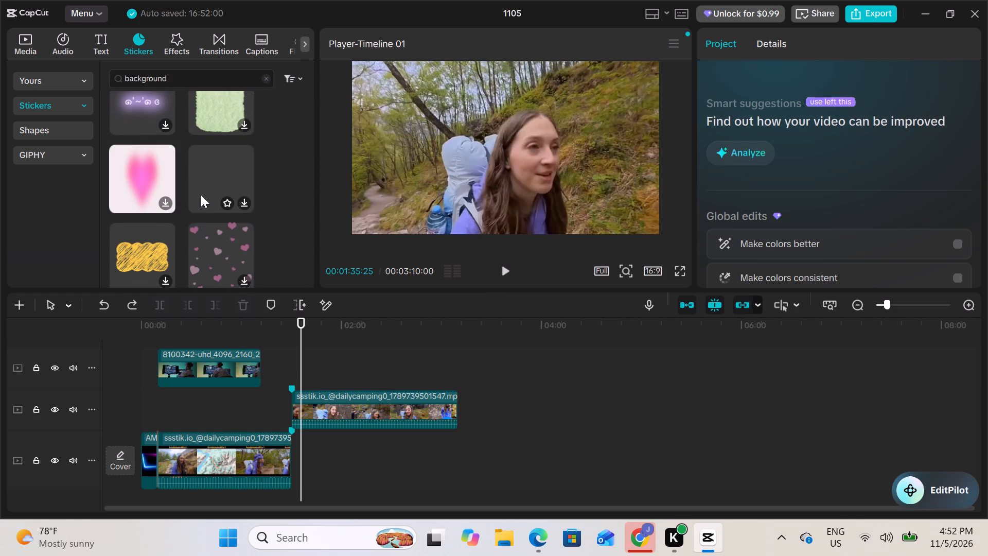
{"action": "scroll", "coordinate": [202, 194], "scroll_direction": "down", "scroll_amount": 1}
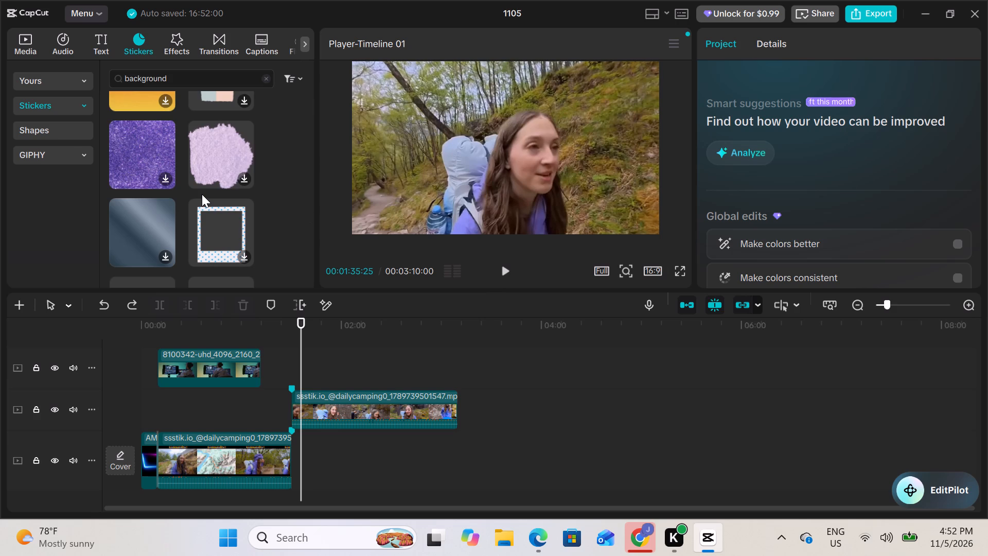
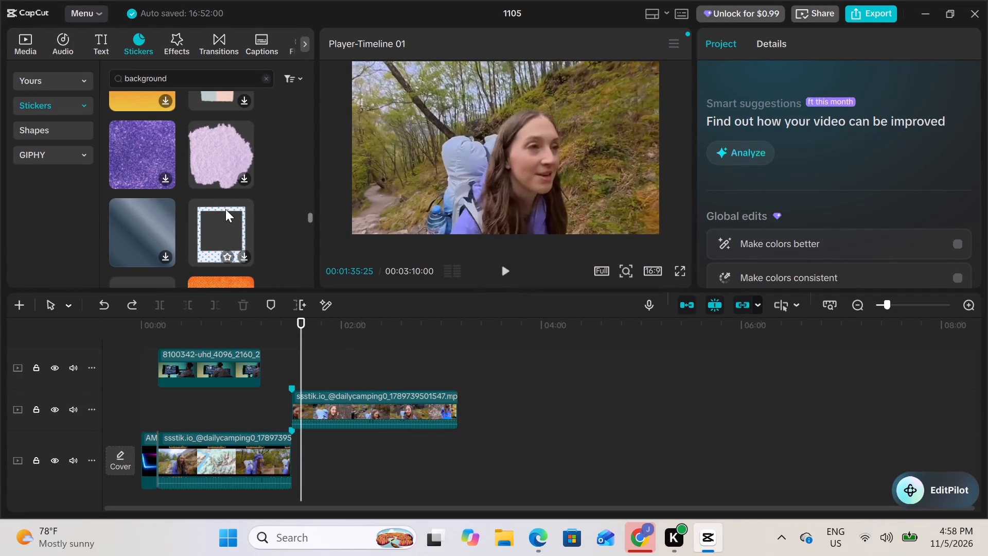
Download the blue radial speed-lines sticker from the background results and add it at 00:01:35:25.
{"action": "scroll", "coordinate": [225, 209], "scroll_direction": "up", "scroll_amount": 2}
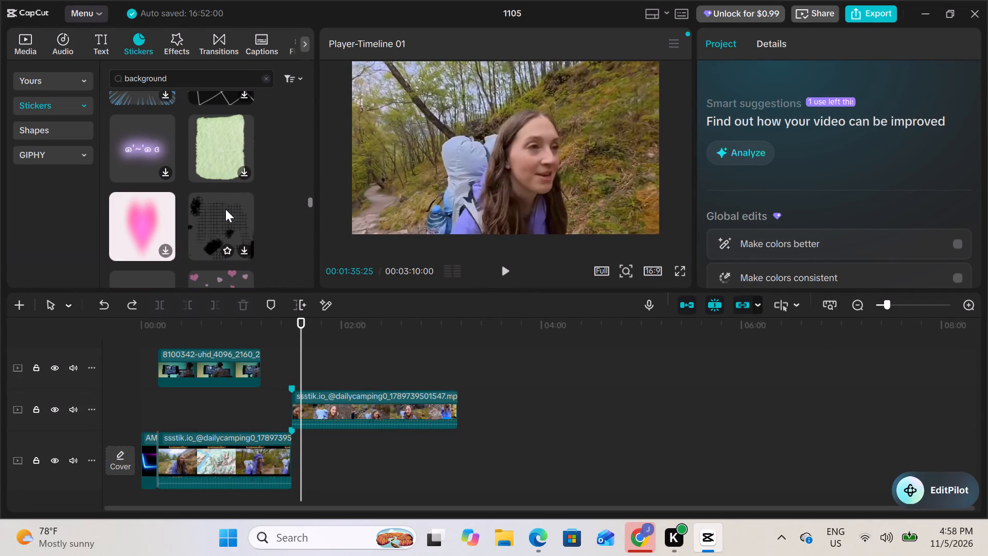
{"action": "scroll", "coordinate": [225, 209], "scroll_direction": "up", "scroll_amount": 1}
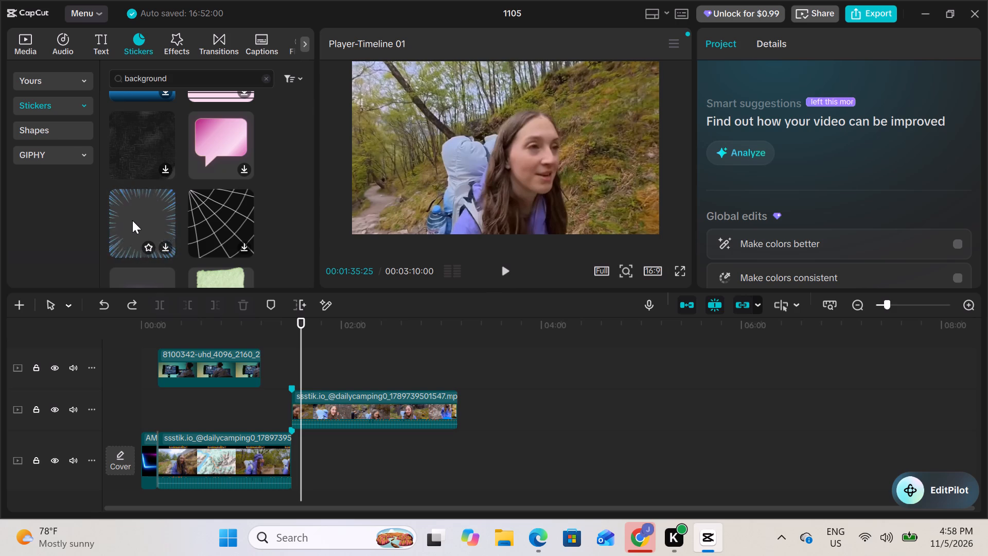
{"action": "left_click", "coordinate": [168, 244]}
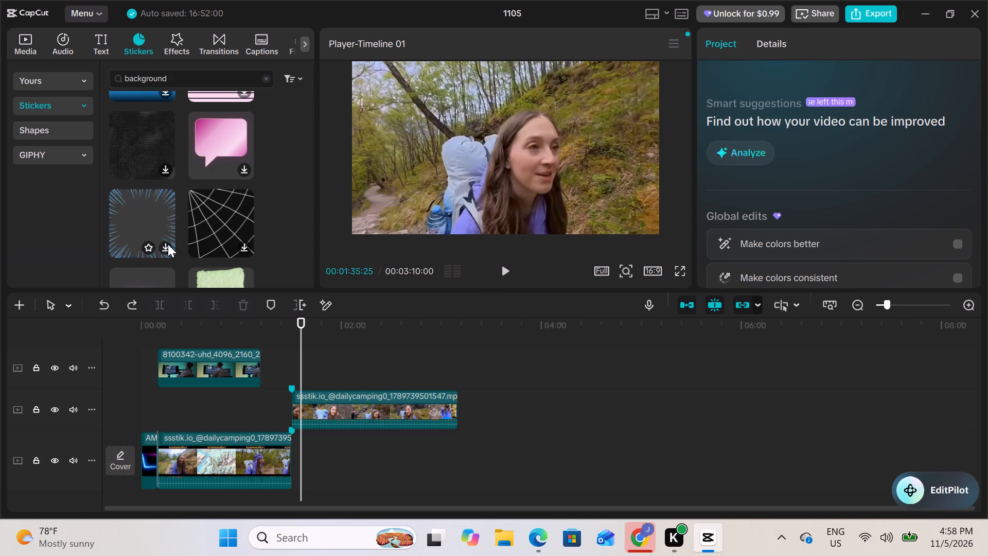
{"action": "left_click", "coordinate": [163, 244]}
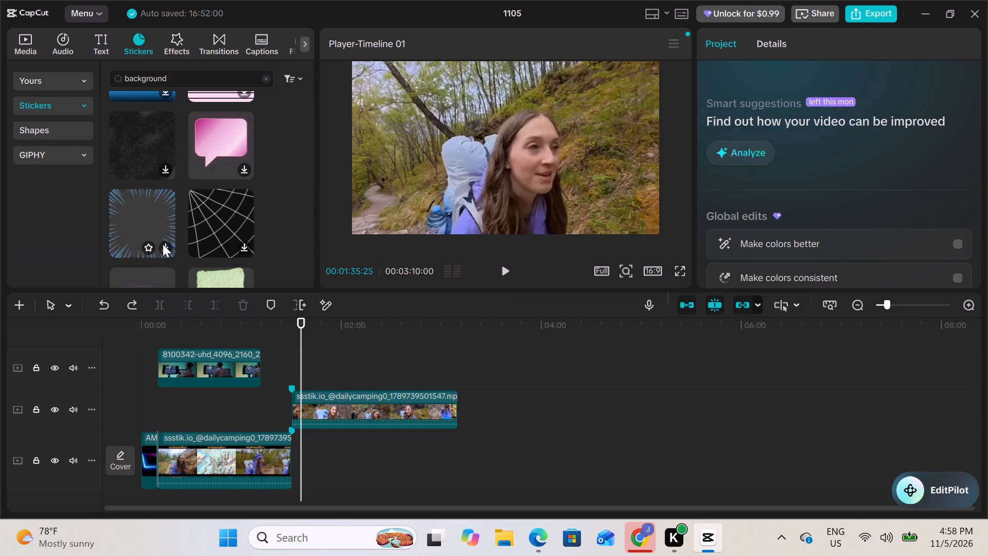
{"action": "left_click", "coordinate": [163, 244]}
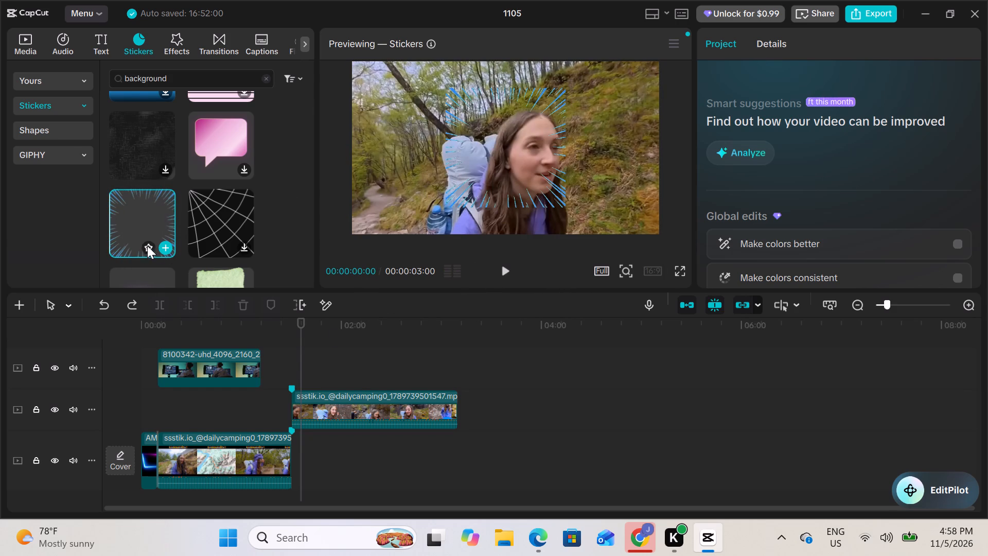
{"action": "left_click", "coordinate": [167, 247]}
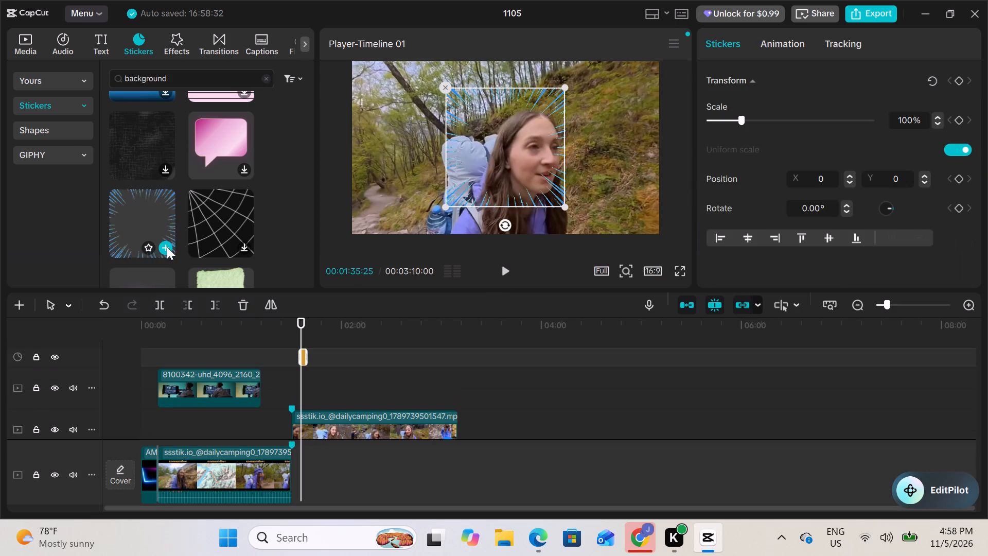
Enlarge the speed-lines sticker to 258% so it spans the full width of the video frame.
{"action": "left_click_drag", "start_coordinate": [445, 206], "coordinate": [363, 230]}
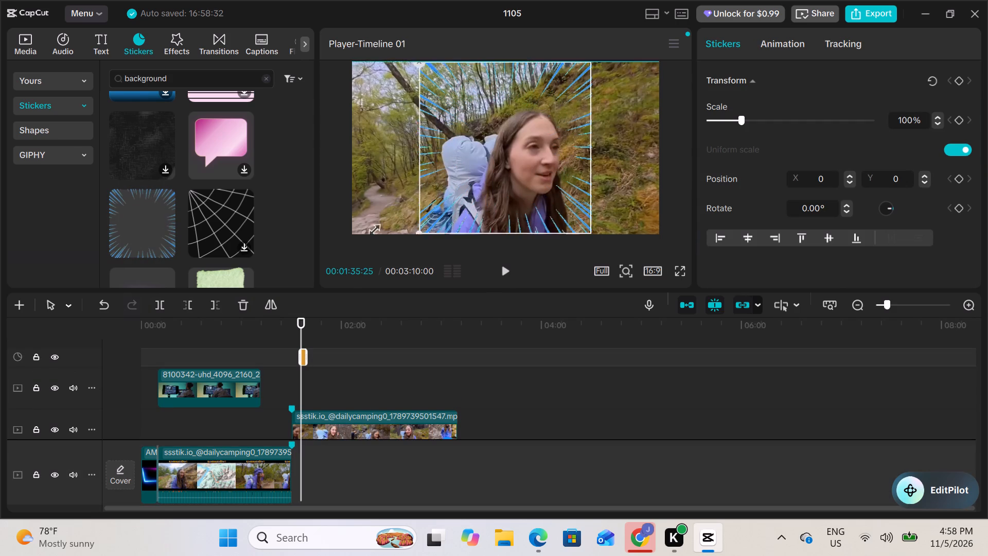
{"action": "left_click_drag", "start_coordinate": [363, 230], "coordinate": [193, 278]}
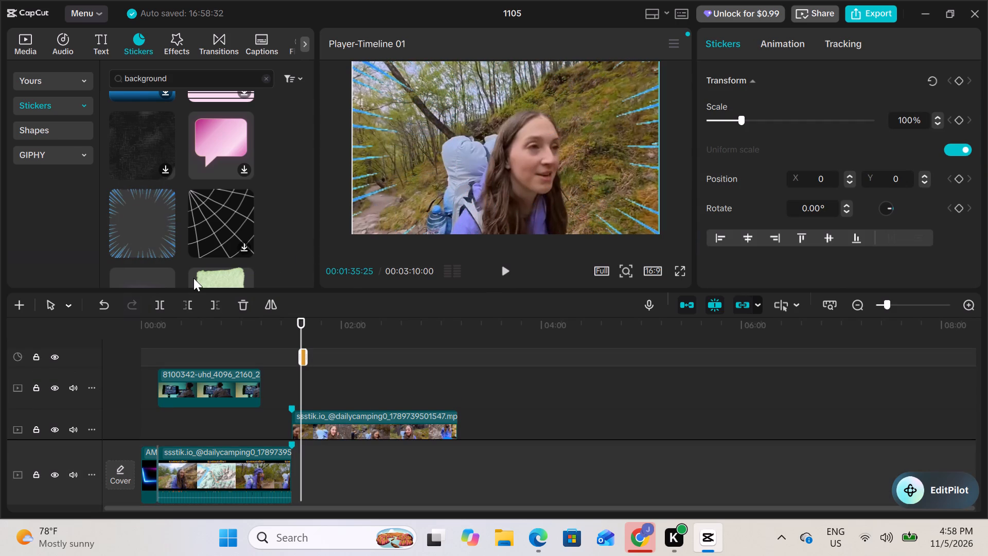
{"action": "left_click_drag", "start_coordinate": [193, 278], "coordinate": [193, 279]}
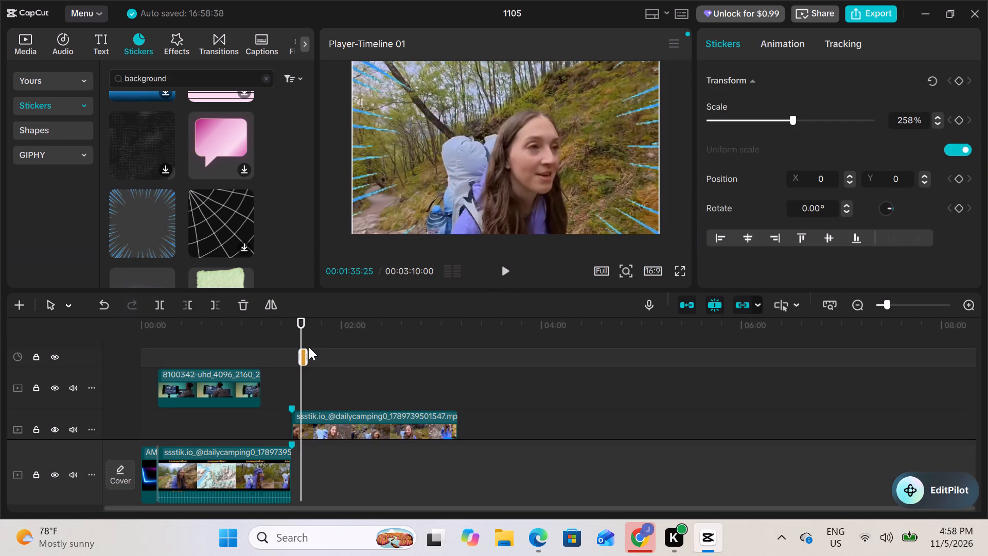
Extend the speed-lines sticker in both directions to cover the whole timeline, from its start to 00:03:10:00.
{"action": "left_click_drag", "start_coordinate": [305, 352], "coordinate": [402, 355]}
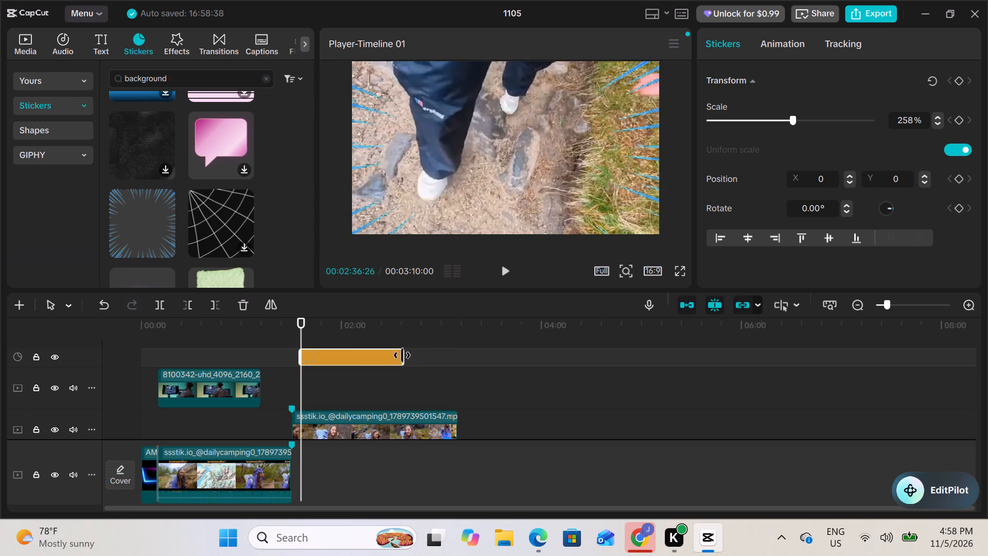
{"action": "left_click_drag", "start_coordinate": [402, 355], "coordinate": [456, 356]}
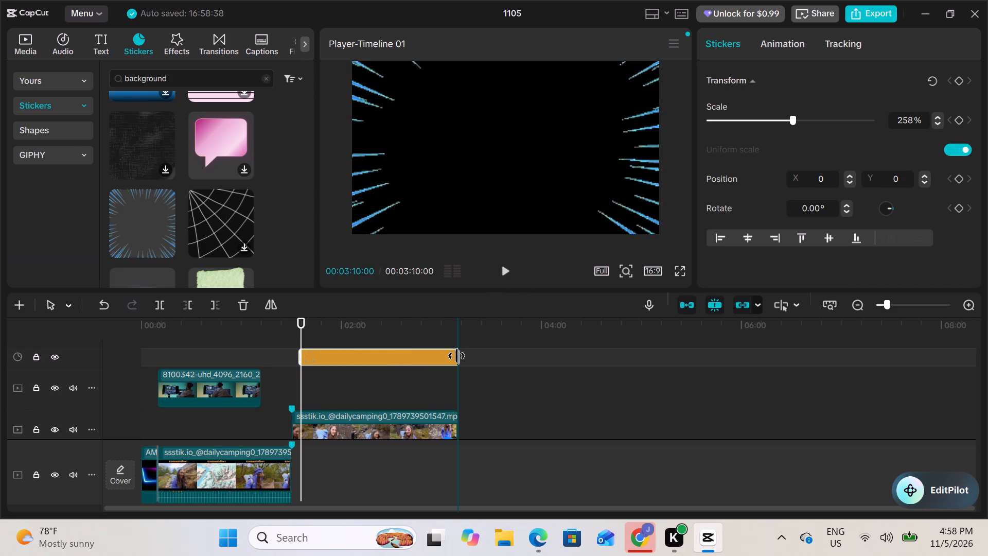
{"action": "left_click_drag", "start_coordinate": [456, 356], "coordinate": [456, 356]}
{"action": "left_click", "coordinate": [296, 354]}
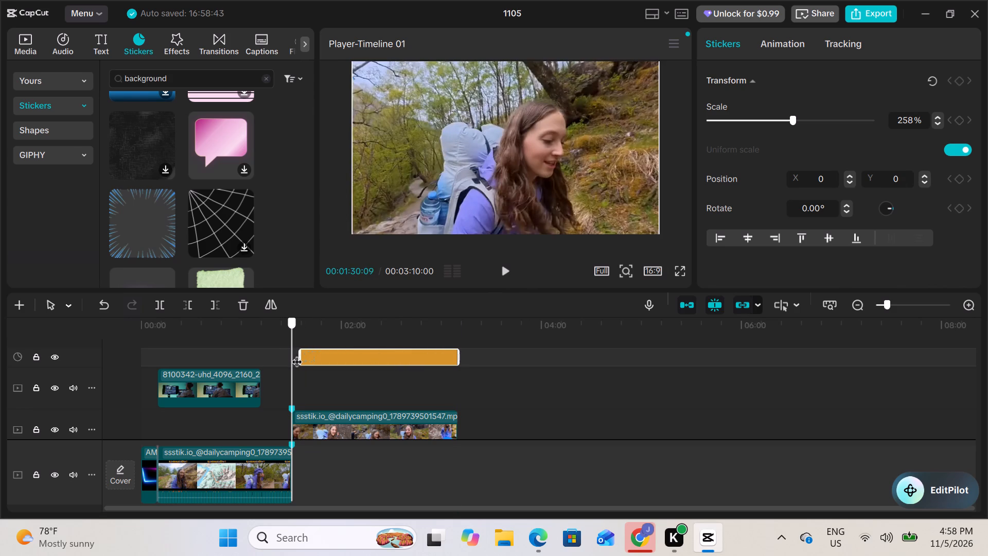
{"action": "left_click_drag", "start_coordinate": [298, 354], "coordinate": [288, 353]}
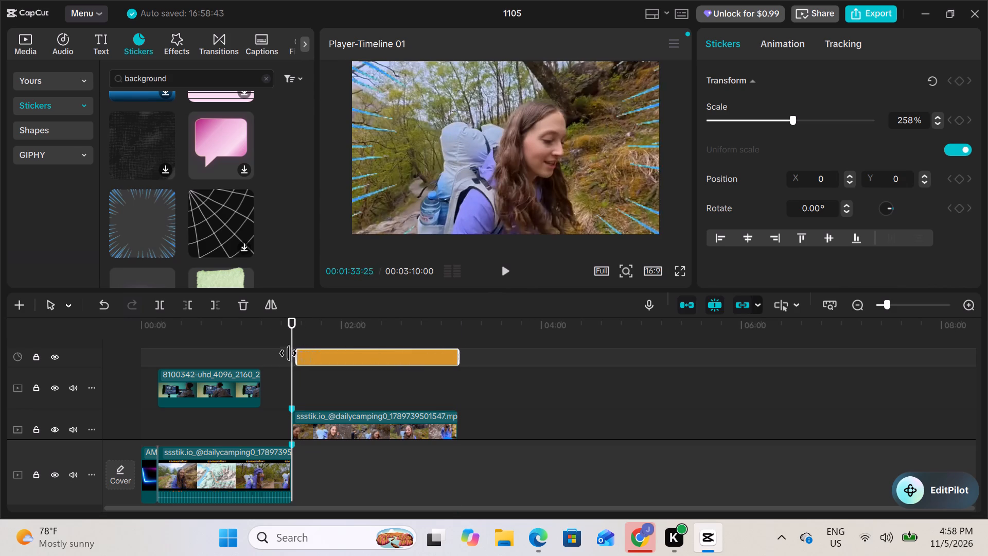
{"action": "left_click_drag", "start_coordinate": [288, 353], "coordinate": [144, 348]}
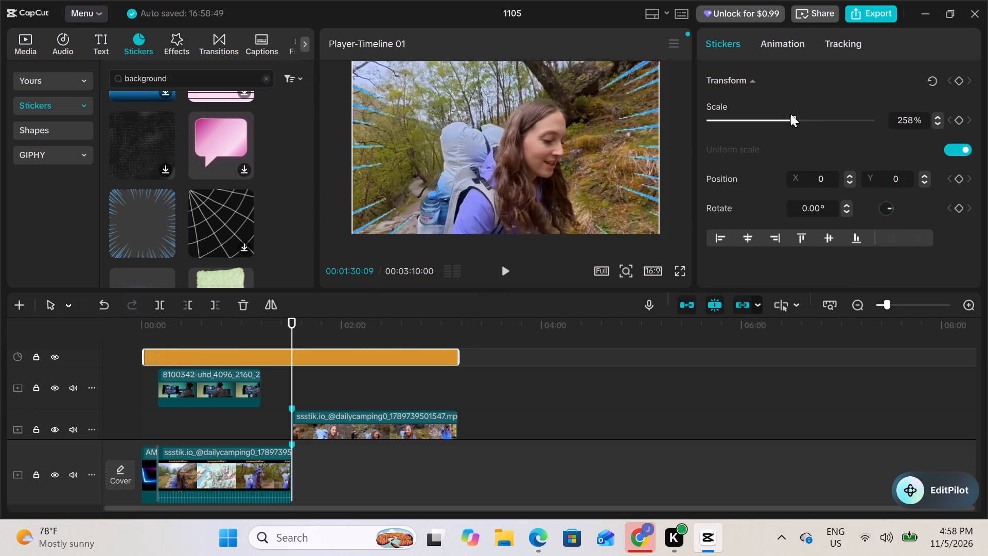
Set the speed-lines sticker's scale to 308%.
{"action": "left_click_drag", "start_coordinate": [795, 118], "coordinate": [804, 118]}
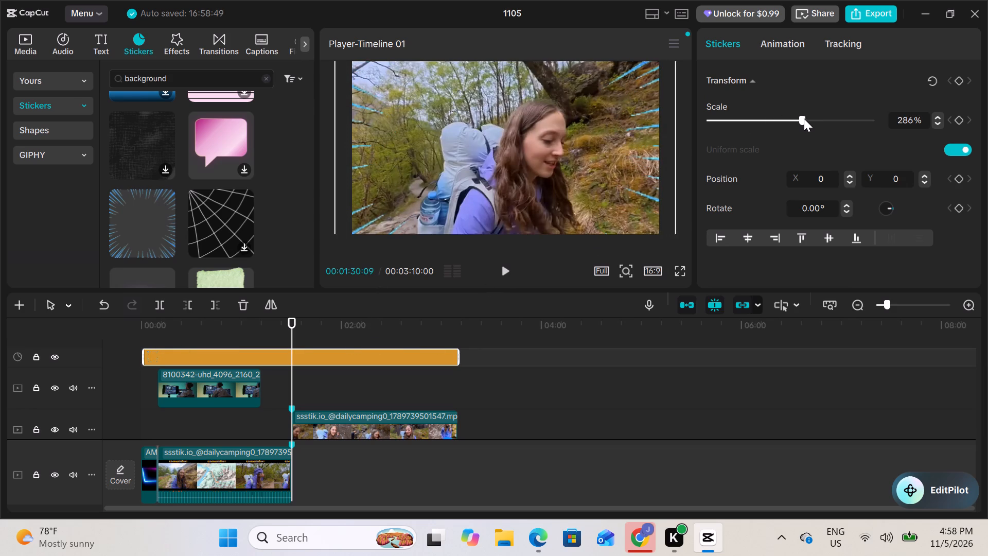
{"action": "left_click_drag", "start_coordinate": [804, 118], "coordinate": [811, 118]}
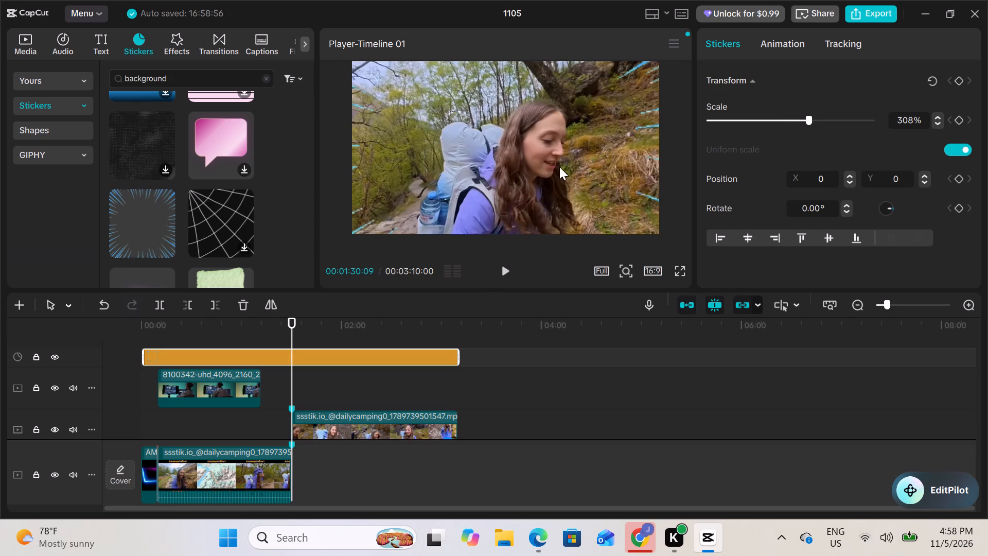
Play back the second hiking segment with the speed-lines sticker from 00:01:30:09.
{"action": "left_click", "coordinate": [505, 270]}
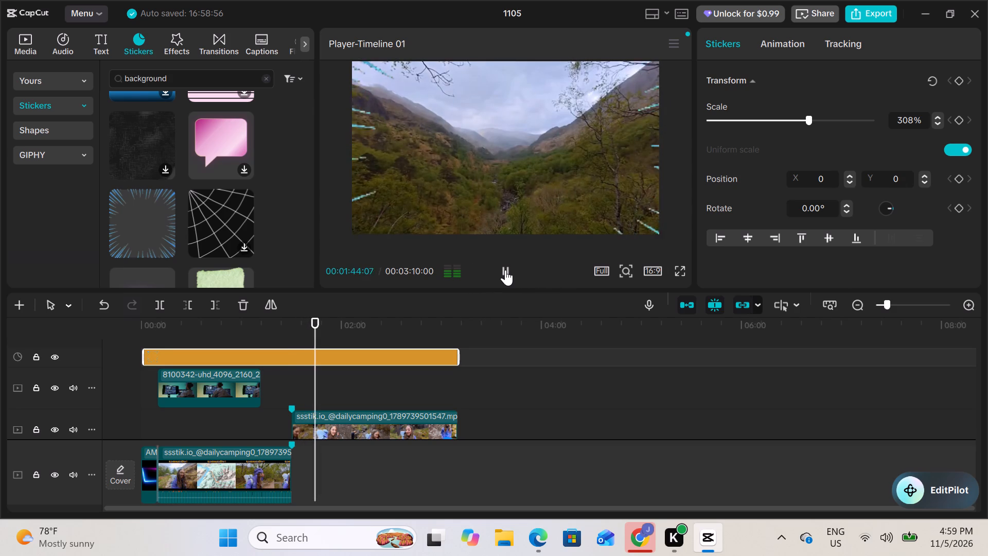
{"action": "left_click", "coordinate": [505, 270]}
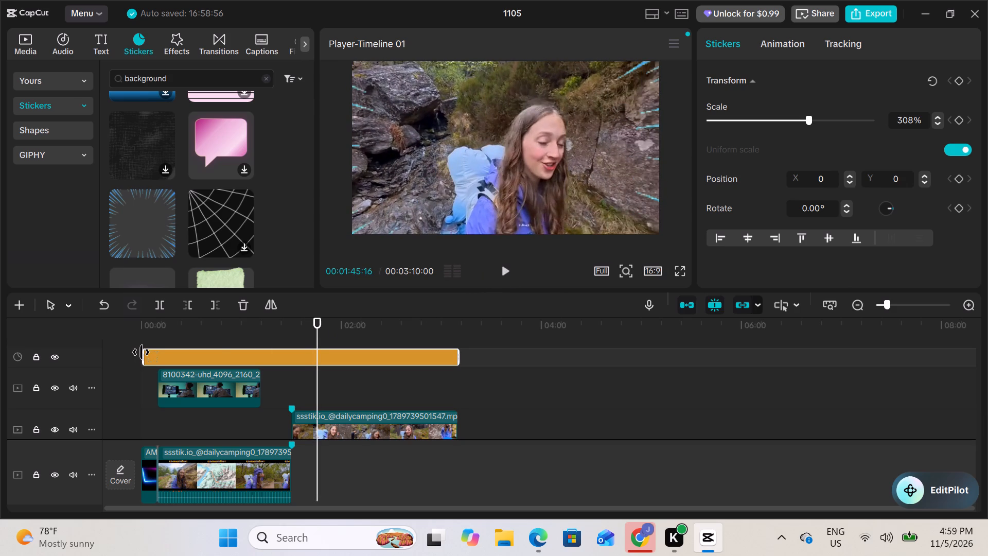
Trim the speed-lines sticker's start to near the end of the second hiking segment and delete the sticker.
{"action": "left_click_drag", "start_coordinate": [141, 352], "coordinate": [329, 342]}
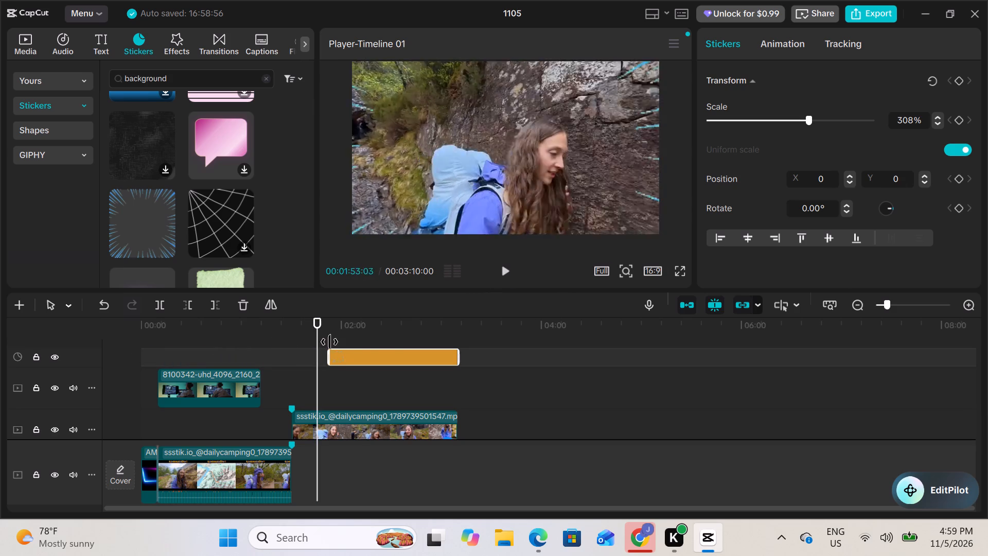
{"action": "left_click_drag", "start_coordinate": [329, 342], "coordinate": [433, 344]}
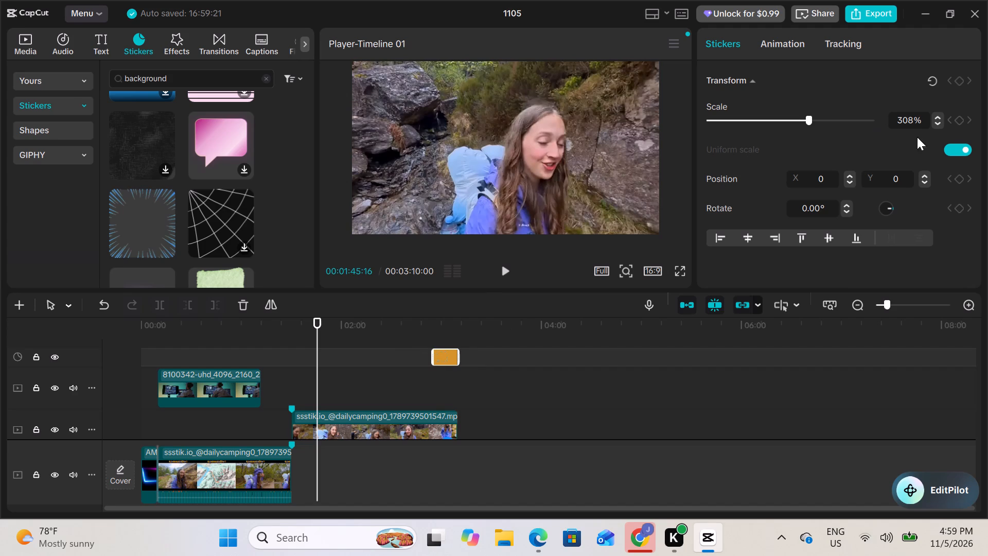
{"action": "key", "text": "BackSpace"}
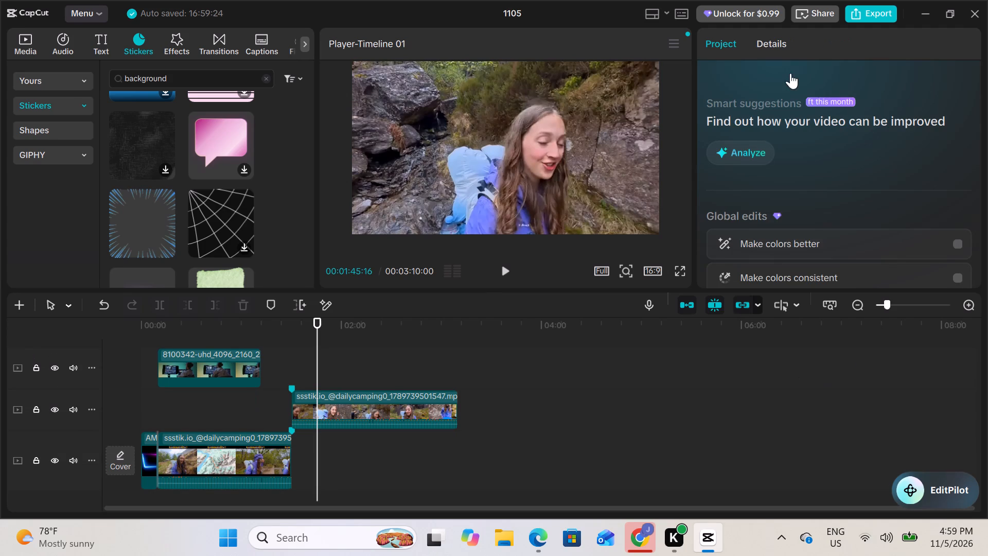
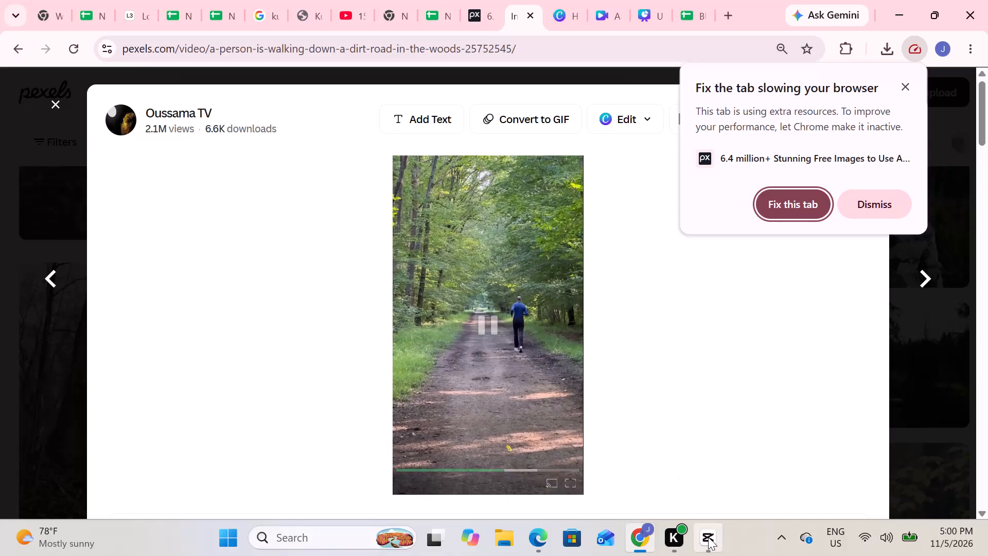
Switch back to CapCut and look over the timeline and the favorite and brand stickers.
{"action": "left_click", "coordinate": [708, 538]}
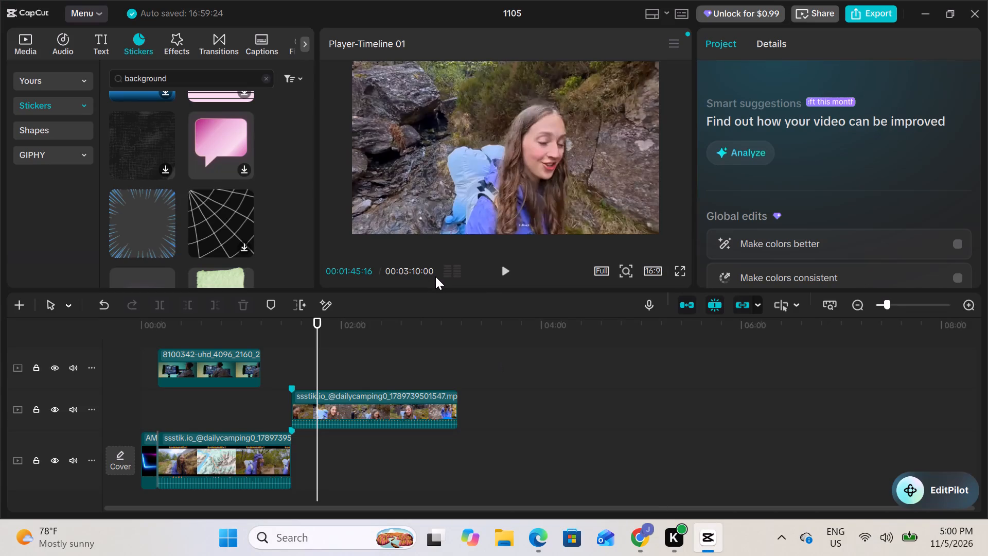
{"action": "scroll", "coordinate": [347, 154], "scroll_direction": "up", "scroll_amount": 3}
{"action": "scroll", "coordinate": [336, 277], "scroll_direction": "down", "scroll_amount": 2}
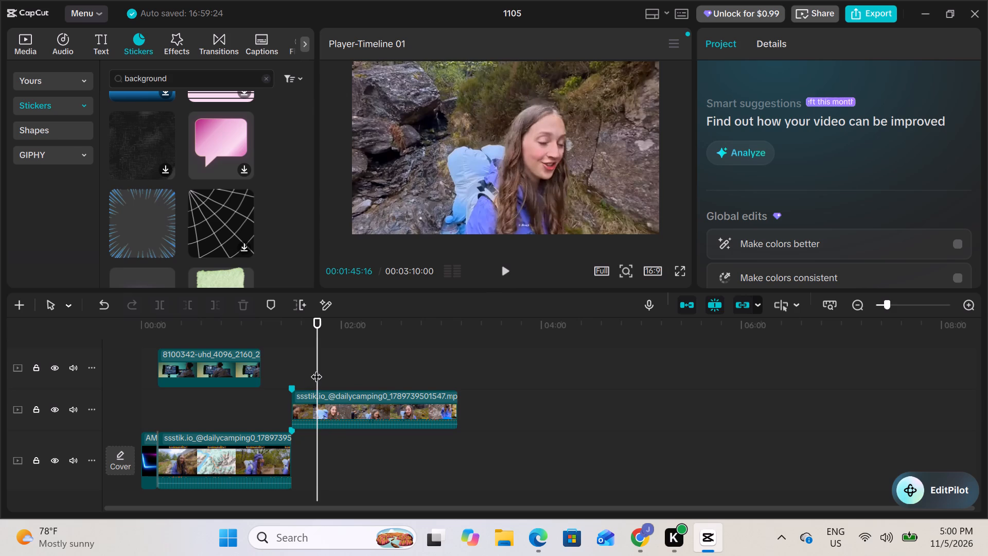
{"action": "left_click_drag", "start_coordinate": [317, 367], "coordinate": [324, 366]}
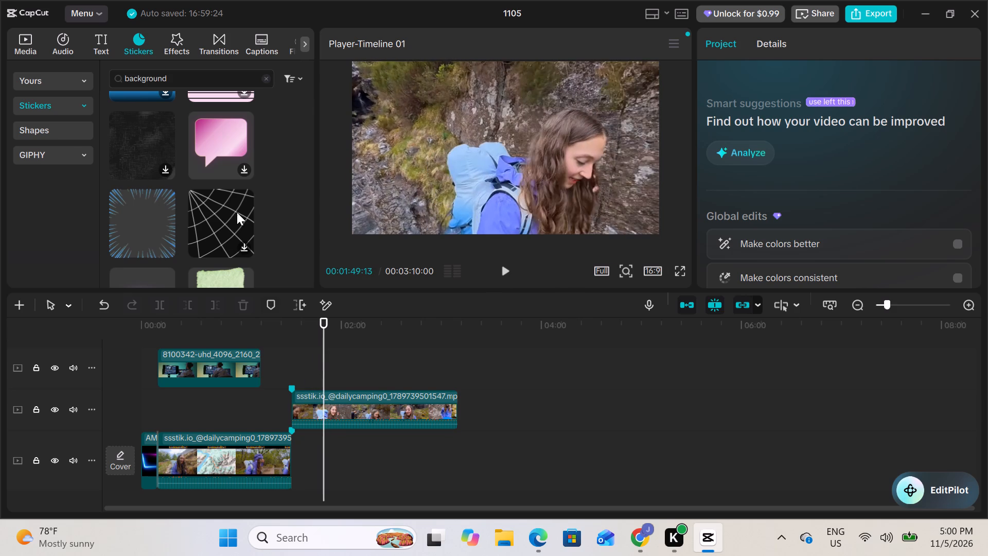
{"action": "scroll", "coordinate": [237, 212], "scroll_direction": "up", "scroll_amount": 1}
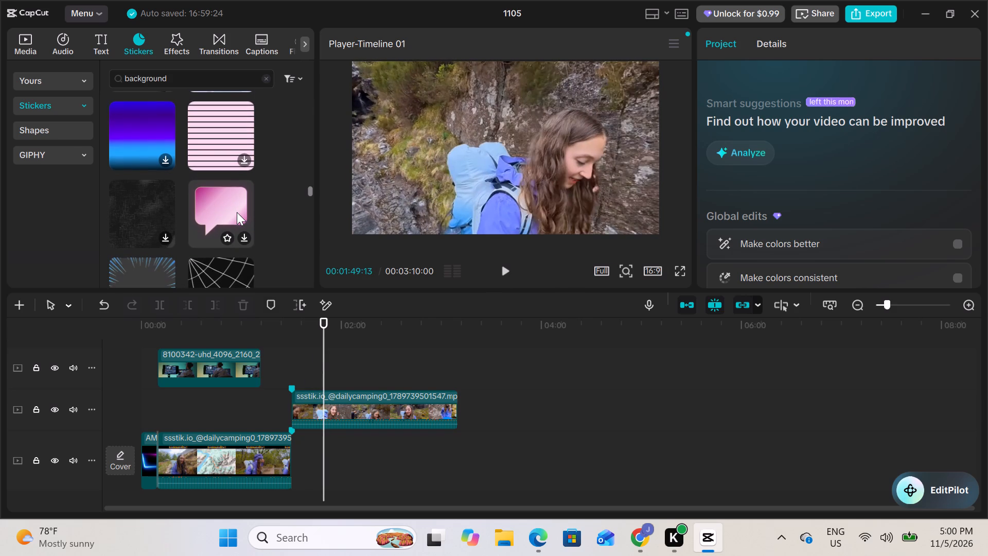
{"action": "left_click_drag", "start_coordinate": [322, 338], "coordinate": [135, 339]}
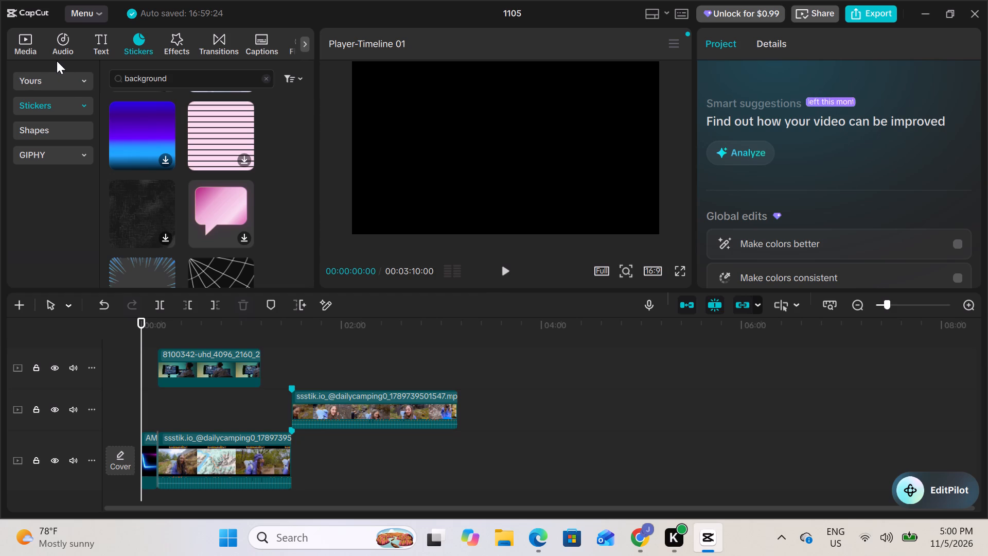
{"action": "left_click", "coordinate": [79, 80]}
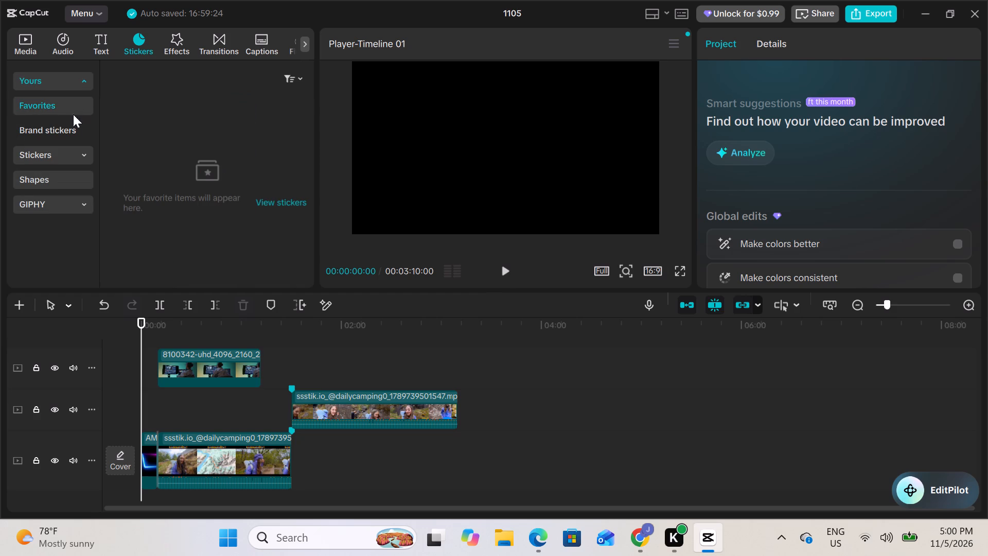
{"action": "left_click", "coordinate": [68, 128]}
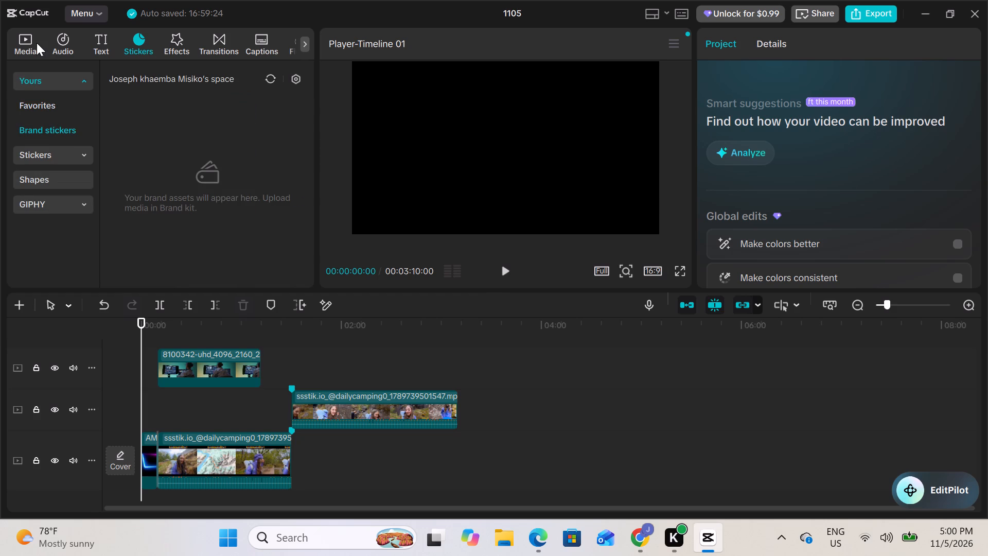
{"action": "left_click", "coordinate": [80, 80]}
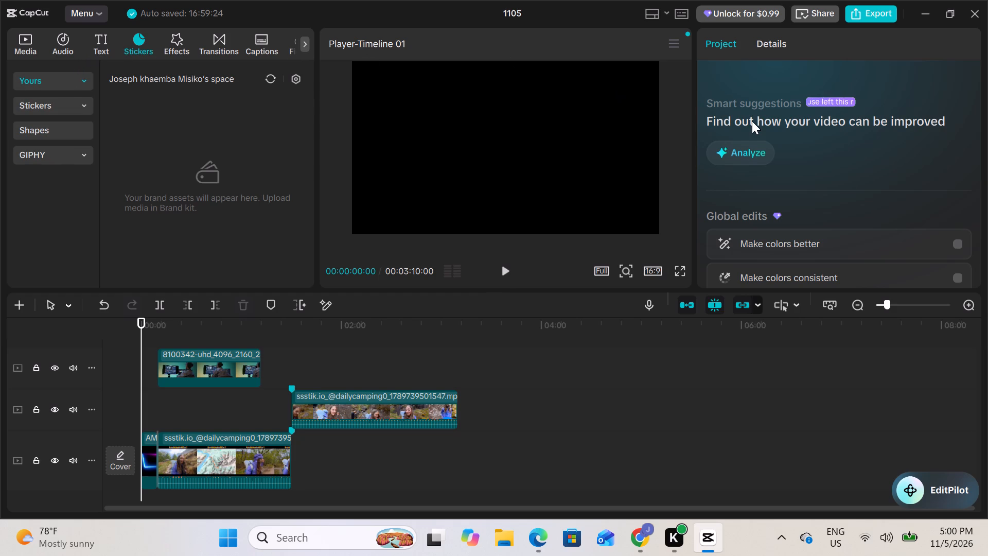
{"action": "scroll", "coordinate": [752, 121], "scroll_direction": "up", "scroll_amount": 4}
Enable Custom removal on the first camping segment in the main track and choose the Brush.
{"action": "left_click", "coordinate": [252, 474]}
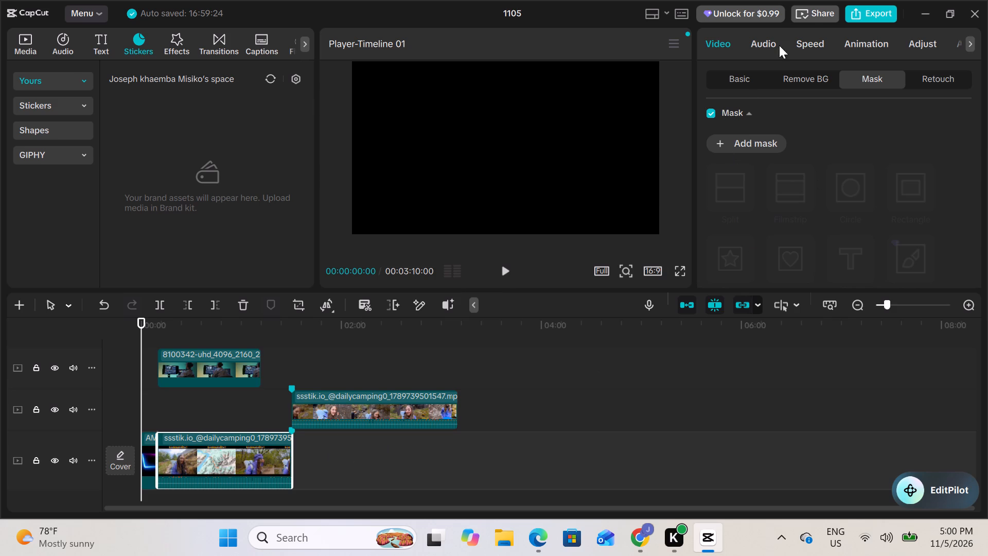
{"action": "left_click", "coordinate": [804, 83]}
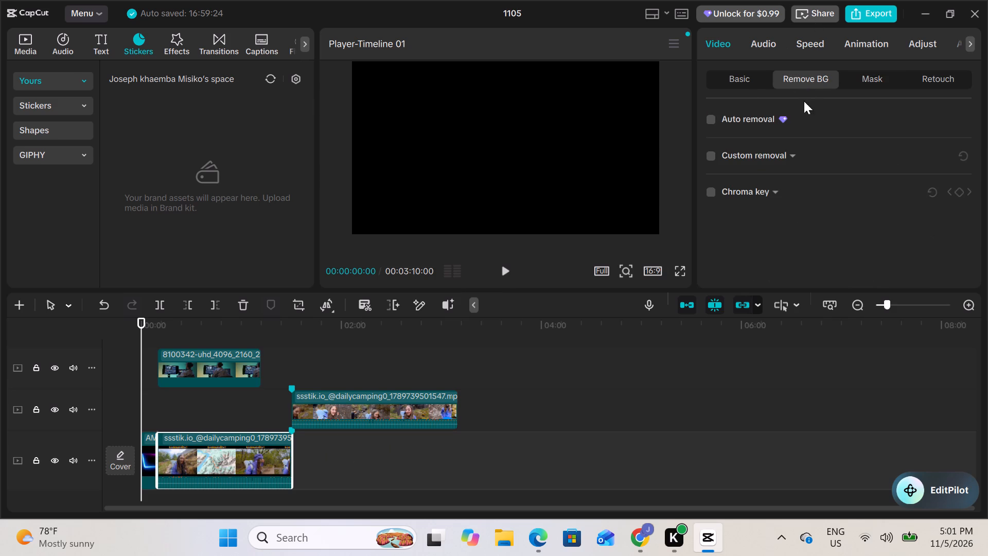
{"action": "left_click", "coordinate": [712, 158]}
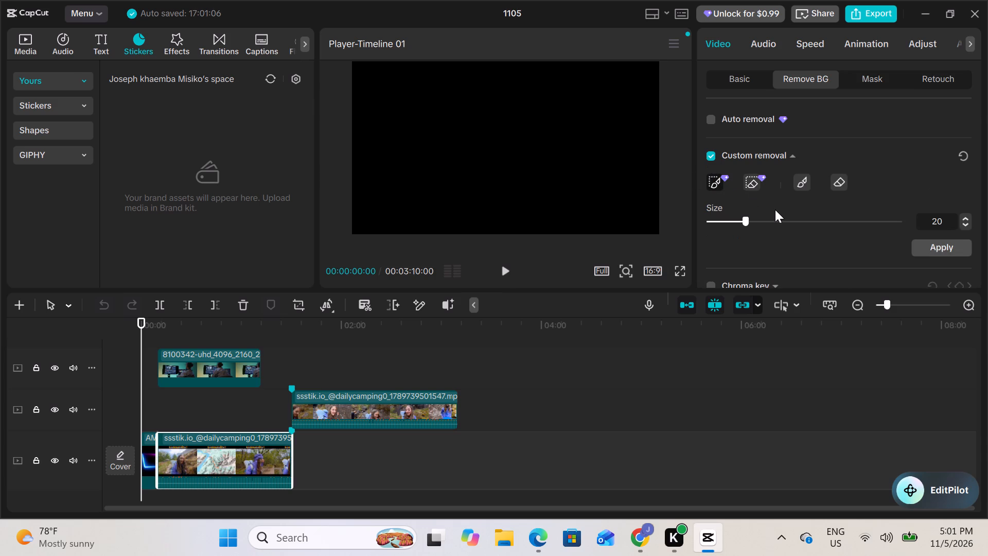
{"action": "scroll", "coordinate": [775, 210], "scroll_direction": "down", "scroll_amount": 1}
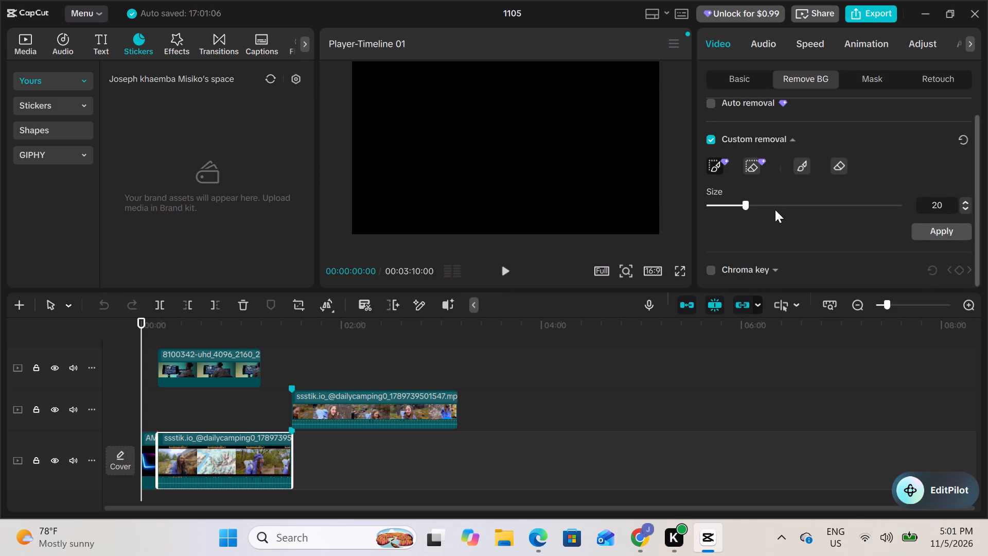
{"action": "scroll", "coordinate": [775, 210], "scroll_direction": "down", "scroll_amount": 1}
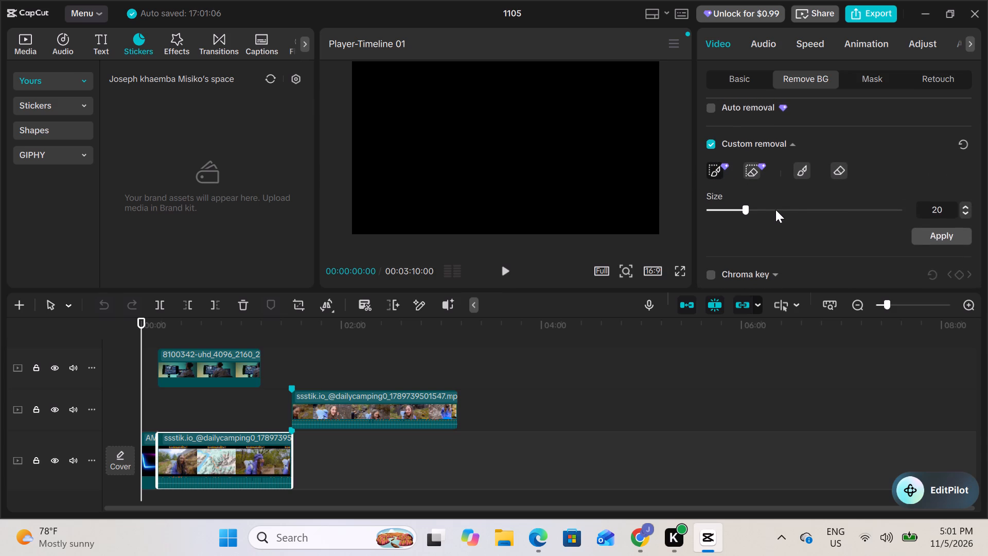
{"action": "left_click", "coordinate": [807, 176]}
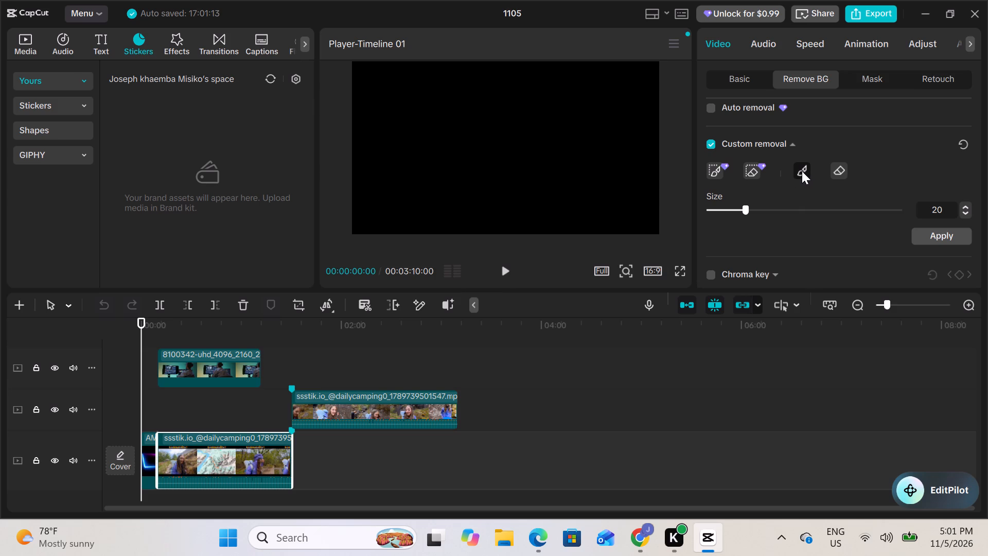
{"action": "left_click", "coordinate": [802, 171]}
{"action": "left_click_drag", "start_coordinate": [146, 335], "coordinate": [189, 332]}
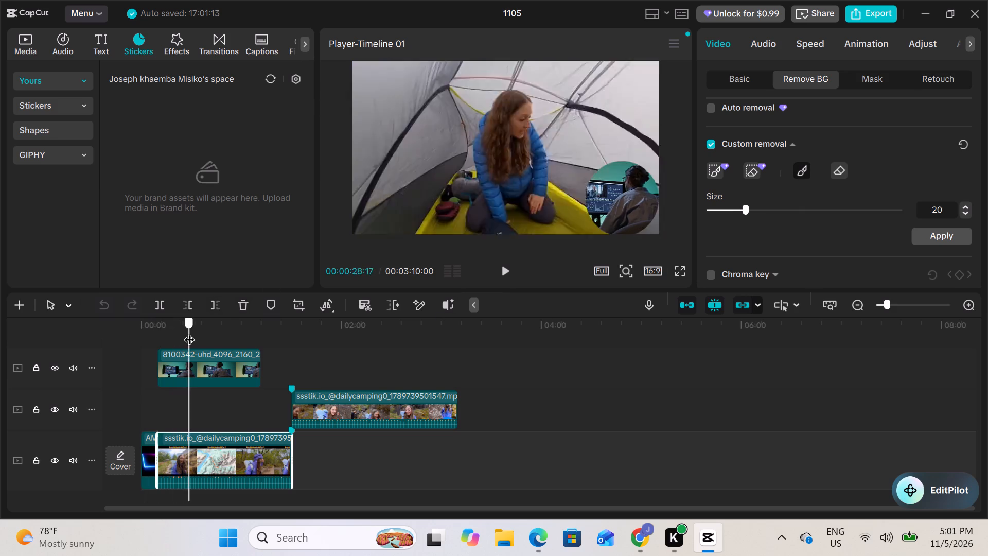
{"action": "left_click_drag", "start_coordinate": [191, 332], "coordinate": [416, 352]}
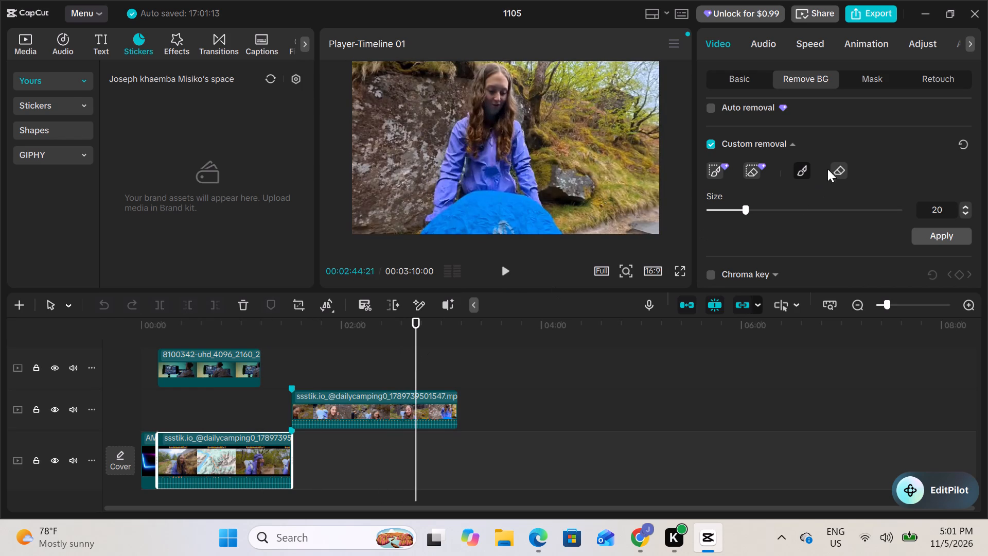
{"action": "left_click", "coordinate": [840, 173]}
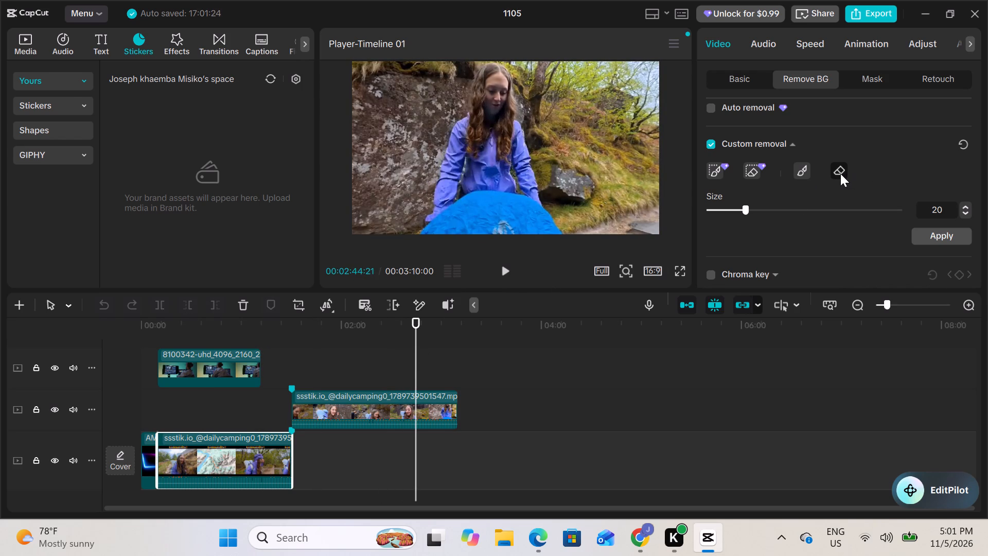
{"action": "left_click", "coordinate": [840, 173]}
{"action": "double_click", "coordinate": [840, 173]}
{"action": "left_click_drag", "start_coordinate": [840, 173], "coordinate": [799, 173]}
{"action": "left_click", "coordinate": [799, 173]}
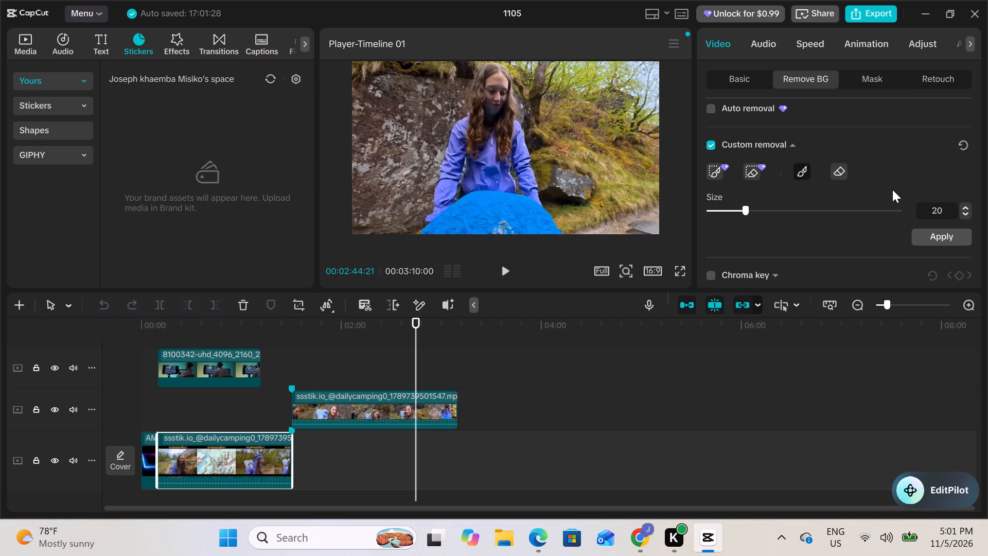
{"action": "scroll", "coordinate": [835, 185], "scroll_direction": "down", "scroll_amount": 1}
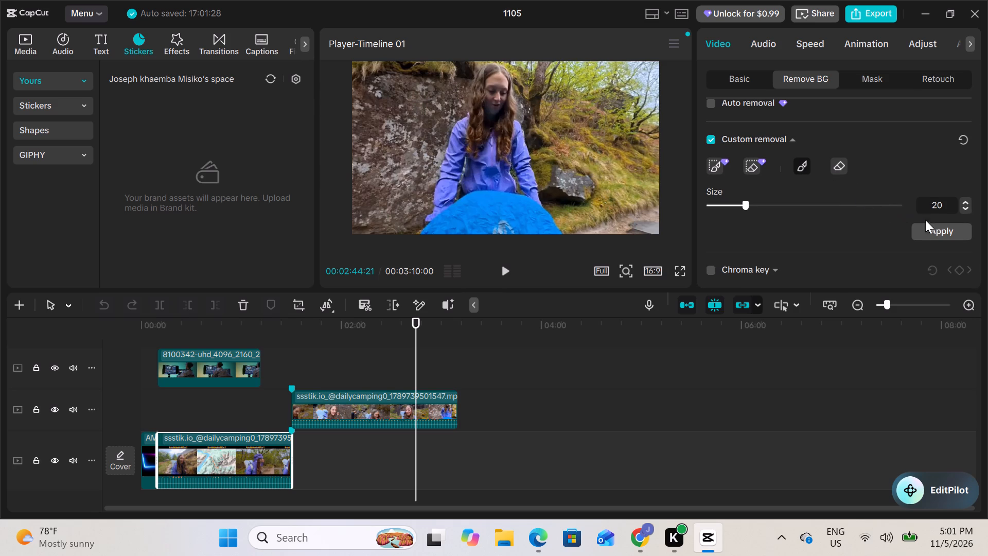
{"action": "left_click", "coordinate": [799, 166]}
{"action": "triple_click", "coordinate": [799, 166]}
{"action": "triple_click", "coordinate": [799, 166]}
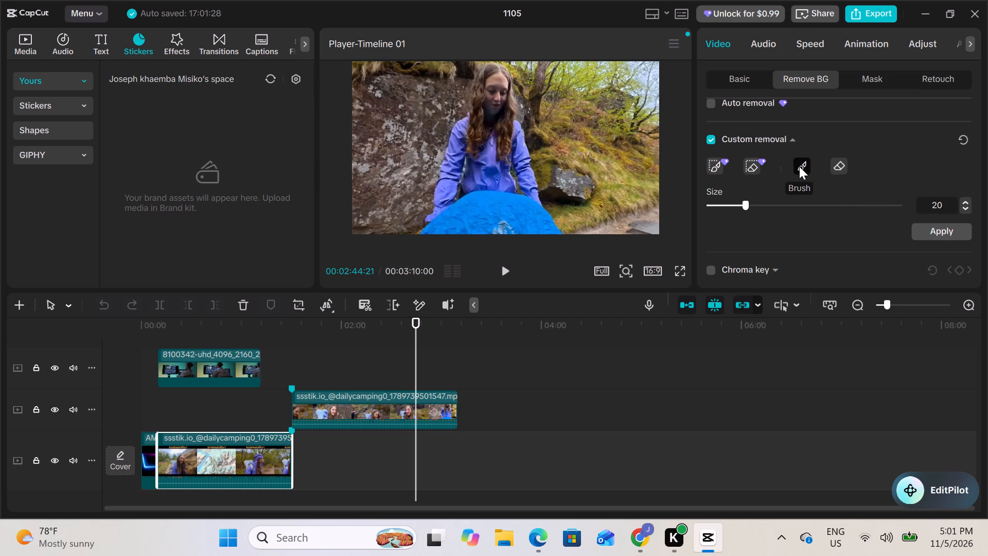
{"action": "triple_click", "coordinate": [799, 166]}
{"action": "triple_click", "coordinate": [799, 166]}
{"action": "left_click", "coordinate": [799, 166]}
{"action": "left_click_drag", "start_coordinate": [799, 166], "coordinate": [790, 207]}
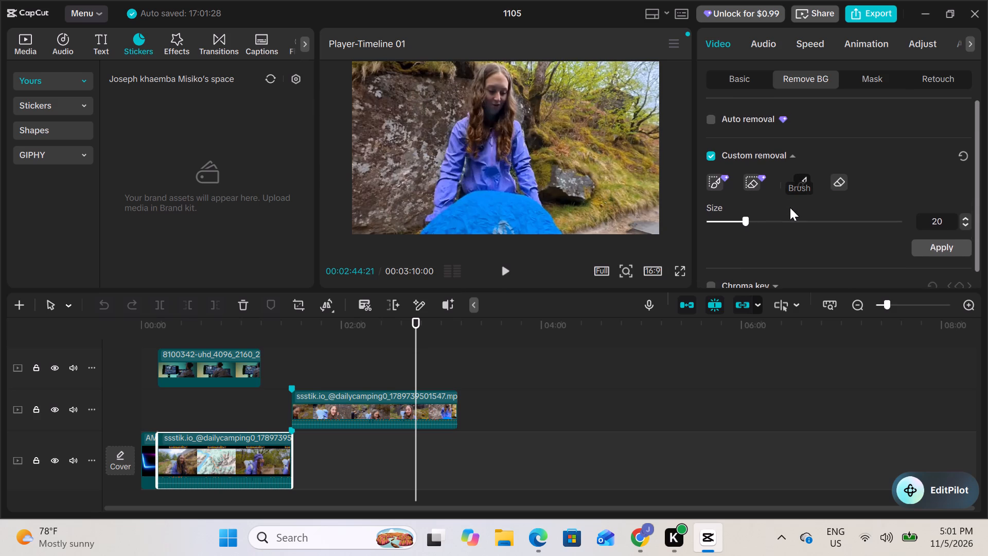
Enable Chroma key on the first camping segment and switch off its color picker.
{"action": "scroll", "coordinate": [790, 207], "scroll_direction": "down", "scroll_amount": 2}
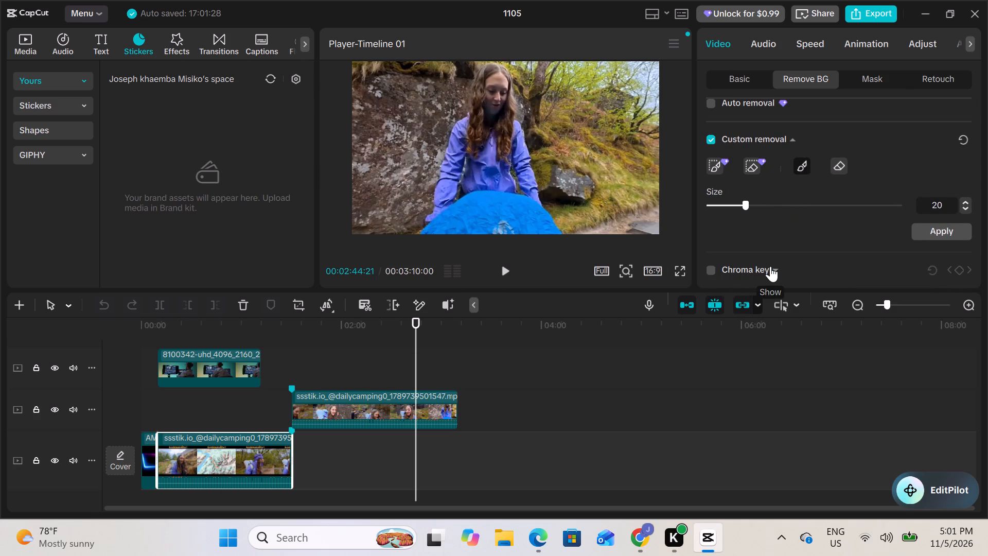
{"action": "left_click", "coordinate": [770, 266]}
{"action": "left_click", "coordinate": [713, 267]}
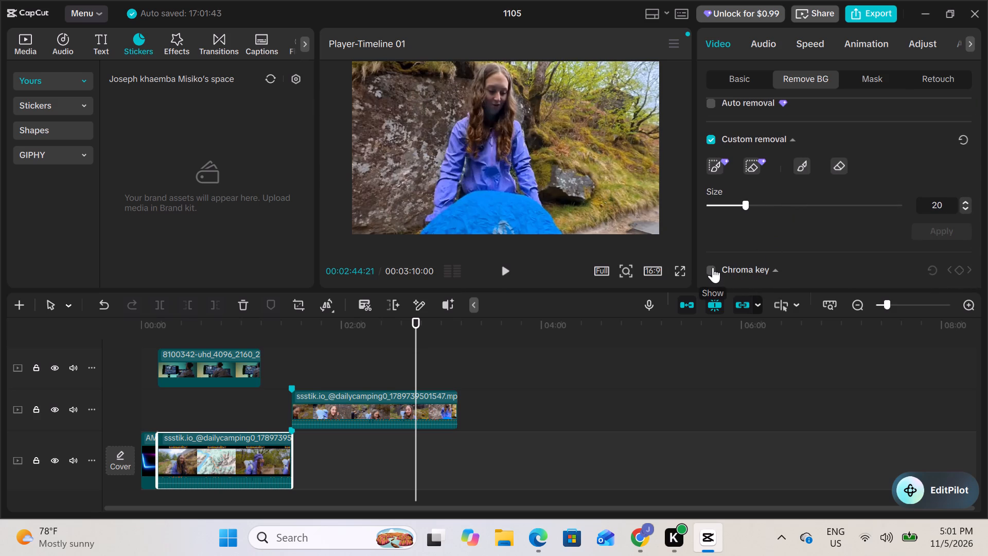
{"action": "scroll", "coordinate": [788, 235], "scroll_direction": "down", "scroll_amount": 1}
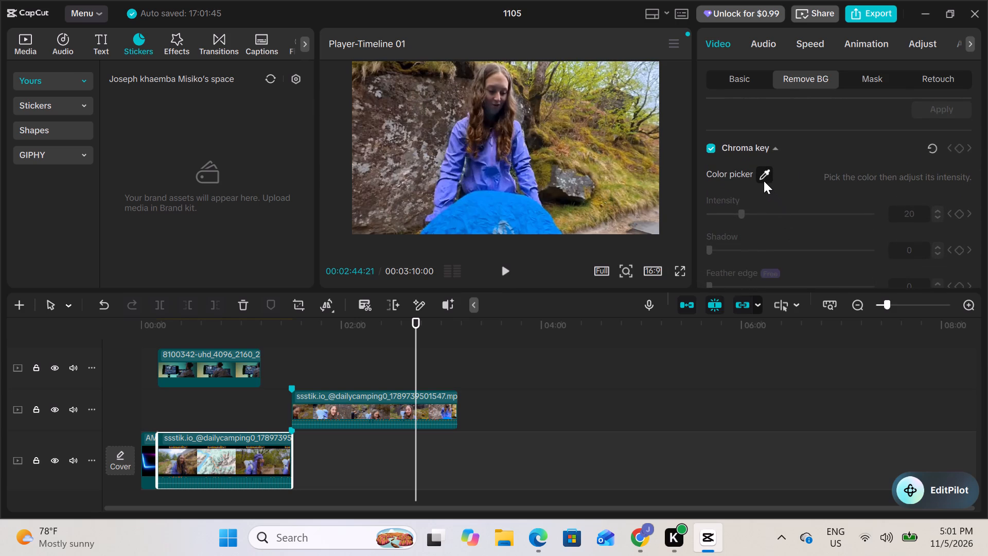
{"action": "scroll", "coordinate": [759, 189], "scroll_direction": "down", "scroll_amount": 1}
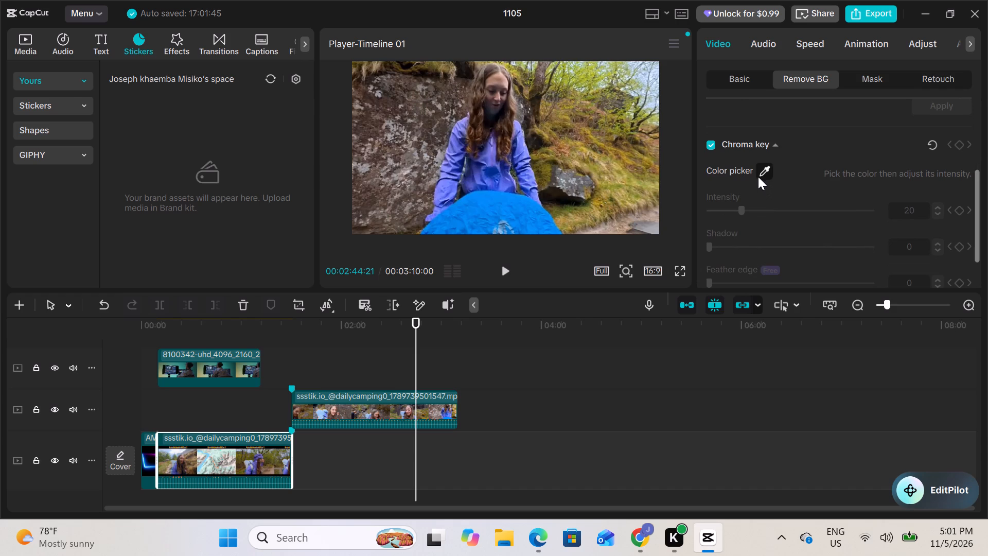
{"action": "left_click", "coordinate": [760, 173]}
{"action": "scroll", "coordinate": [791, 180], "scroll_direction": "down", "scroll_amount": 2}
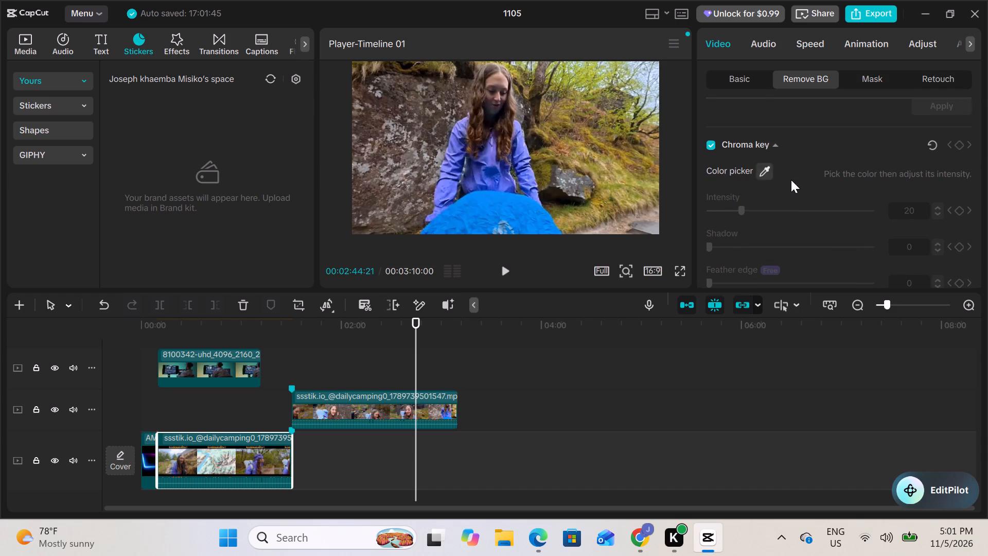
Look over the background-removal and basic video settings of the first camping segment, from scale and position through blend to auto reframe.
{"action": "scroll", "coordinate": [791, 180], "scroll_direction": "up", "scroll_amount": 1}
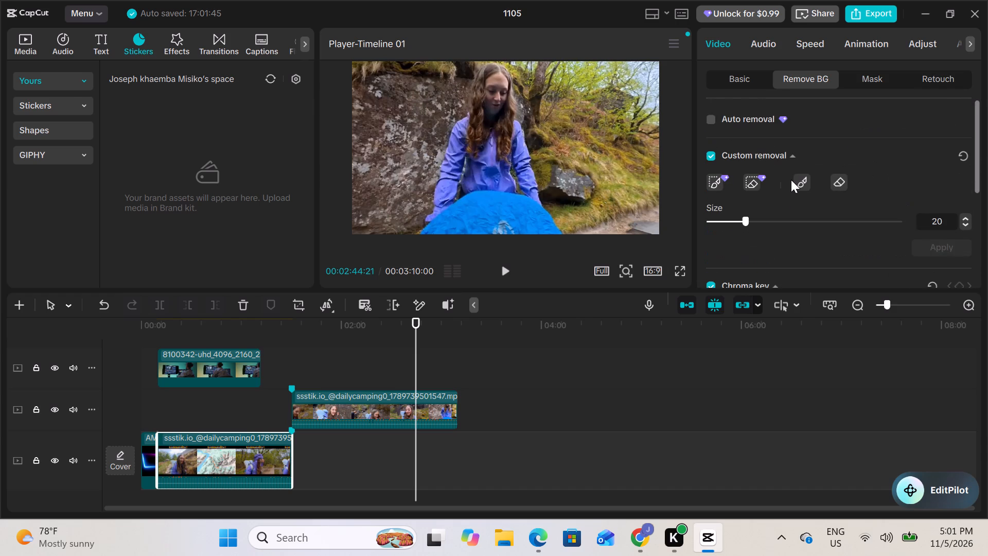
{"action": "scroll", "coordinate": [791, 180], "scroll_direction": "up", "scroll_amount": 2}
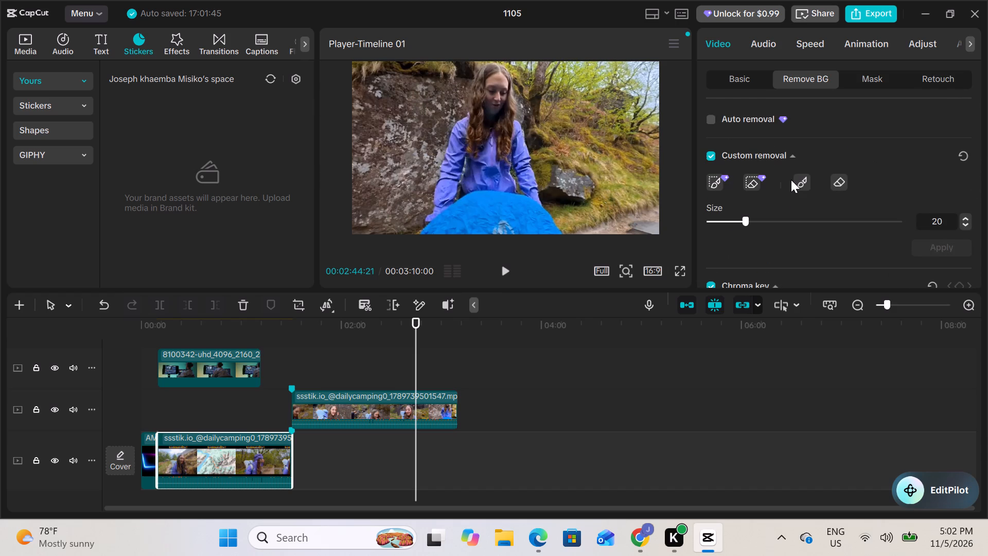
{"action": "left_click", "coordinate": [732, 77]}
{"action": "scroll", "coordinate": [743, 204], "scroll_direction": "down", "scroll_amount": 1}
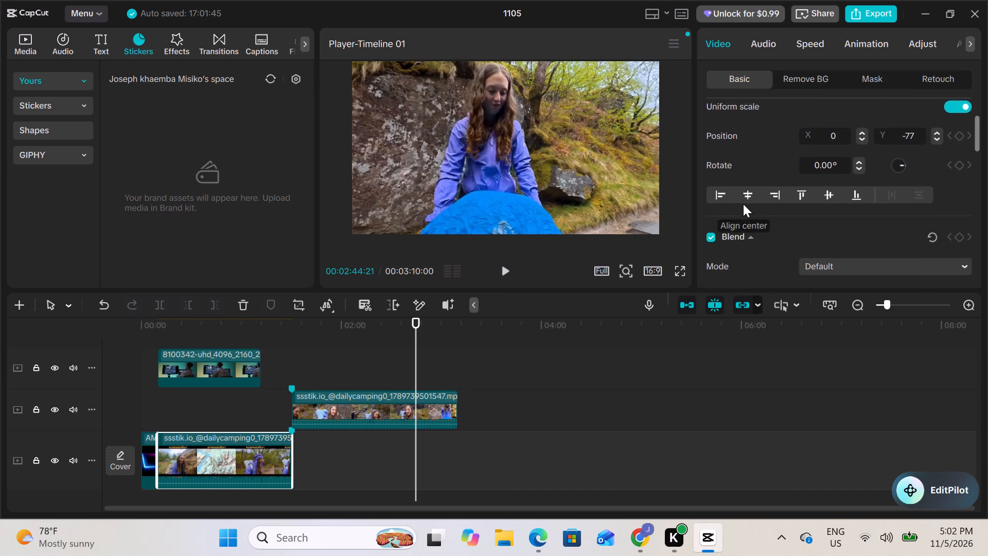
{"action": "scroll", "coordinate": [743, 204], "scroll_direction": "down", "scroll_amount": 2}
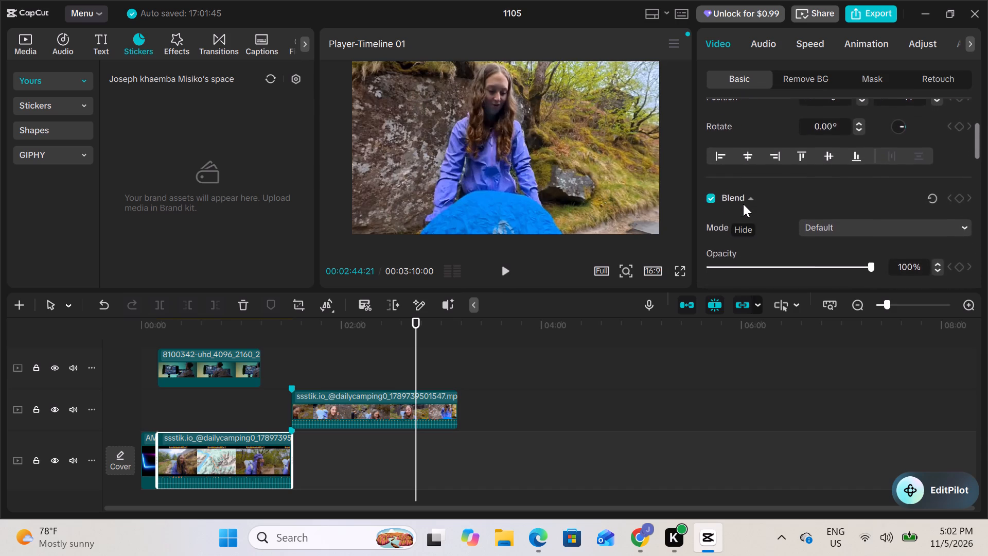
{"action": "scroll", "coordinate": [743, 204], "scroll_direction": "down", "scroll_amount": 2}
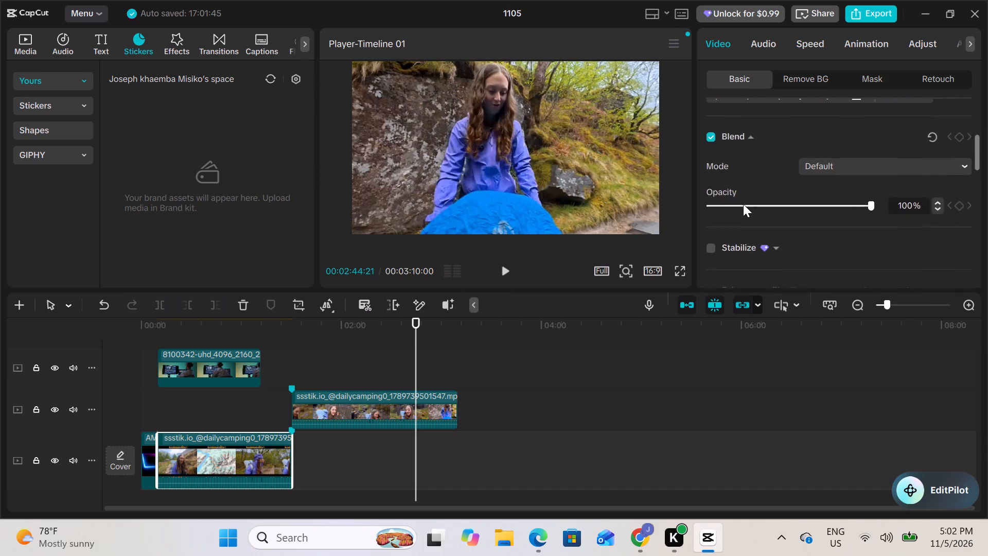
{"action": "scroll", "coordinate": [743, 204], "scroll_direction": "down", "scroll_amount": 2}
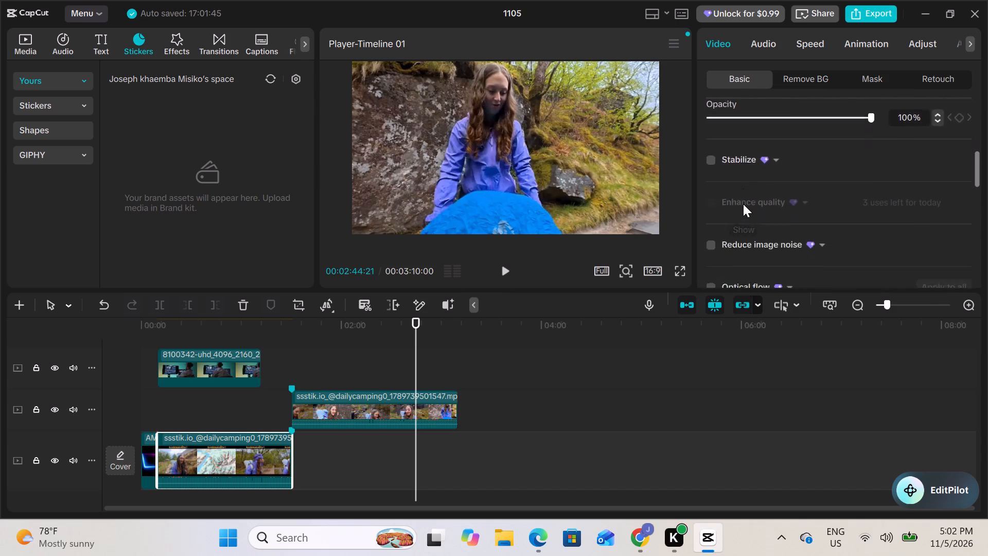
{"action": "scroll", "coordinate": [743, 204], "scroll_direction": "down", "scroll_amount": 2}
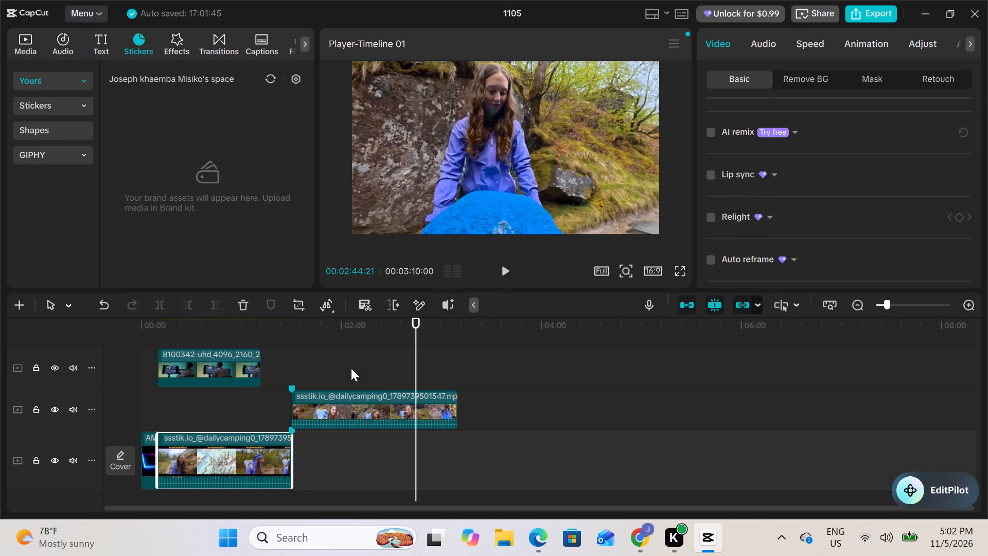
Play the timeline from its start to preview the beginning of the AMBROSEY intro.
{"action": "left_click_drag", "start_coordinate": [413, 354], "coordinate": [136, 375]}
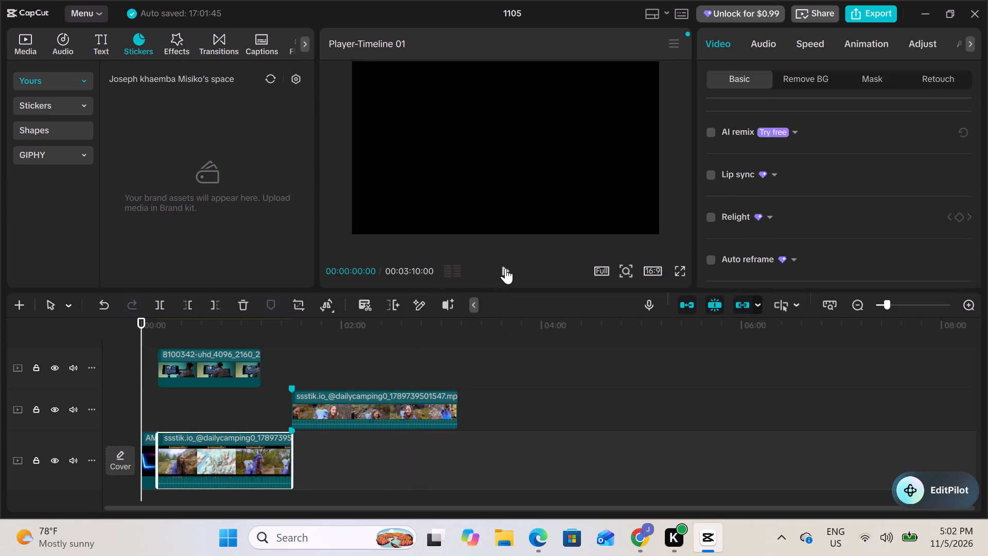
{"action": "left_click", "coordinate": [507, 269]}
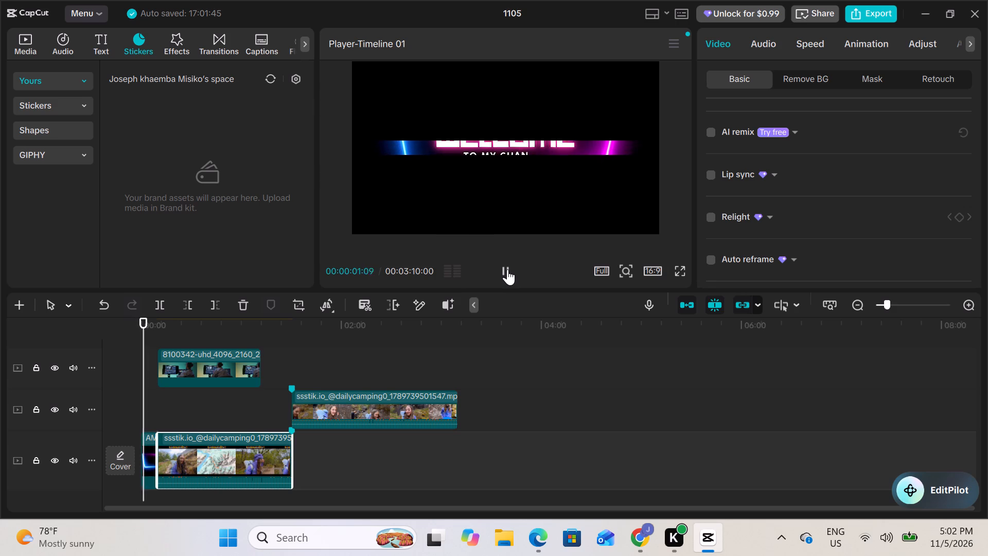
{"action": "left_click", "coordinate": [507, 269]}
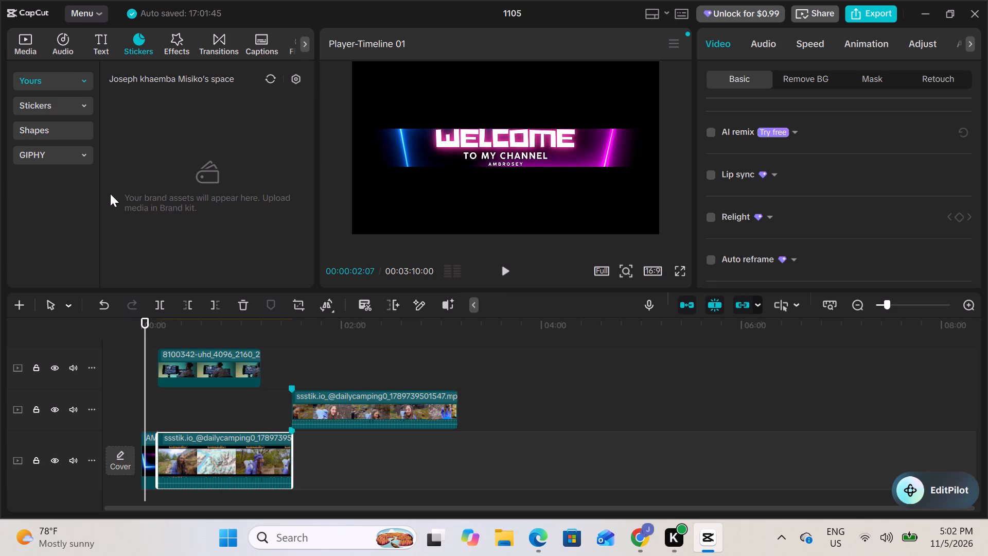
Switch to Chrome and look through the open Pexels video and spreadsheet tabs.
{"action": "left_click", "coordinate": [645, 540]}
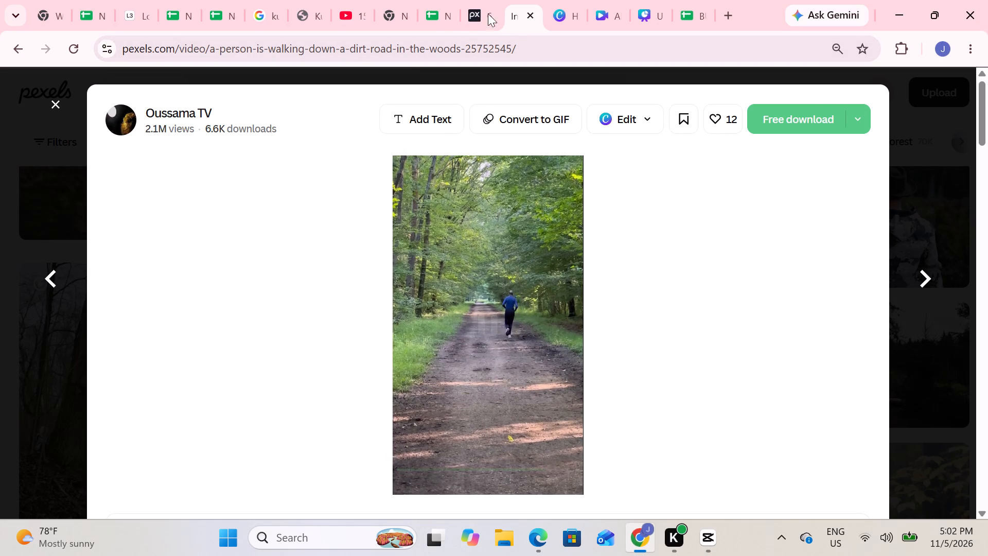
{"action": "left_click", "coordinate": [443, 13]}
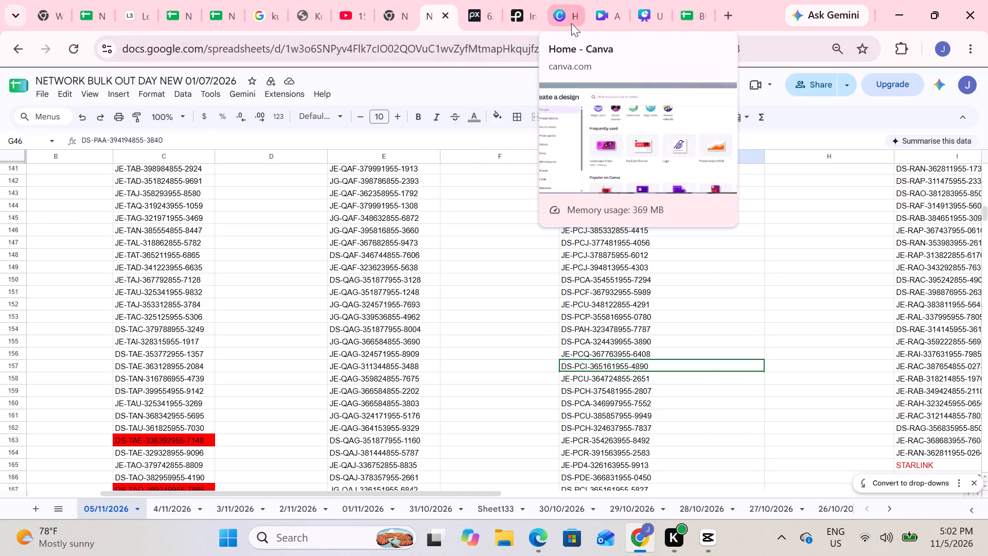
{"action": "left_click", "coordinate": [526, 14]}
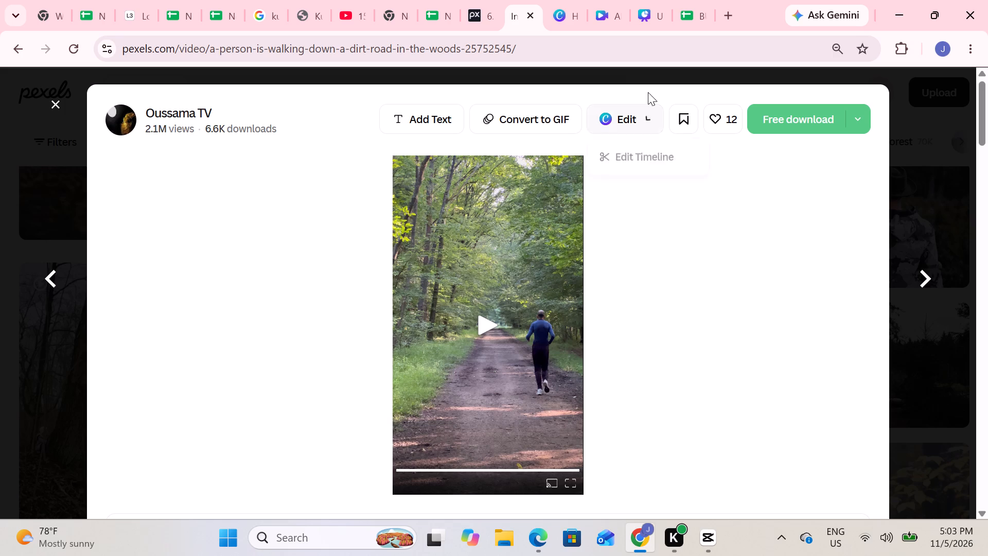
{"action": "left_click", "coordinate": [434, 20]}
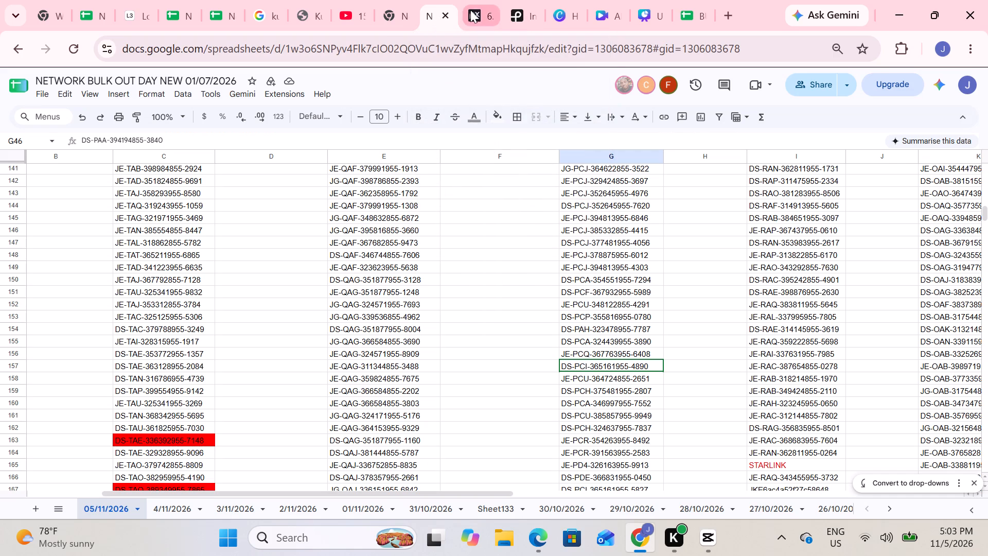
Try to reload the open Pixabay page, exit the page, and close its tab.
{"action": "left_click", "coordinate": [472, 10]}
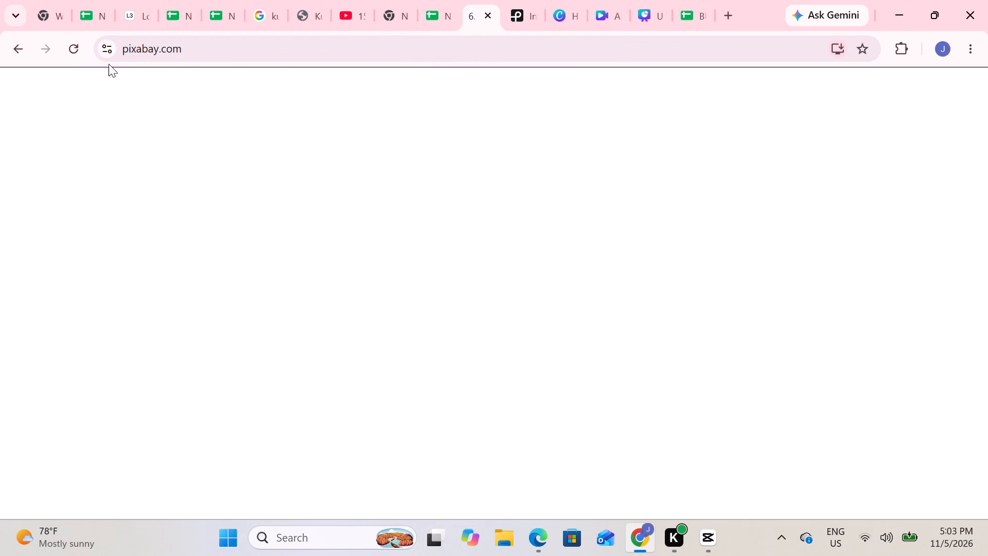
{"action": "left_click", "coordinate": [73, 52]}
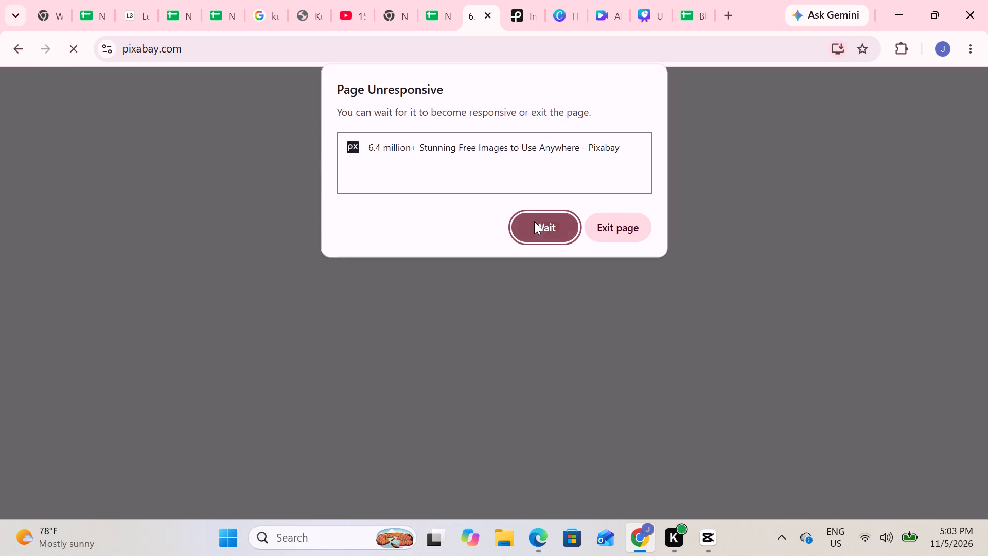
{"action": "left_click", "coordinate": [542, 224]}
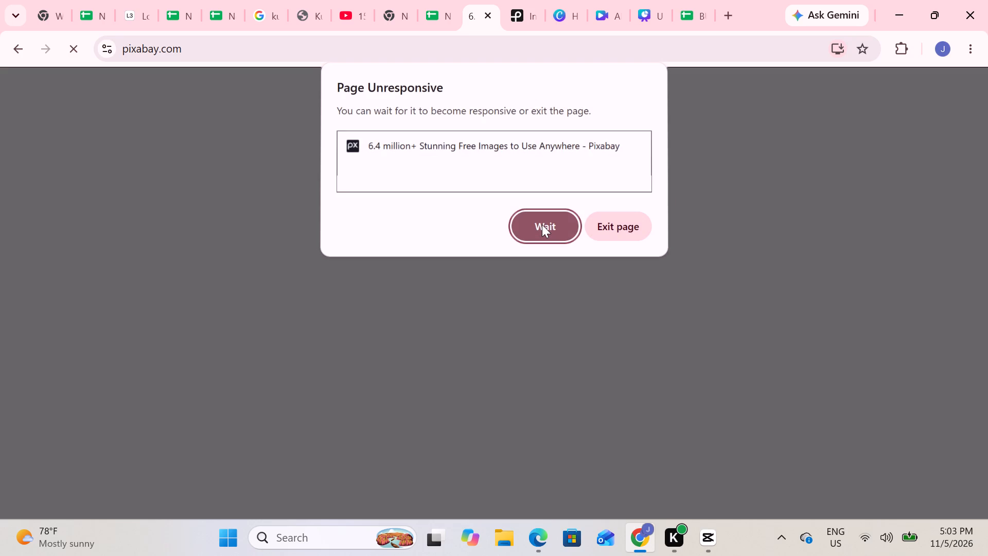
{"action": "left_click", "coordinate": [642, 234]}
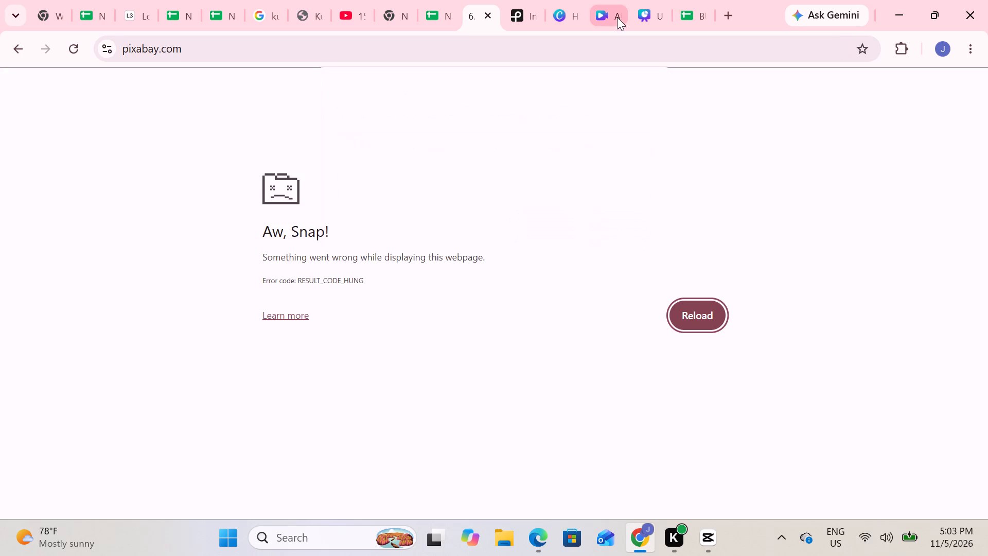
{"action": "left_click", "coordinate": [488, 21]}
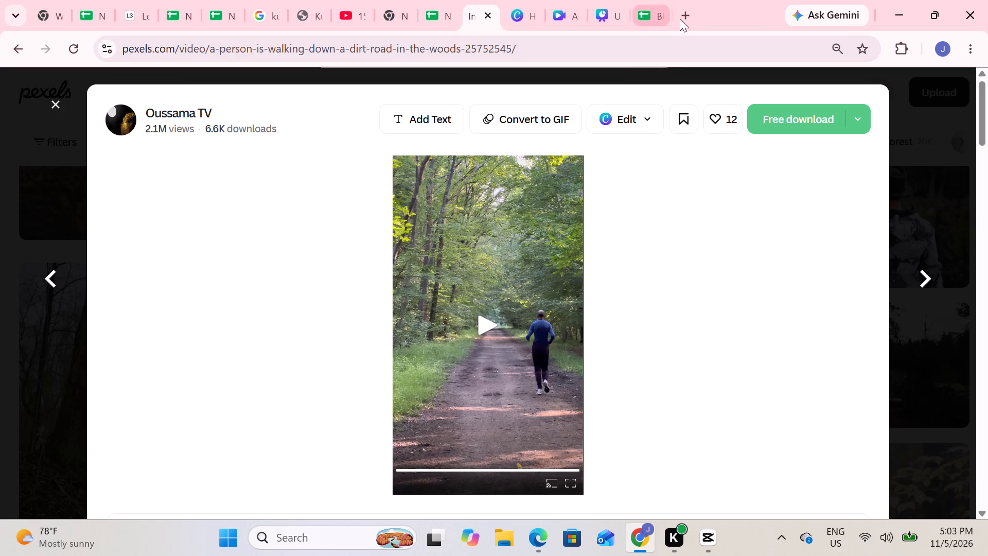
Search Google for pixabay in a new tab and open the Pixabay site.
{"action": "left_click", "coordinate": [684, 15]}
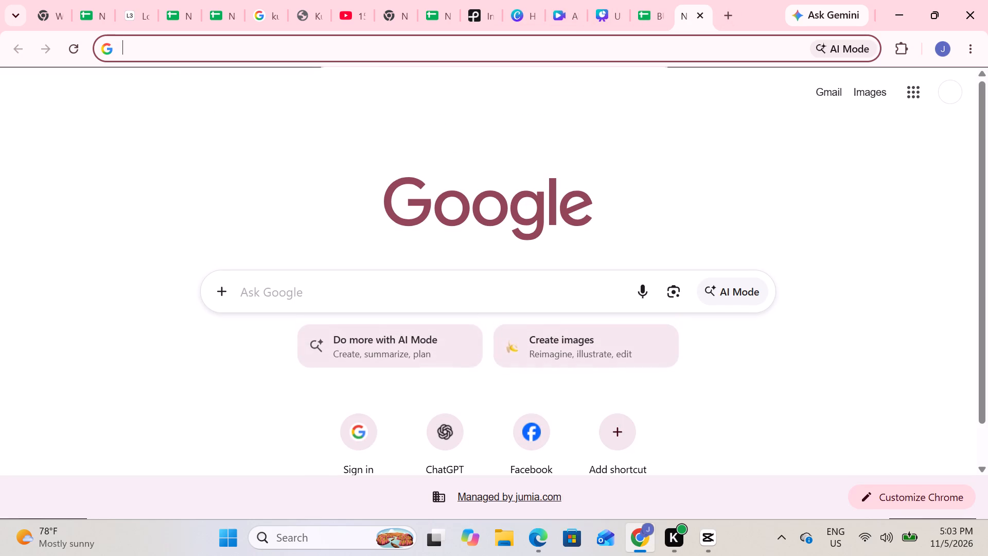
{"action": "type", "text": "PI"}
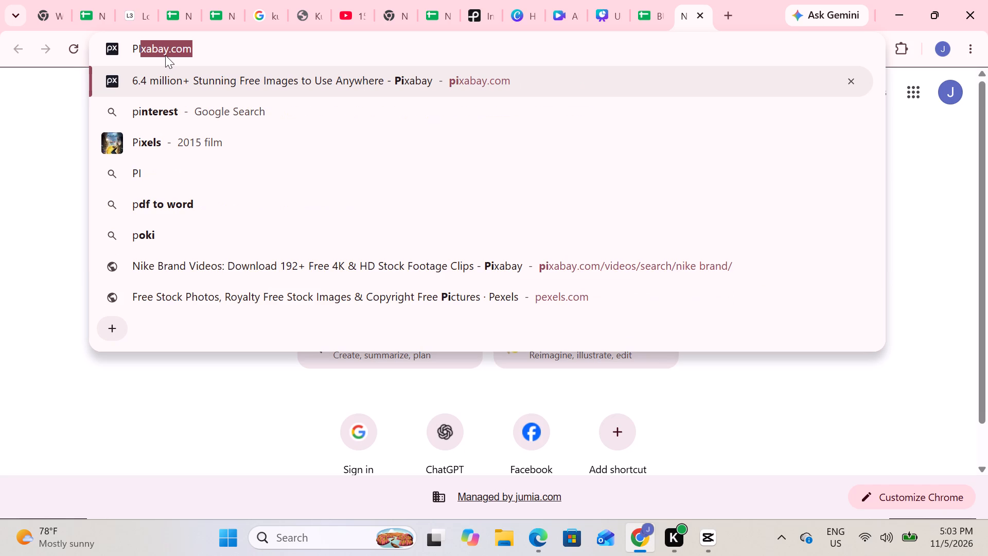
{"action": "left_click", "coordinate": [150, 169]}
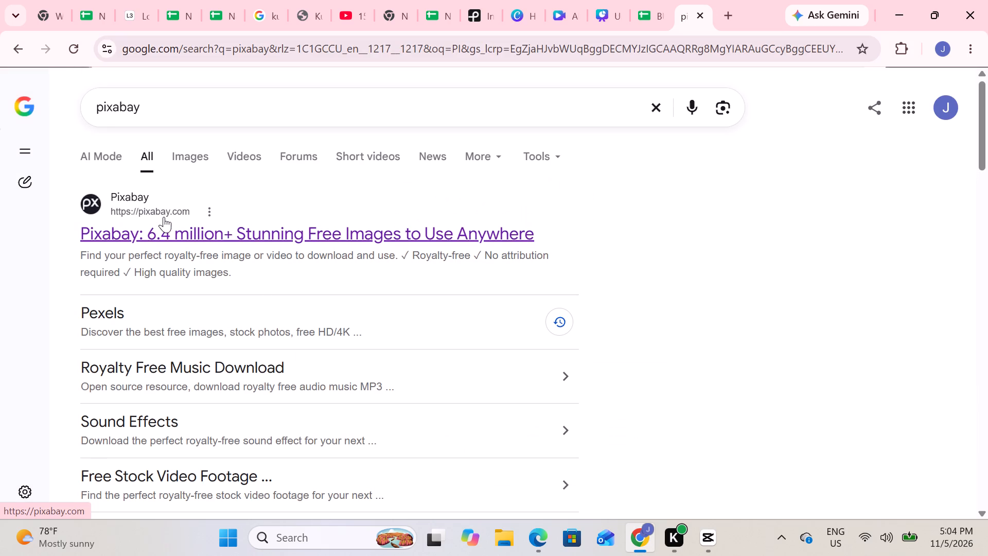
{"action": "left_click", "coordinate": [160, 229]}
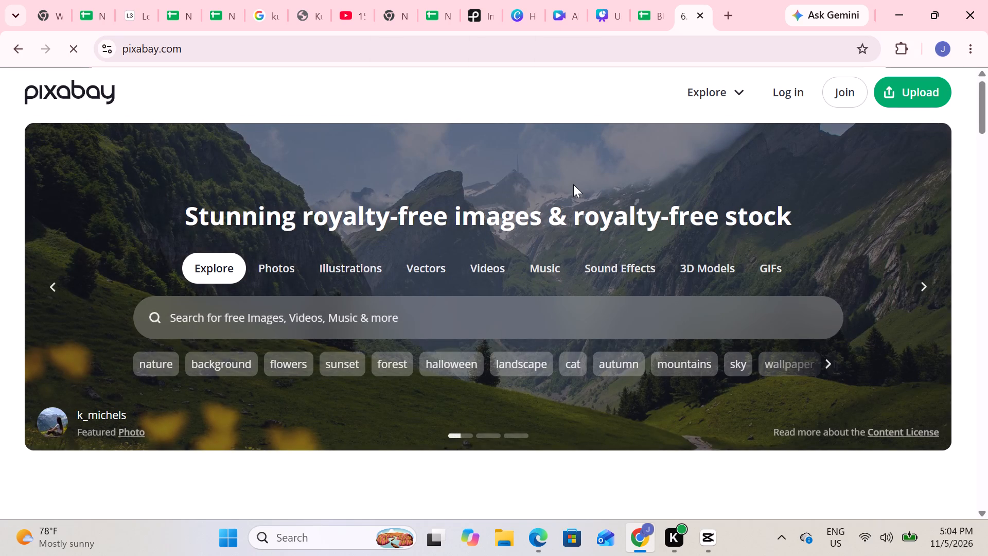
Find the typing sounds in Pixabay's Sound Effects section.
{"action": "scroll", "coordinate": [573, 183], "scroll_direction": "down", "scroll_amount": 3}
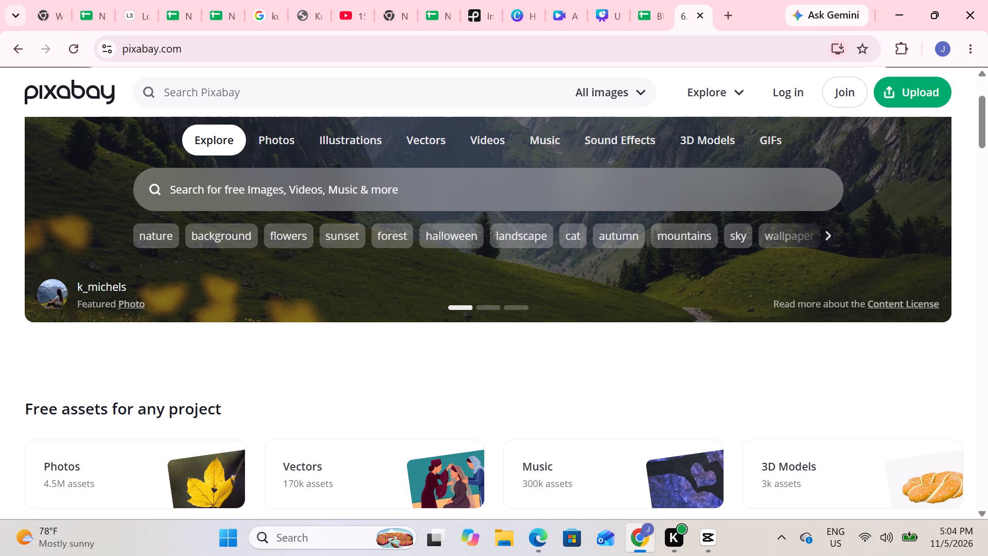
{"action": "scroll", "coordinate": [508, 128], "scroll_direction": "down", "scroll_amount": 2}
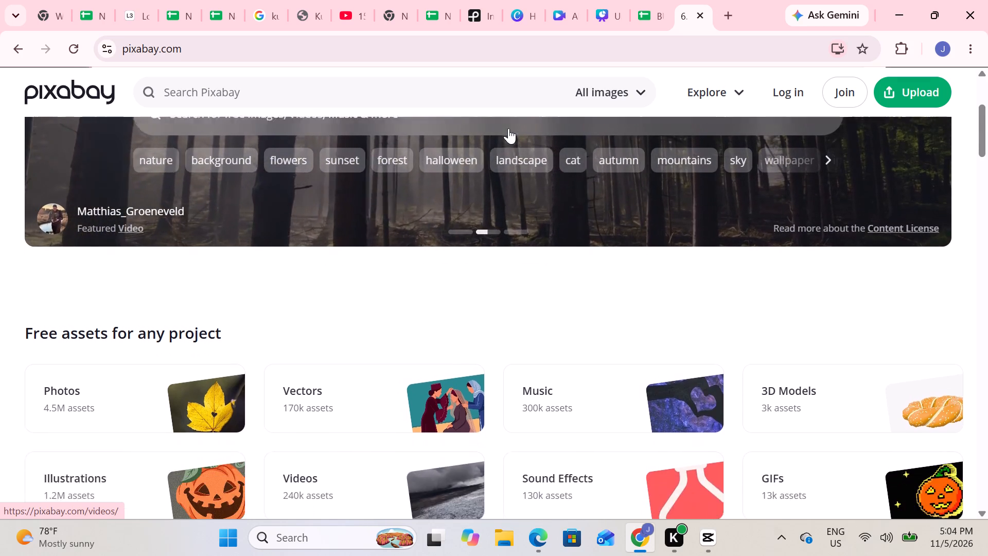
{"action": "scroll", "coordinate": [508, 128], "scroll_direction": "up", "scroll_amount": 2}
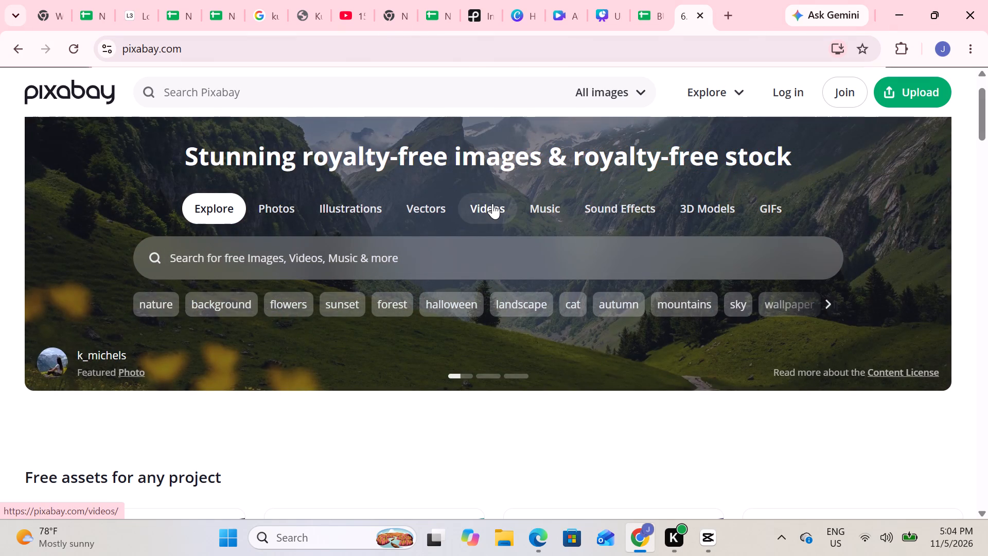
{"action": "left_click", "coordinate": [610, 210]}
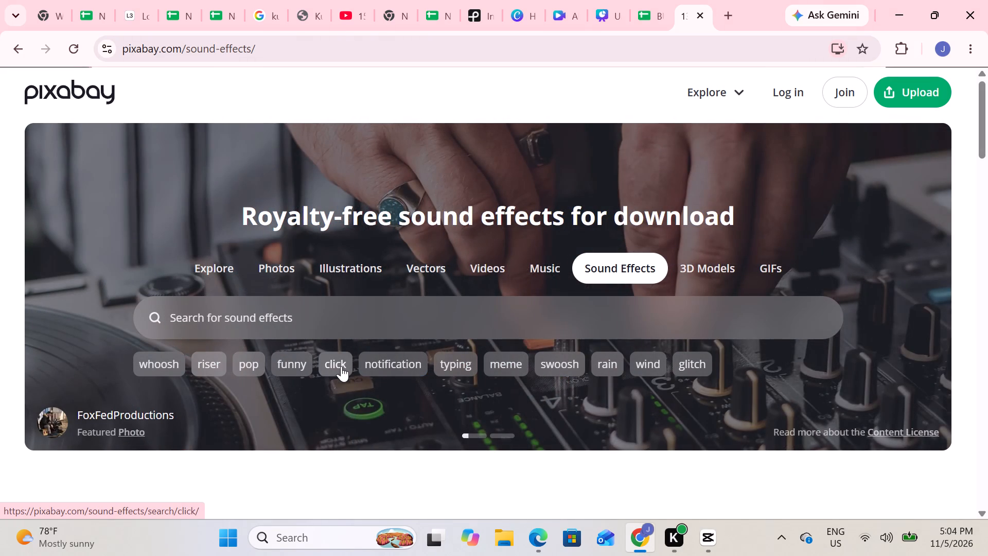
{"action": "left_click", "coordinate": [450, 370]}
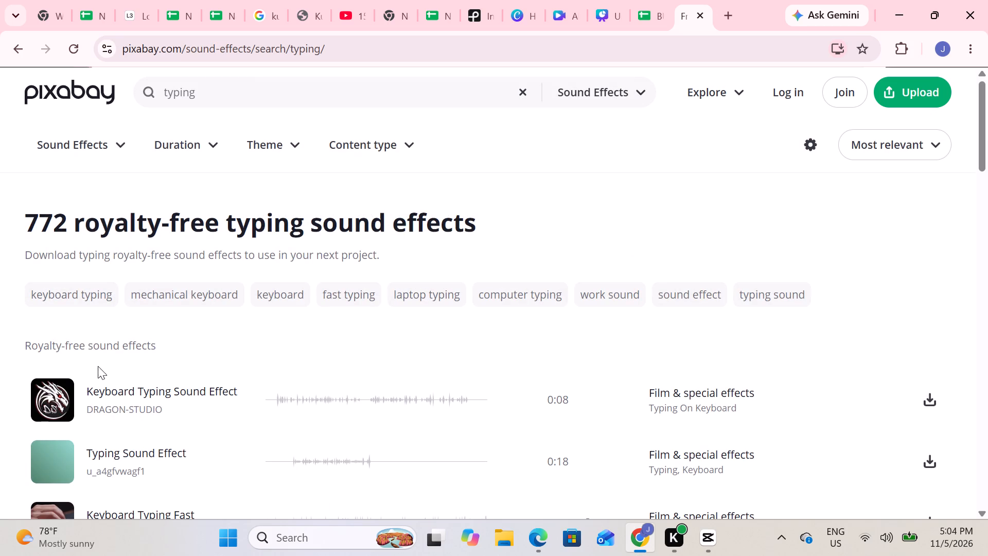
Preview the 0:08 Keyboard Typing Sound Effect by DRAGON-STUDIO and download it.
{"action": "left_click", "coordinate": [46, 398]}
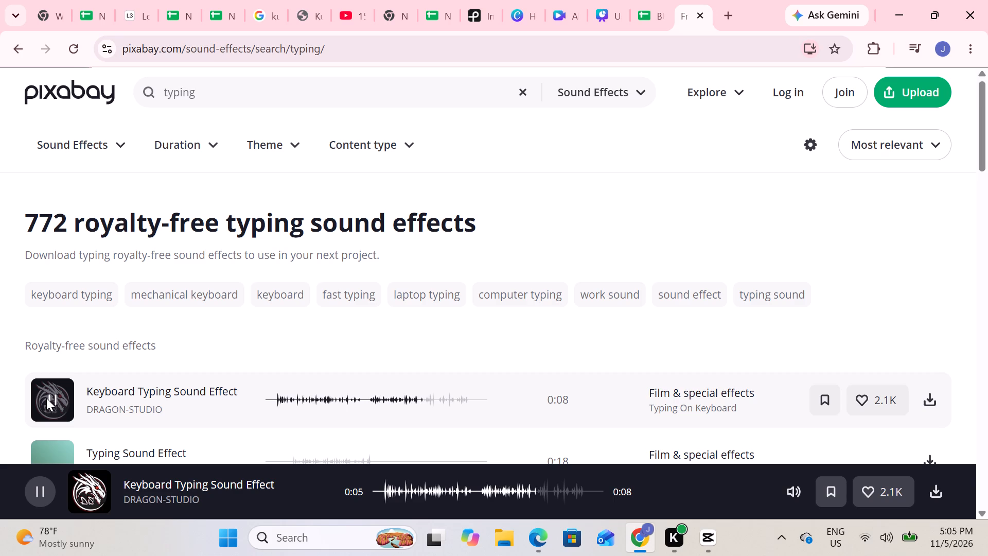
{"action": "left_click", "coordinate": [46, 398]}
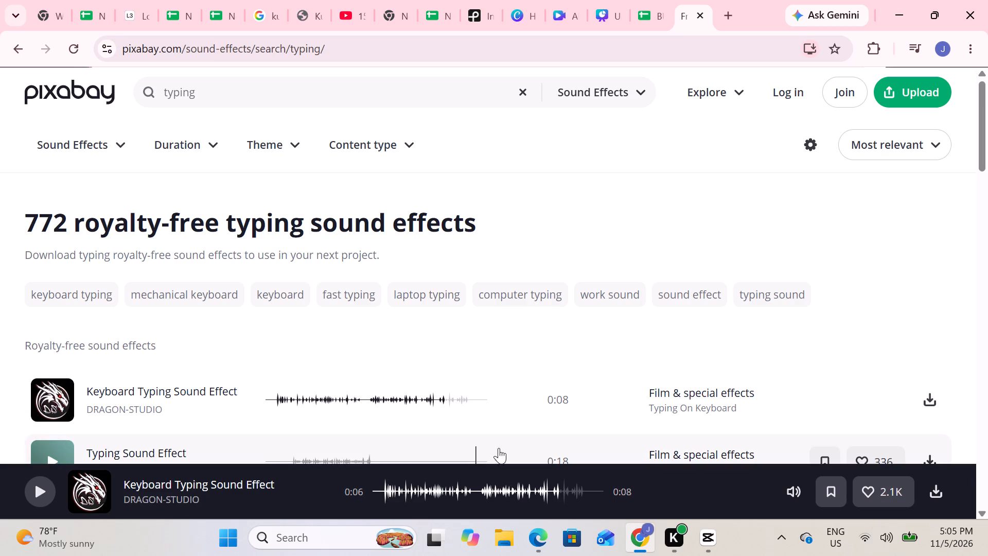
{"action": "left_click", "coordinate": [936, 491]}
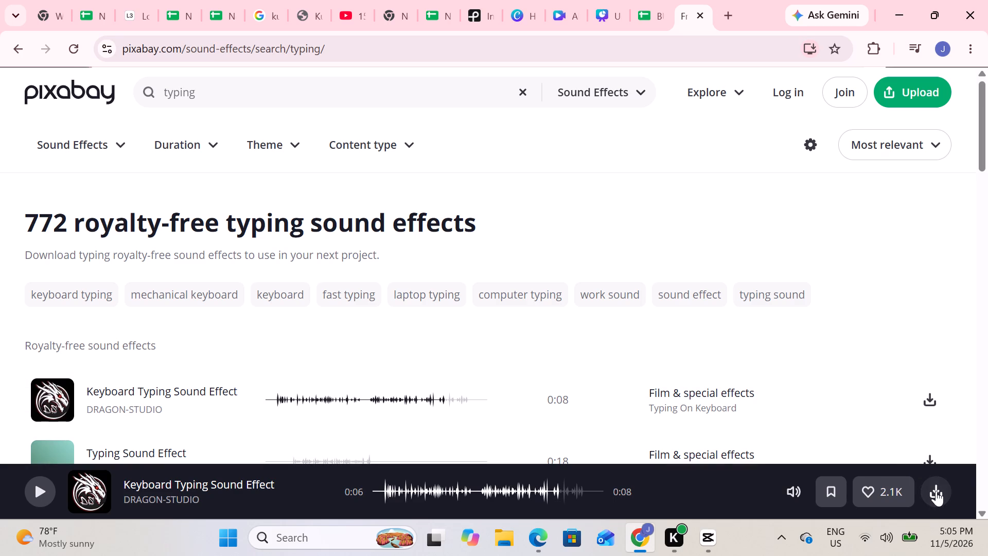
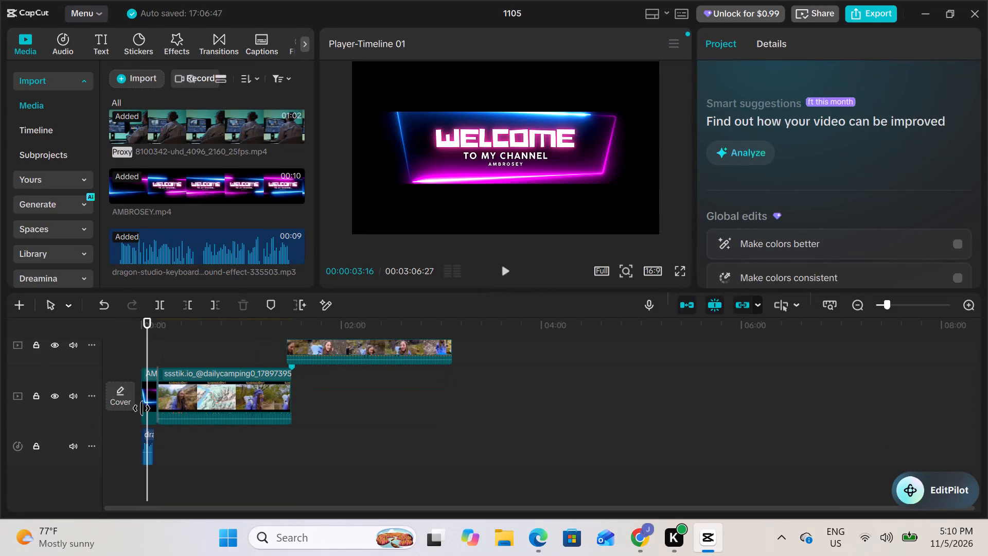
Delete the keyboard typing sound clip from the timeline's audio track.
{"action": "left_click", "coordinate": [152, 455]}
{"action": "key", "text": "BackSpace"}
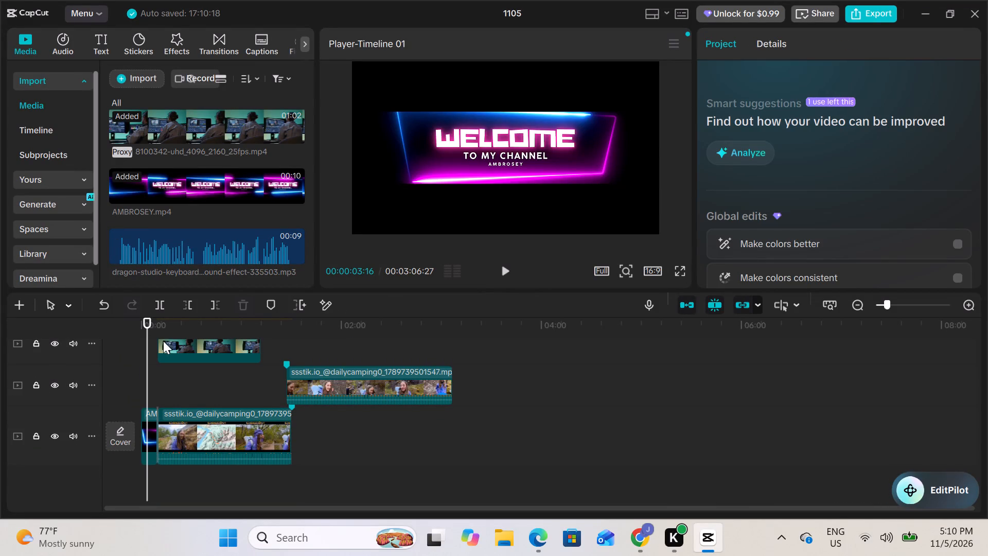
Import dragon-studio-dramatic-riser-631472 (1) from the Downloads folder and add it at the start of the timeline.
{"action": "left_click", "coordinate": [145, 354]}
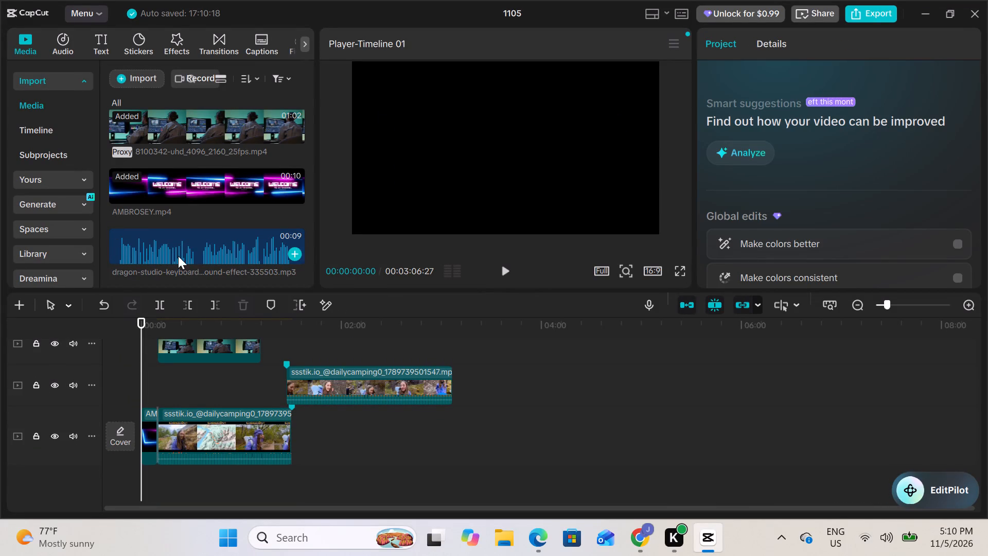
{"action": "left_click", "coordinate": [132, 81]}
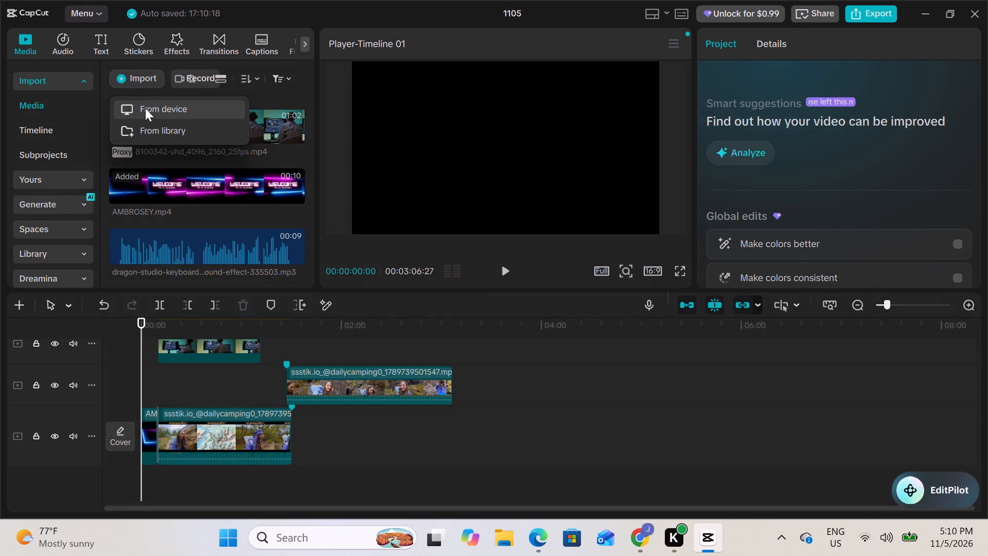
{"action": "left_click", "coordinate": [157, 110]}
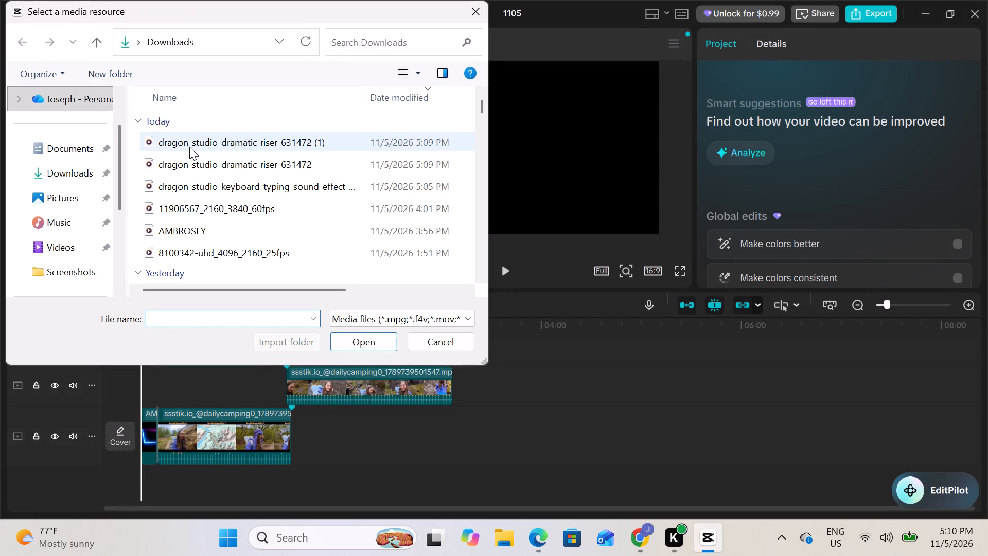
{"action": "left_click", "coordinate": [189, 147]}
{"action": "left_click", "coordinate": [349, 343]}
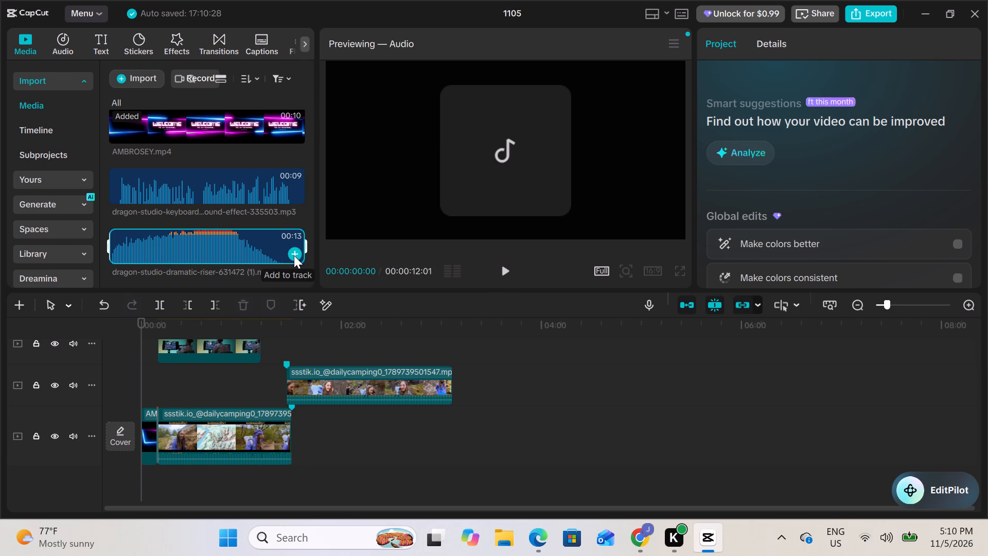
{"action": "left_click", "coordinate": [294, 255]}
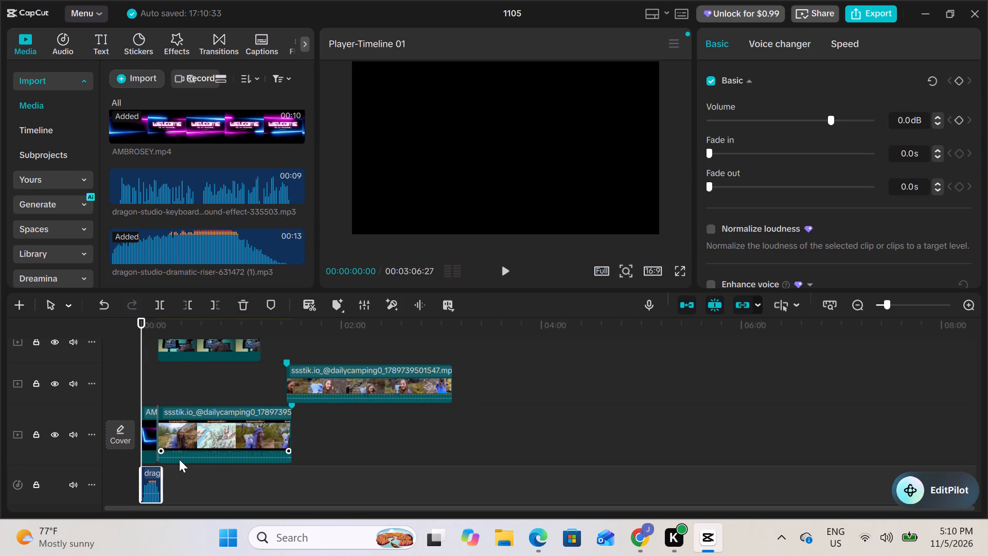
Trim the dramatic riser's end back to about the end of the AMBROSEY intro and play the opening.
{"action": "left_click", "coordinate": [159, 476]}
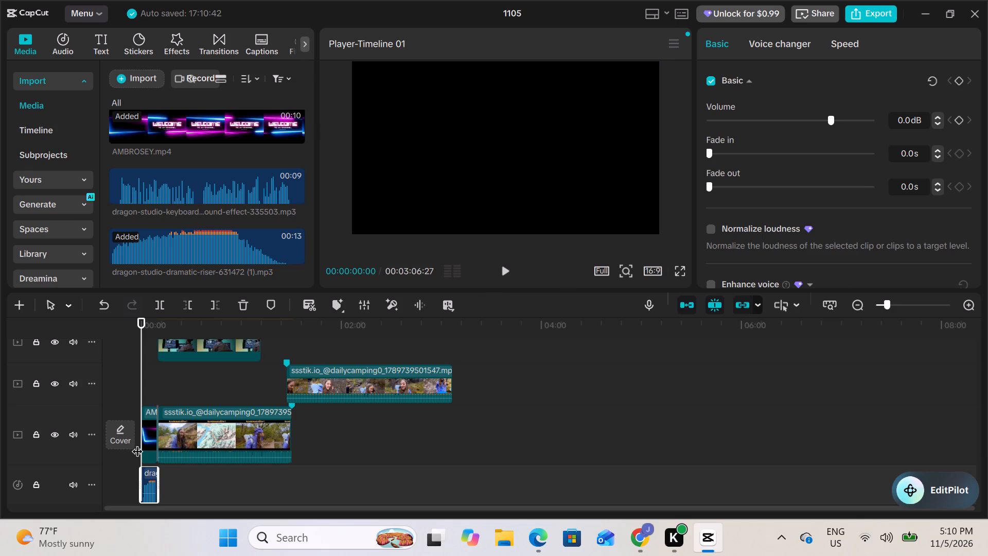
{"action": "left_click", "coordinate": [502, 270]}
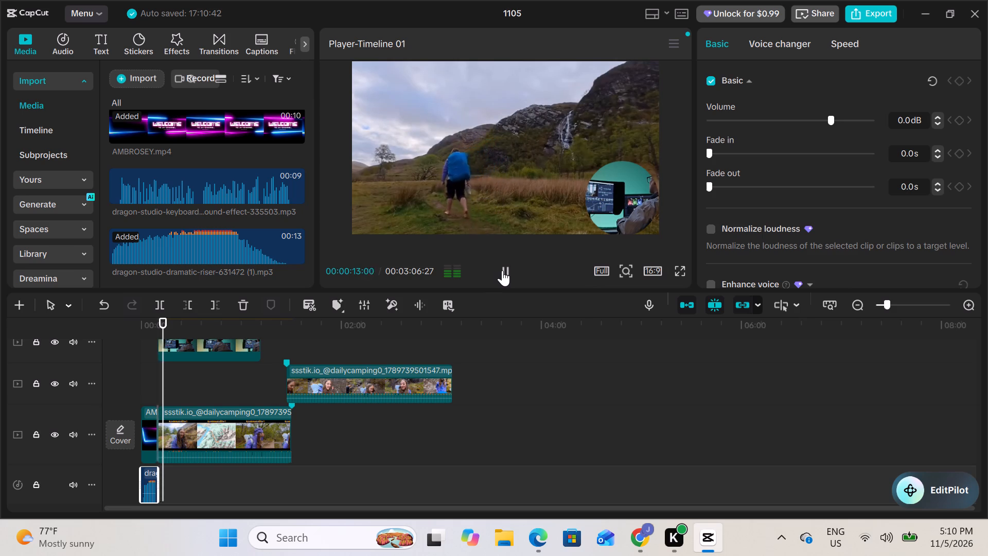
{"action": "left_click", "coordinate": [502, 270]}
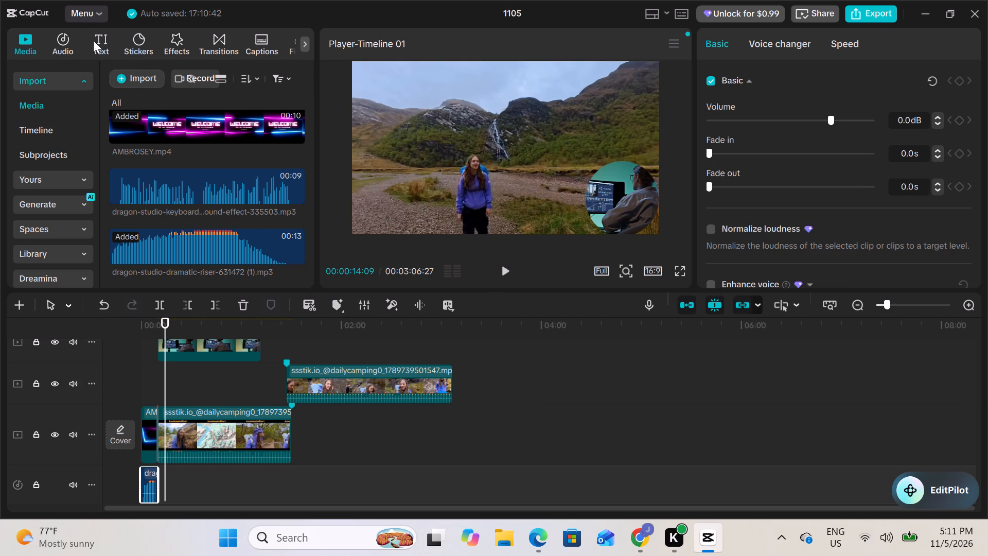
Search the video effects for ENDING CLIP and browse the results for a closing effect.
{"action": "left_click", "coordinate": [140, 44]}
{"action": "left_click", "coordinate": [179, 41]}
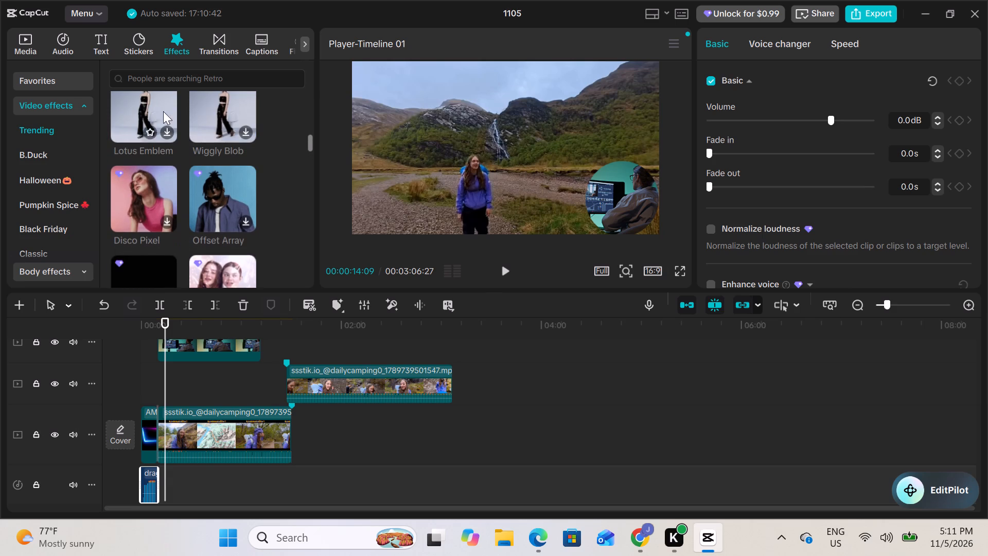
{"action": "left_click", "coordinate": [154, 79]}
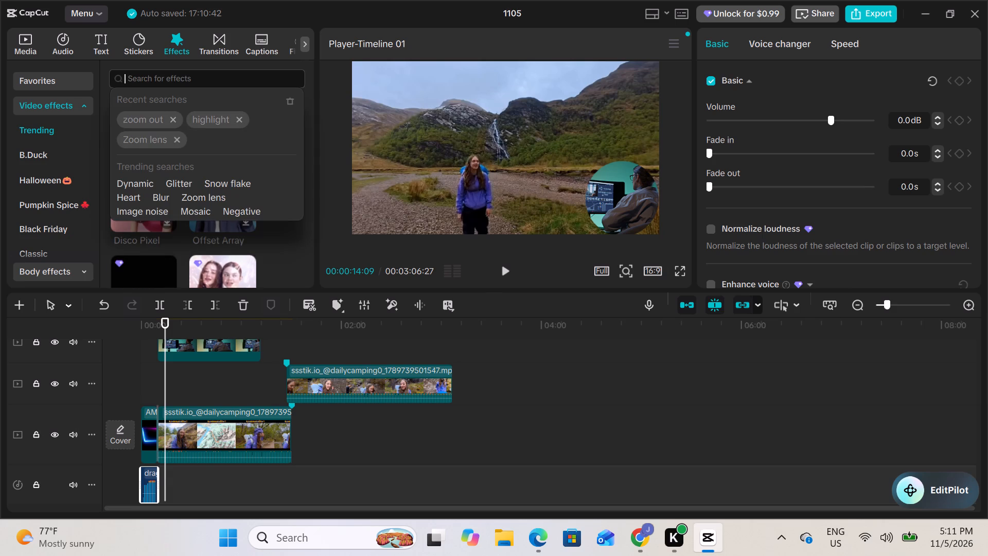
{"action": "type", "text": "ENDING"}
{"action": "key", "text": "space"}
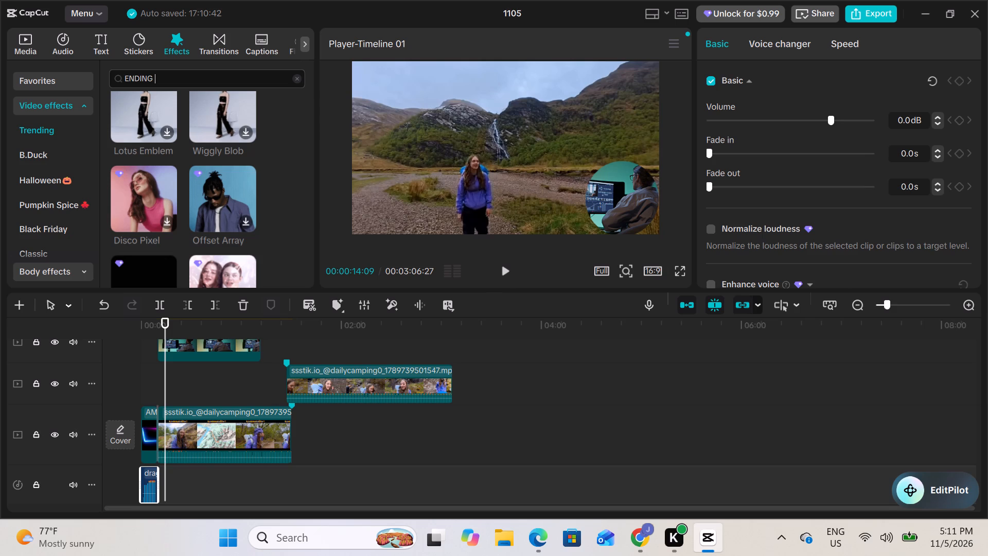
{"action": "type", "text": "CLIP"}
{"action": "key", "text": "Return"}
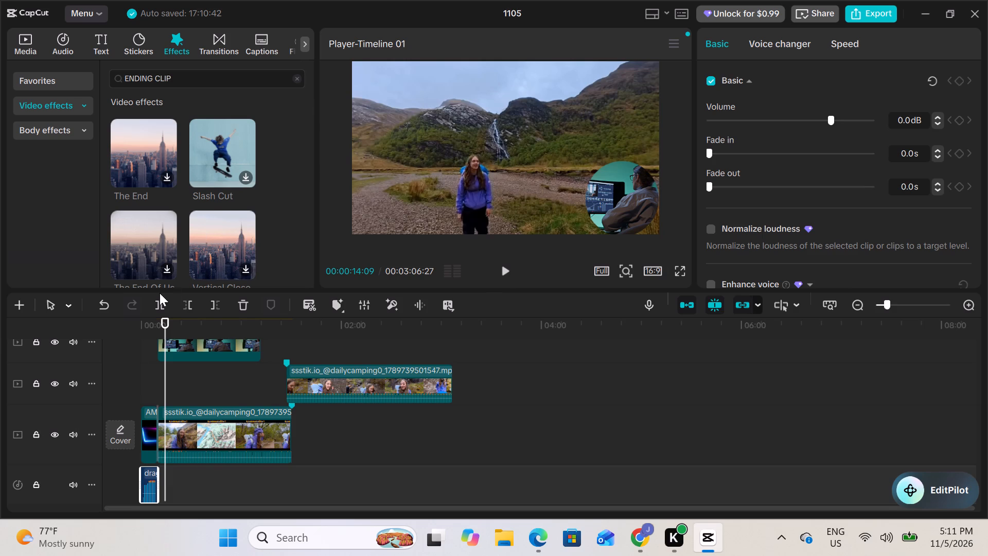
{"action": "scroll", "coordinate": [160, 293], "scroll_direction": "down", "scroll_amount": 1}
{"action": "scroll", "coordinate": [181, 224], "scroll_direction": "down", "scroll_amount": 1}
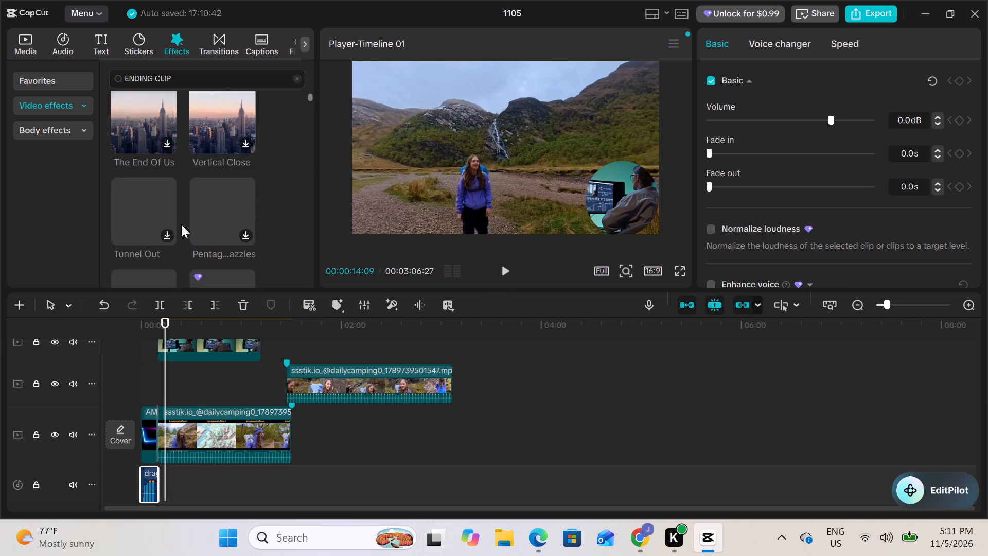
{"action": "scroll", "coordinate": [181, 224], "scroll_direction": "down", "scroll_amount": 1}
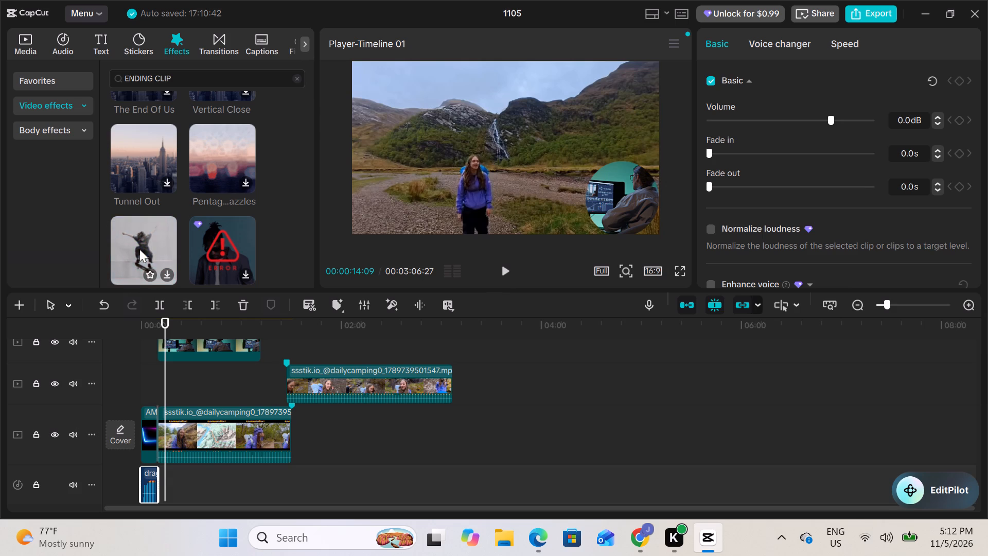
{"action": "scroll", "coordinate": [139, 249], "scroll_direction": "down", "scroll_amount": 1}
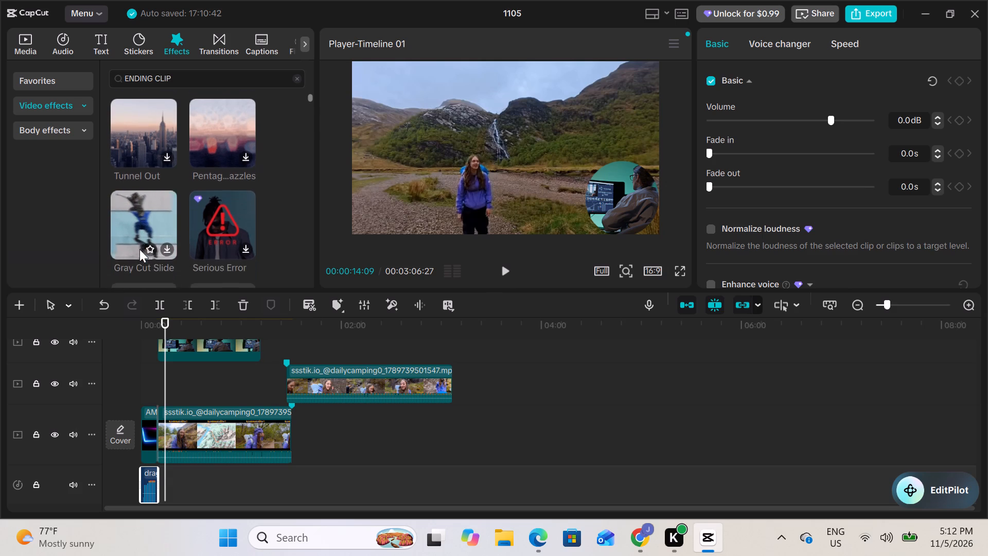
{"action": "scroll", "coordinate": [139, 249], "scroll_direction": "down", "scroll_amount": 1}
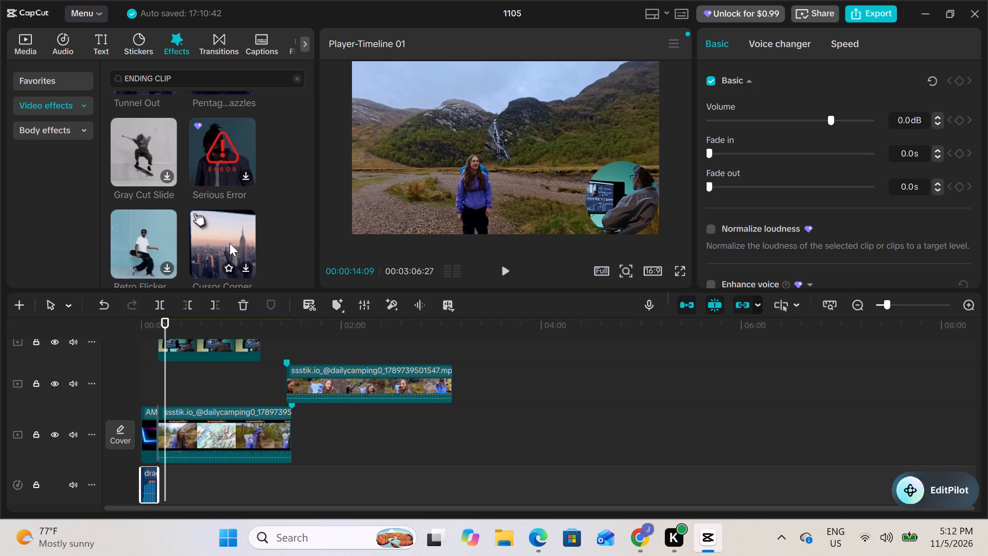
{"action": "scroll", "coordinate": [230, 243], "scroll_direction": "down", "scroll_amount": 1}
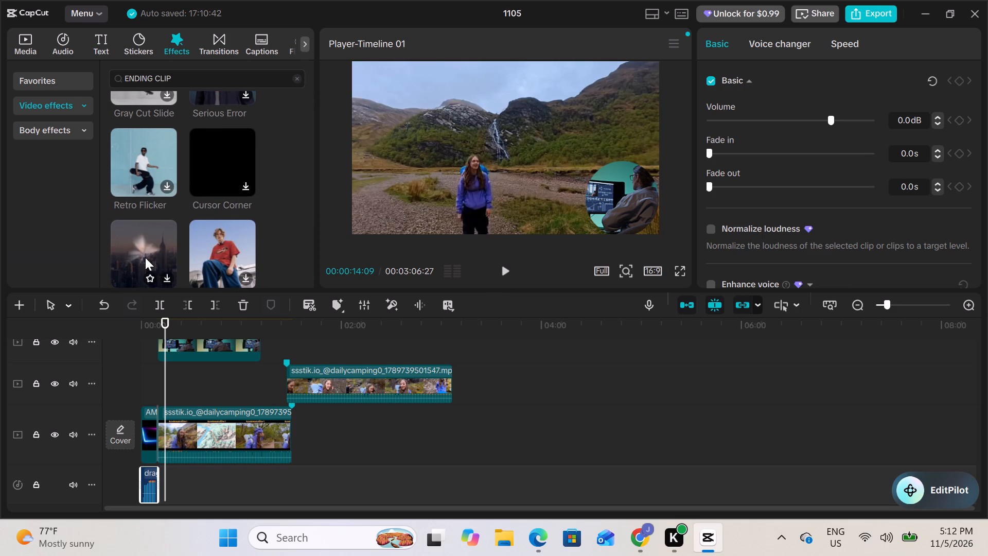
{"action": "scroll", "coordinate": [221, 176], "scroll_direction": "up", "scroll_amount": 1}
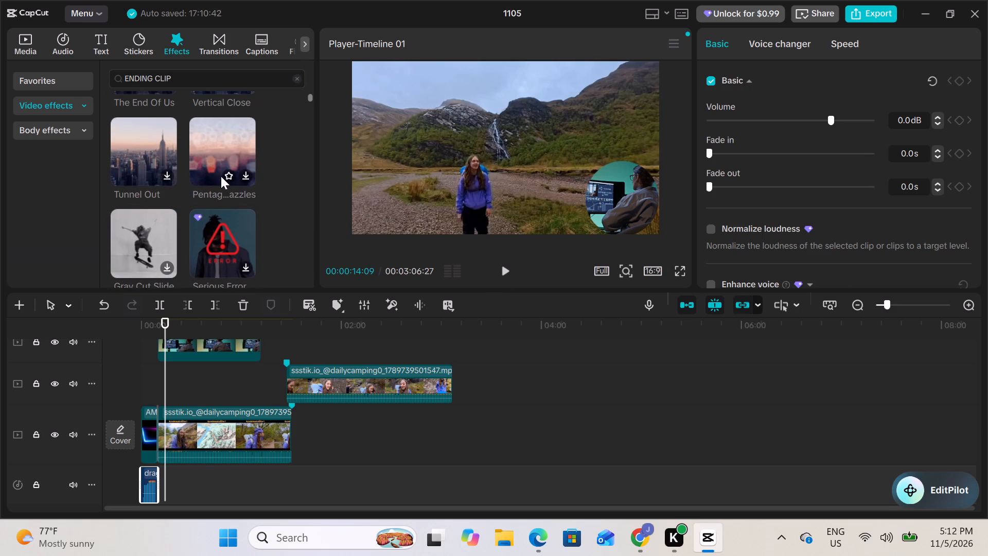
{"action": "scroll", "coordinate": [148, 166], "scroll_direction": "up", "scroll_amount": 1}
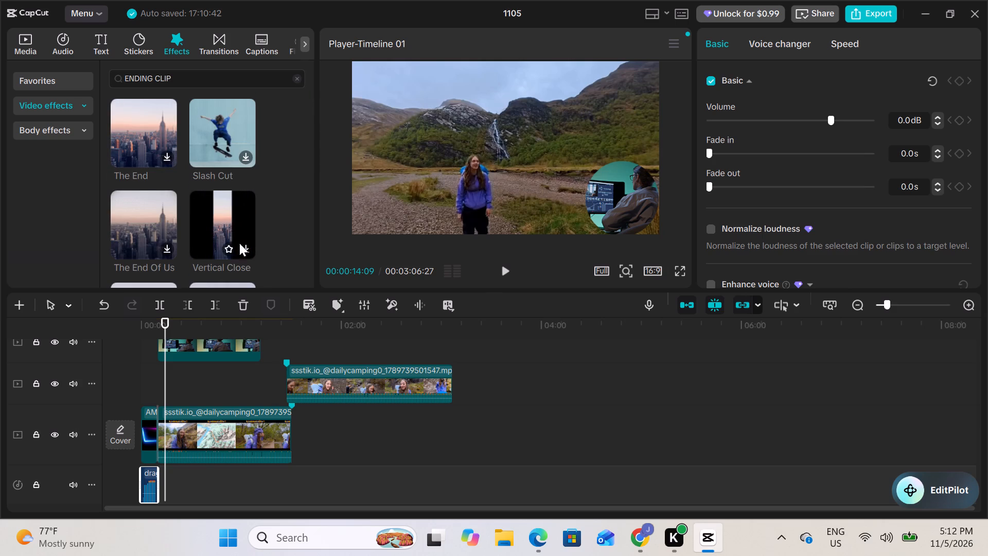
Download the Vertical Close effect and add it near the end of the last camping clip, at 00:02:59:24.
{"action": "left_click", "coordinate": [434, 347]}
{"action": "left_click_drag", "start_coordinate": [434, 347], "coordinate": [441, 346]}
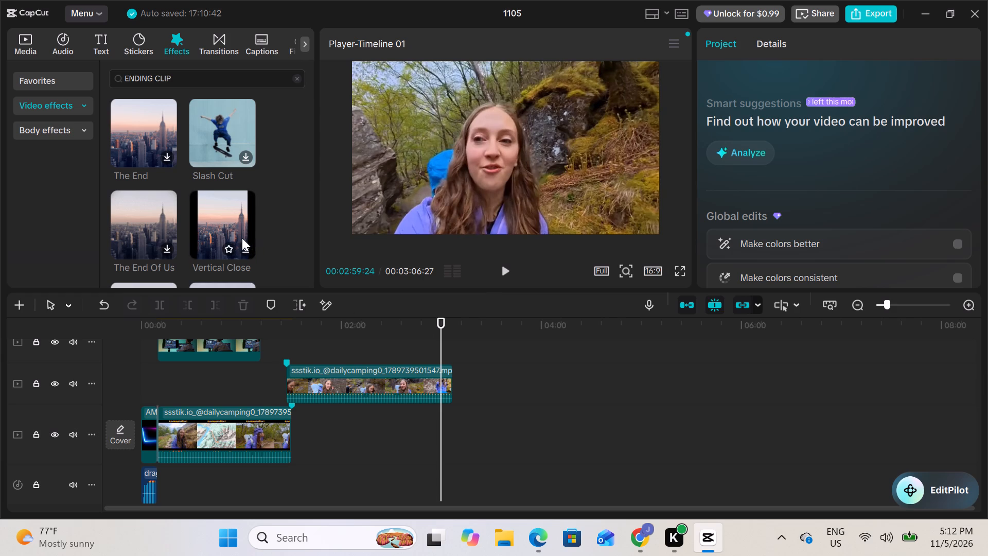
{"action": "left_click", "coordinate": [248, 246]}
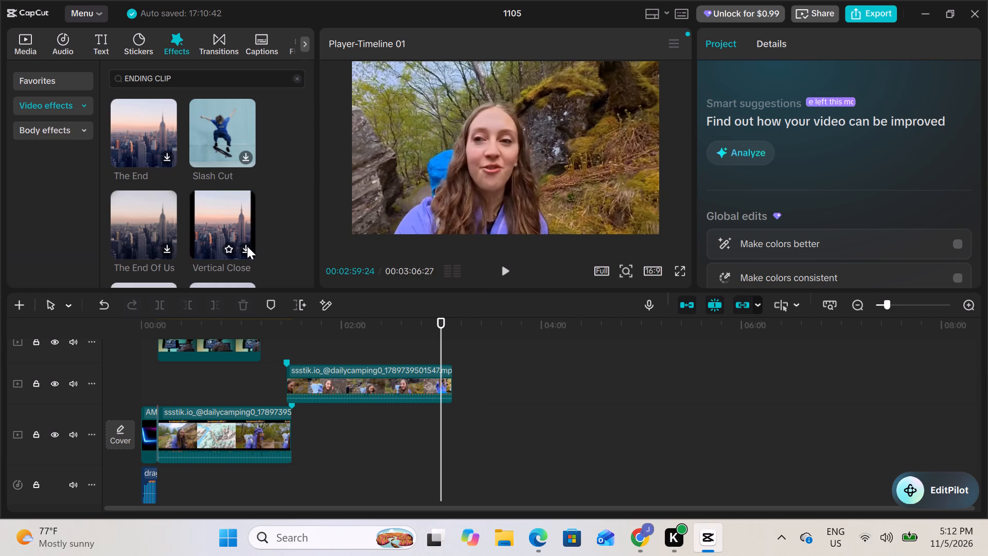
{"action": "left_click", "coordinate": [245, 247]}
{"action": "left_click", "coordinate": [245, 247]}
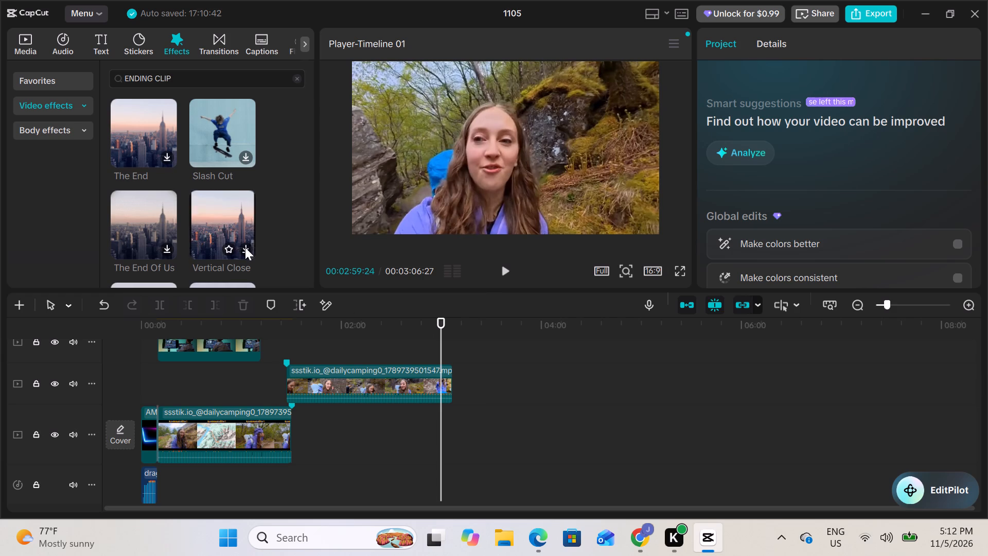
{"action": "left_click", "coordinate": [245, 247]}
{"action": "triple_click", "coordinate": [243, 247]}
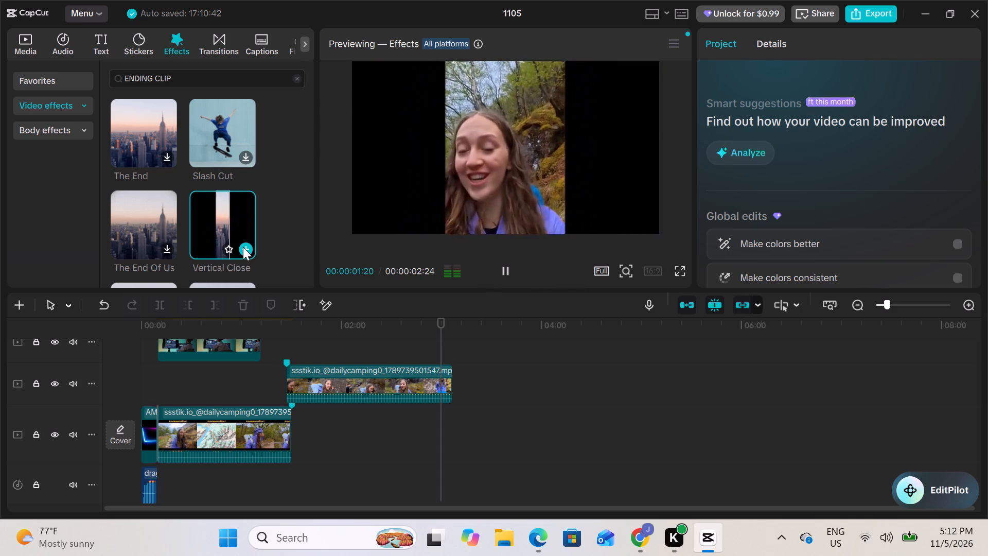
{"action": "left_click", "coordinate": [243, 247]}
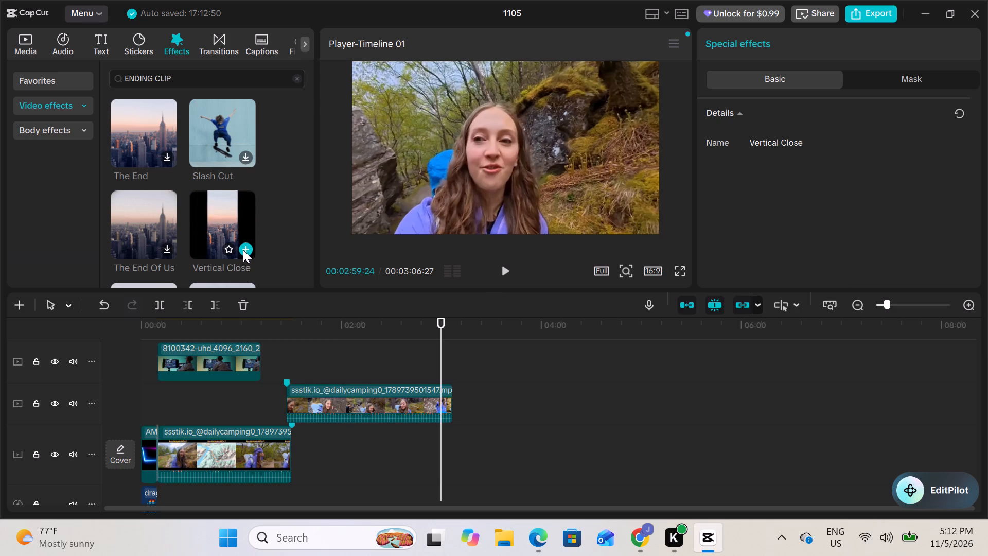
{"action": "left_click", "coordinate": [243, 250]}
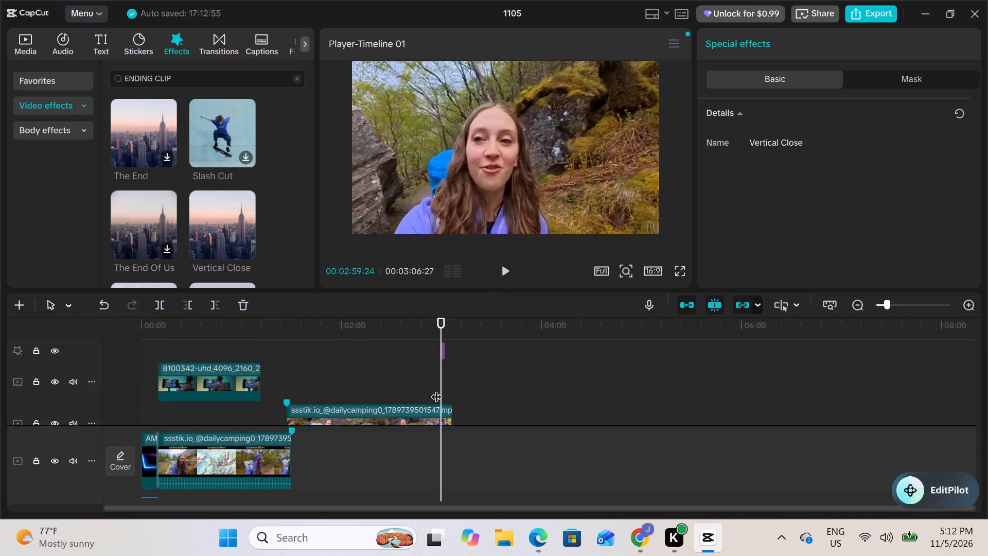
Extend the Vertical Close effect to the end of the last camping clip at 00:03:06:27 and play the ending.
{"action": "left_click", "coordinate": [445, 352]}
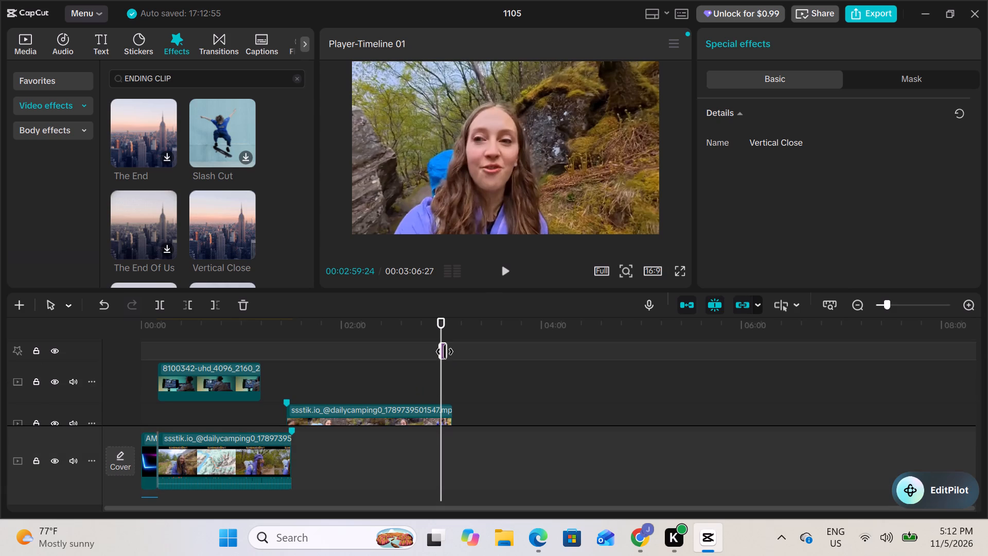
{"action": "left_click", "coordinate": [445, 352]}
{"action": "left_click_drag", "start_coordinate": [445, 352], "coordinate": [455, 352]}
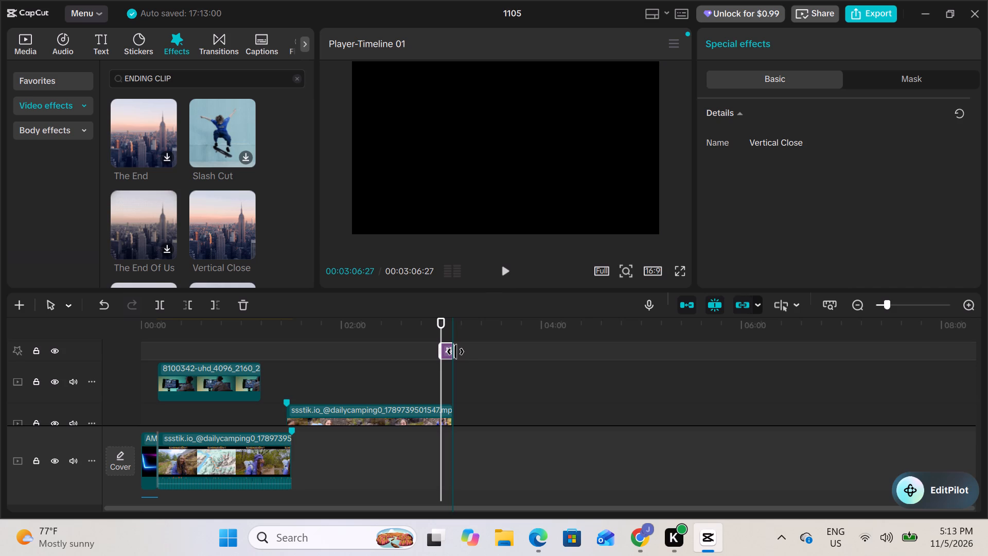
{"action": "left_click_drag", "start_coordinate": [455, 352], "coordinate": [454, 352]}
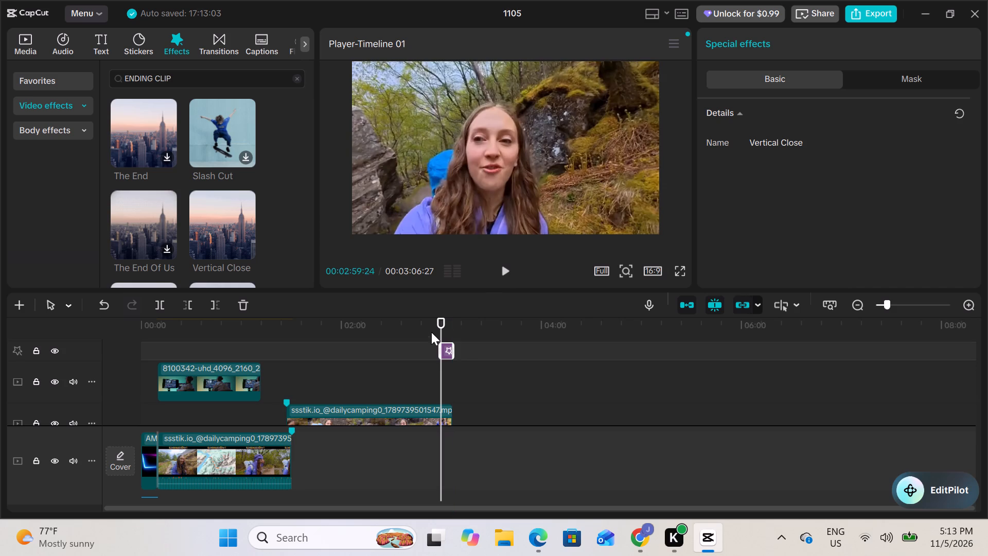
{"action": "left_click_drag", "start_coordinate": [440, 329], "coordinate": [428, 330]}
{"action": "left_click", "coordinate": [501, 266]}
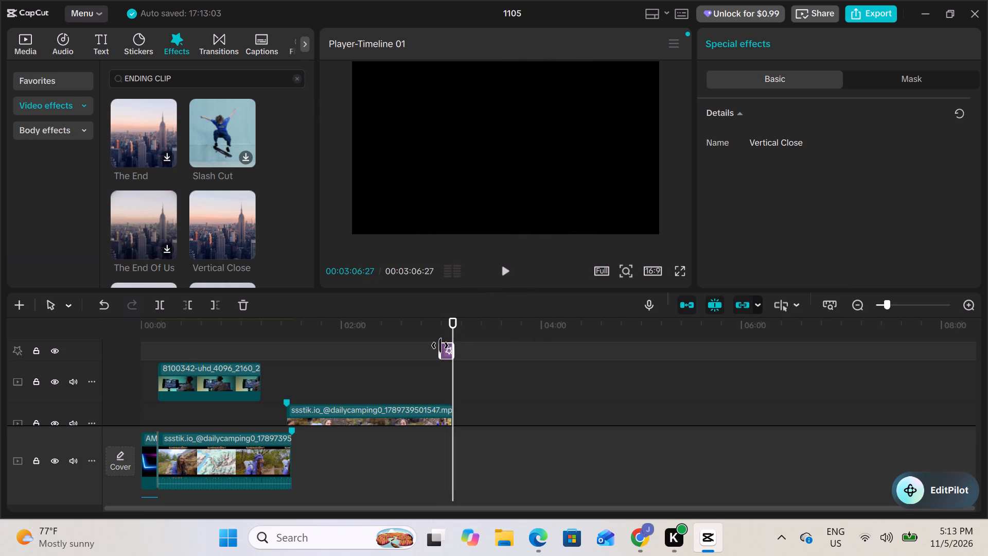
Trim the start of the Vertical Close effect so it covers only the final moments of the last camping clip, and play the ending.
{"action": "left_click_drag", "start_coordinate": [440, 345], "coordinate": [447, 346]}
{"action": "left_click_drag", "start_coordinate": [447, 346], "coordinate": [450, 346]}
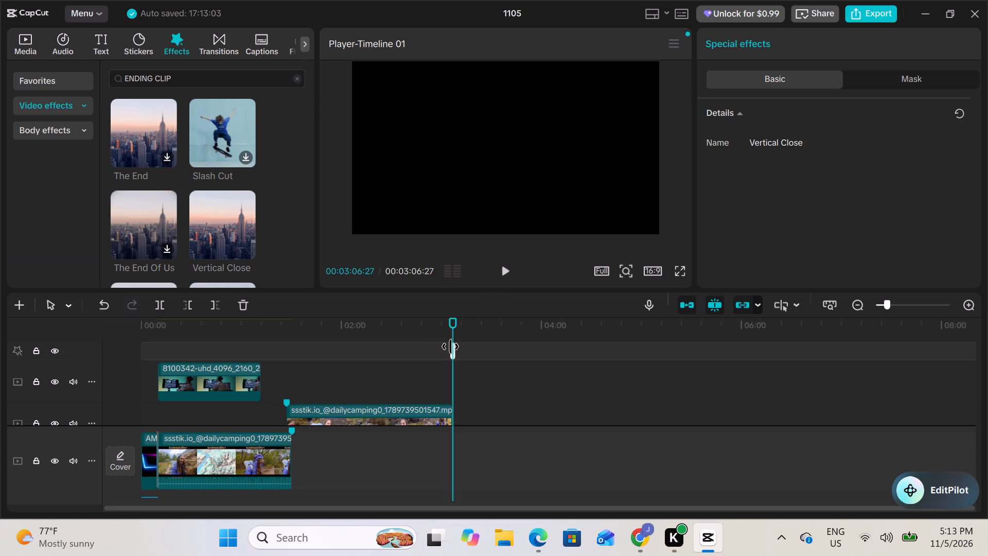
{"action": "left_click_drag", "start_coordinate": [450, 346], "coordinate": [449, 346]}
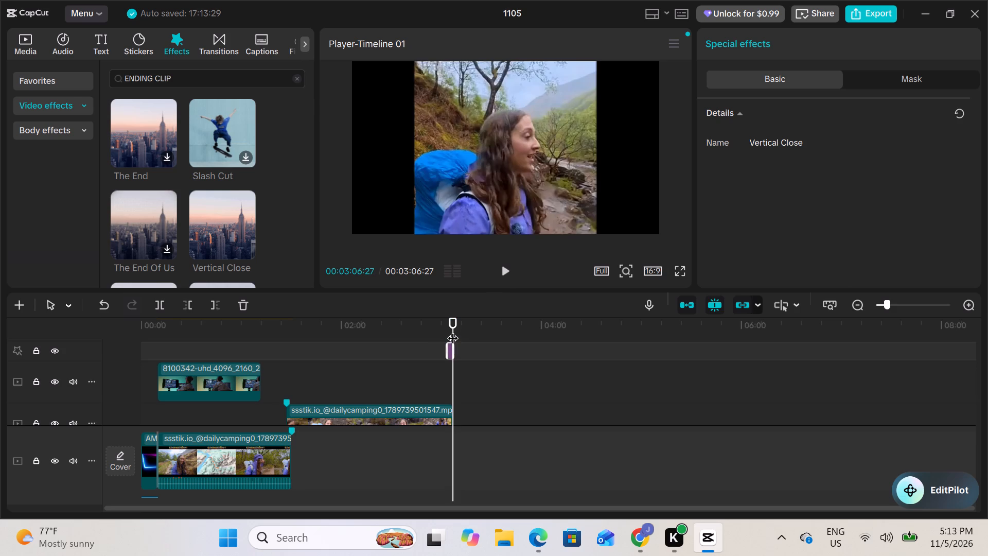
{"action": "left_click_drag", "start_coordinate": [452, 330], "coordinate": [447, 328]}
{"action": "left_click", "coordinate": [505, 267]}
Trim the Vertical Close effect's end back to just before the last camping clip ends and play the ending from 00:03:00:22.
{"action": "left_click_drag", "start_coordinate": [454, 349], "coordinate": [451, 349]}
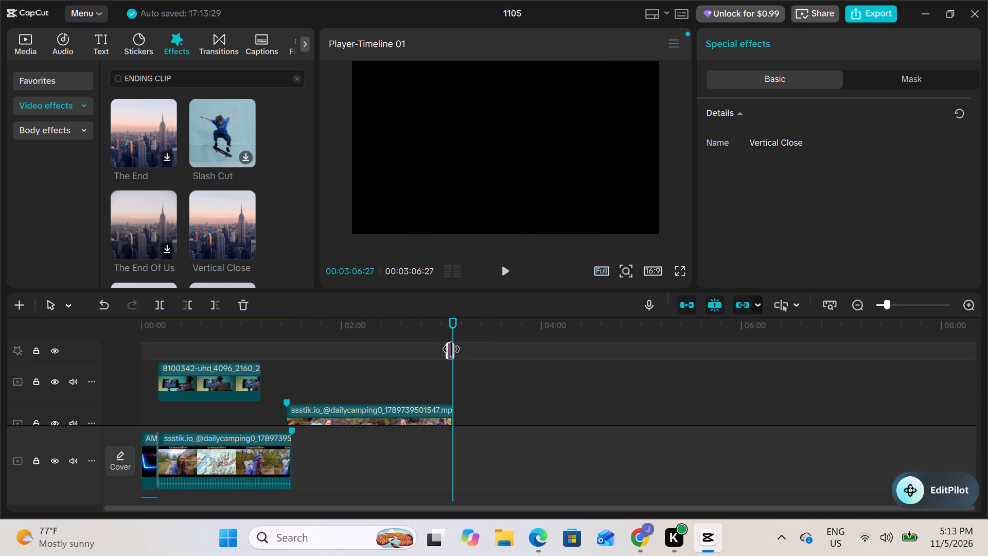
{"action": "left_click_drag", "start_coordinate": [451, 349], "coordinate": [445, 350]}
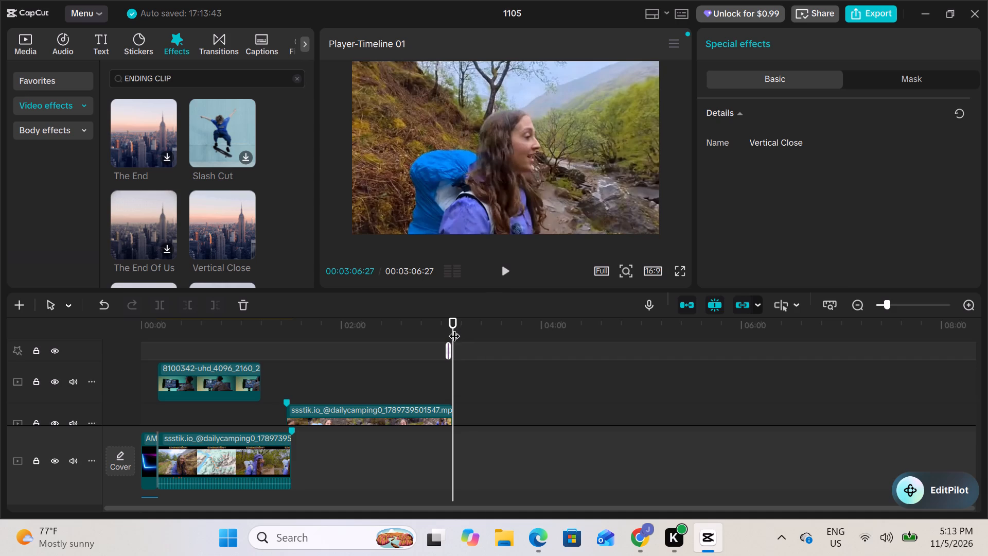
{"action": "left_click_drag", "start_coordinate": [454, 328], "coordinate": [431, 328]}
{"action": "left_click_drag", "start_coordinate": [434, 328], "coordinate": [442, 328]}
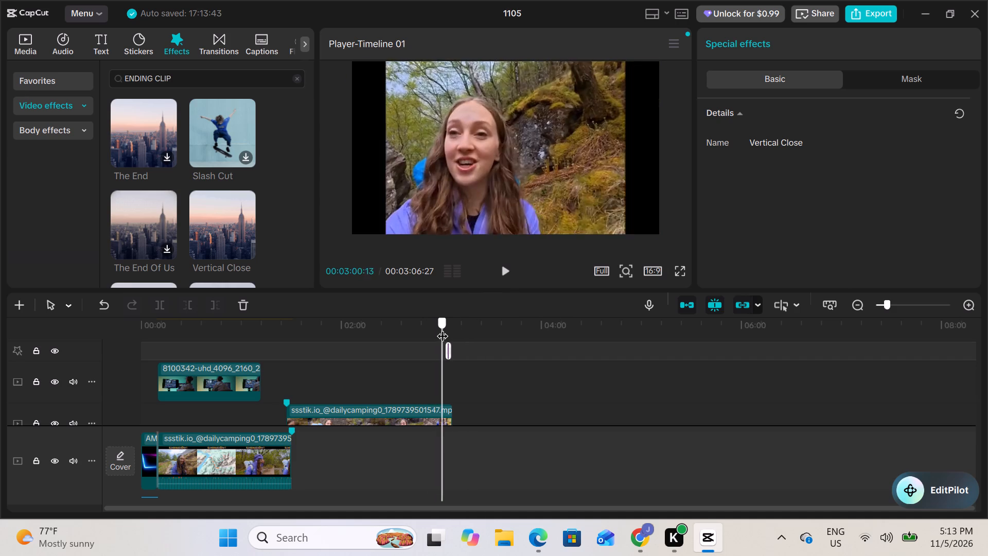
{"action": "left_click_drag", "start_coordinate": [442, 328], "coordinate": [443, 328]}
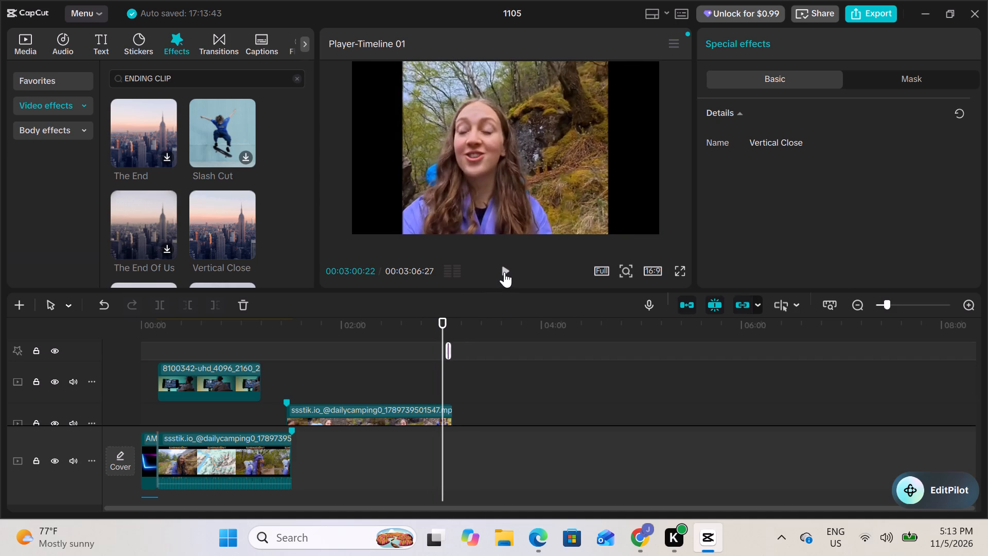
{"action": "left_click", "coordinate": [504, 272]}
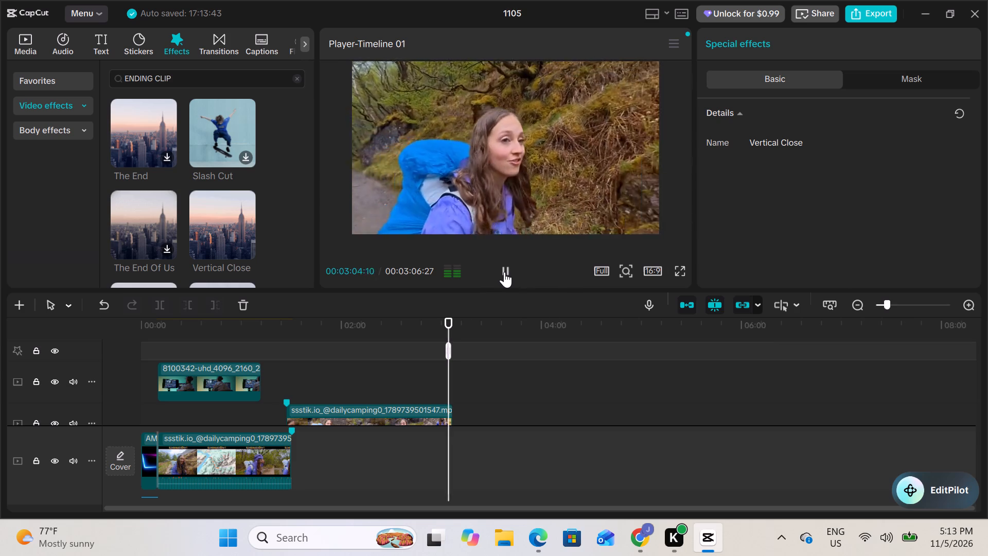
{"action": "left_click", "coordinate": [504, 272]}
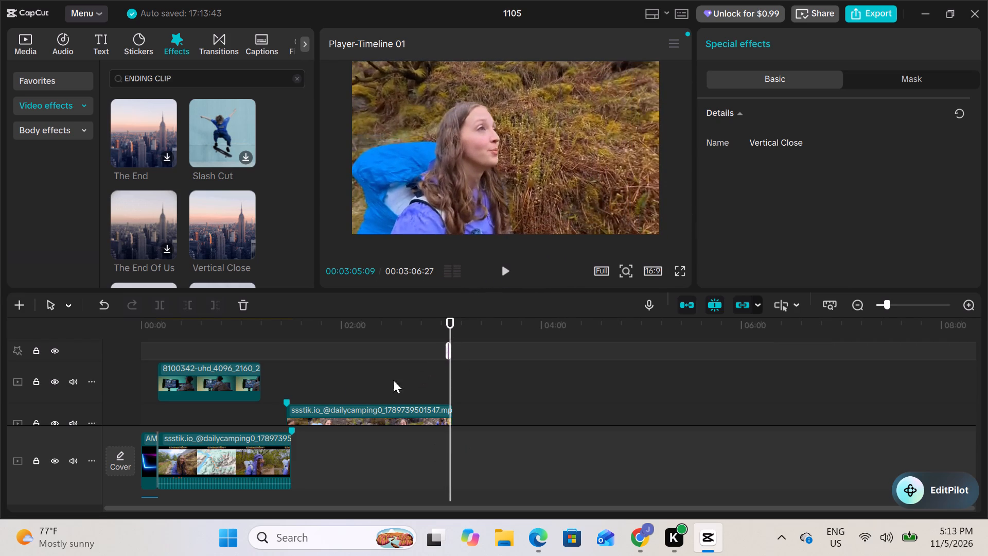
Browse the ENDING CLIP video effect results for another closing effect.
{"action": "scroll", "coordinate": [191, 229], "scroll_direction": "down", "scroll_amount": 1}
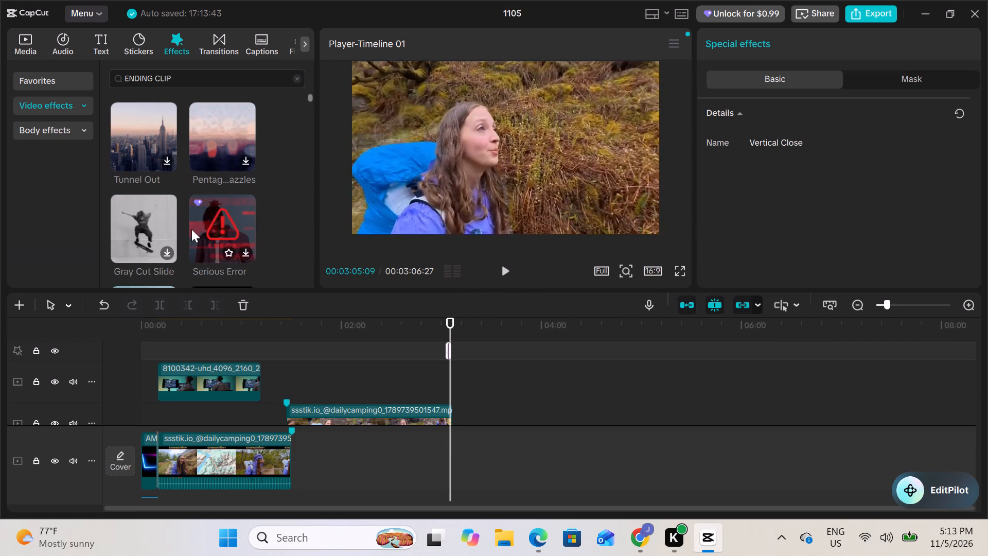
{"action": "scroll", "coordinate": [191, 229], "scroll_direction": "down", "scroll_amount": 1}
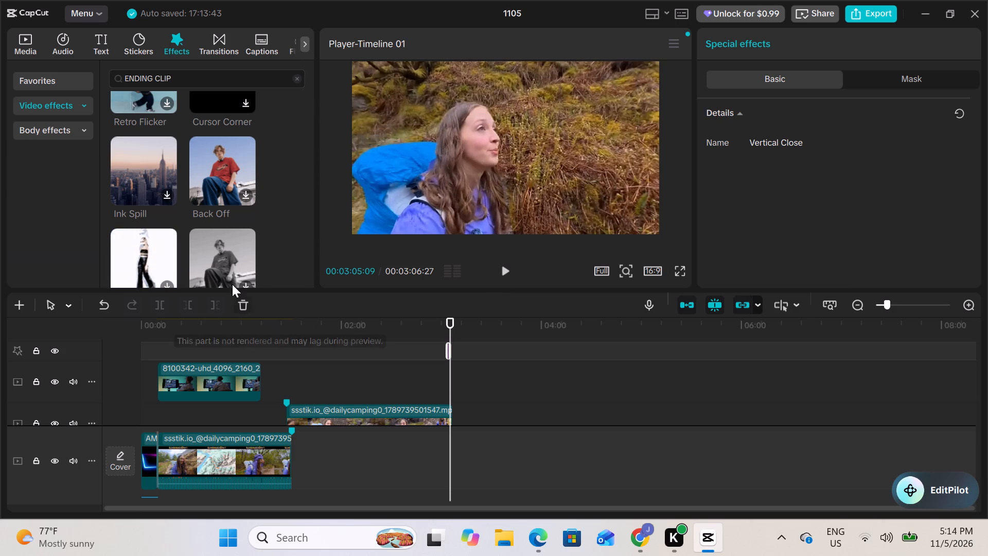
{"action": "scroll", "coordinate": [148, 242], "scroll_direction": "up", "scroll_amount": 1}
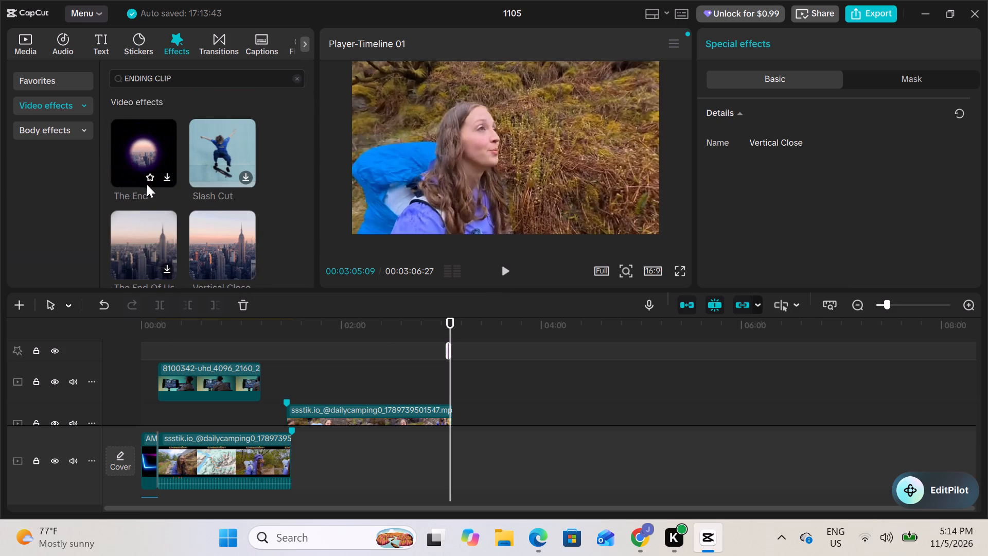
{"action": "scroll", "coordinate": [144, 212], "scroll_direction": "down", "scroll_amount": 2}
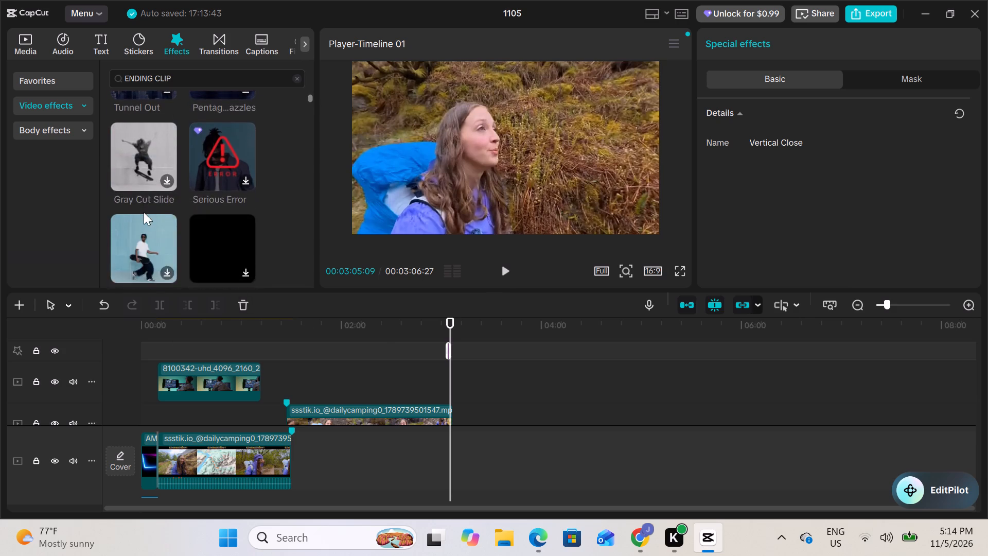
{"action": "scroll", "coordinate": [144, 212], "scroll_direction": "down", "scroll_amount": 1}
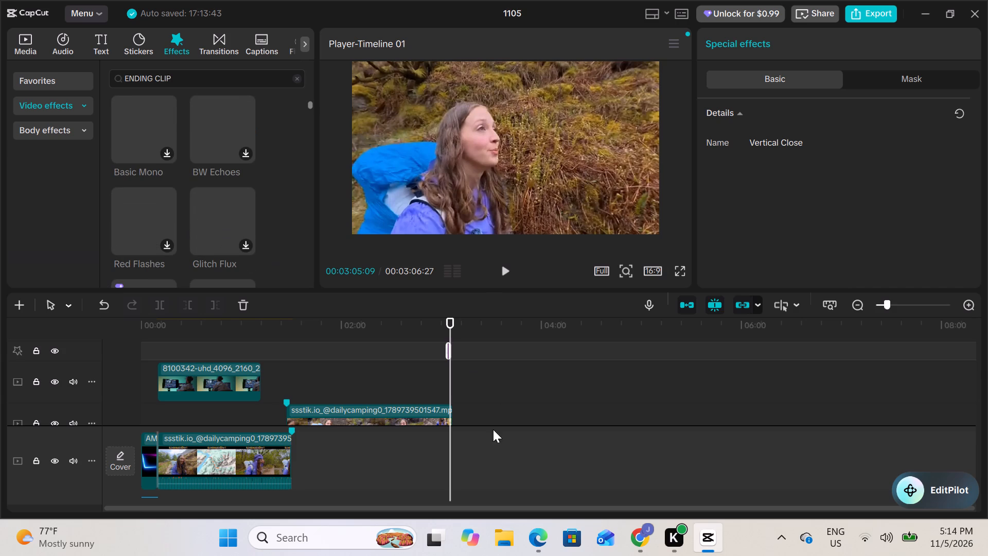
Switch to Chrome, open the AMBROSEY video design in Canva and clear its template search.
{"action": "left_click", "coordinate": [644, 537]}
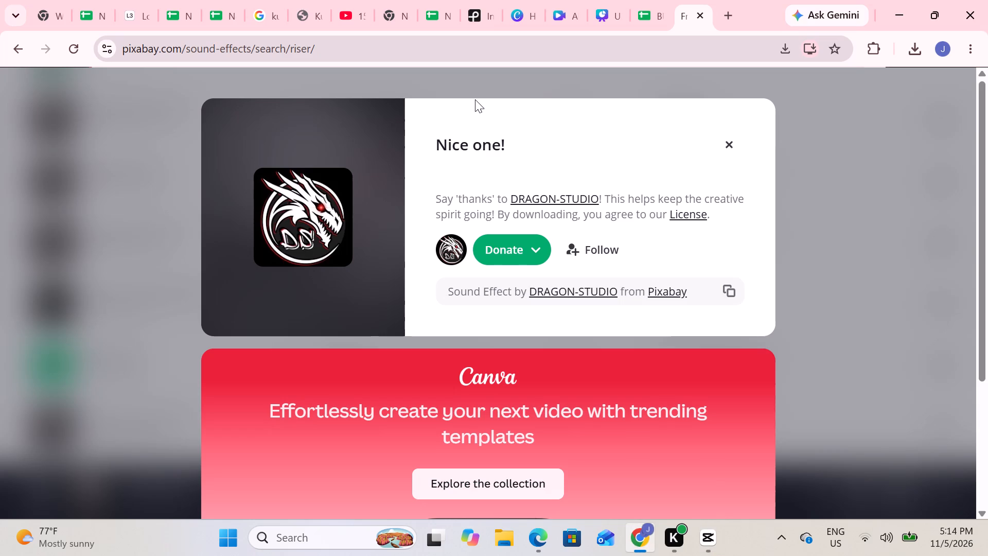
{"action": "left_click", "coordinate": [510, 22]}
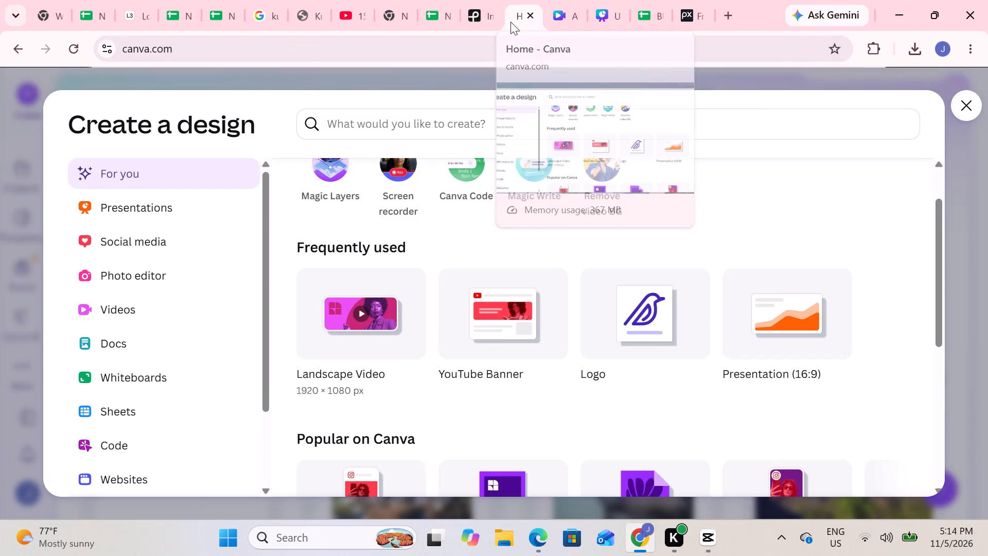
{"action": "left_click", "coordinate": [568, 16]}
{"action": "left_click", "coordinate": [609, 13]}
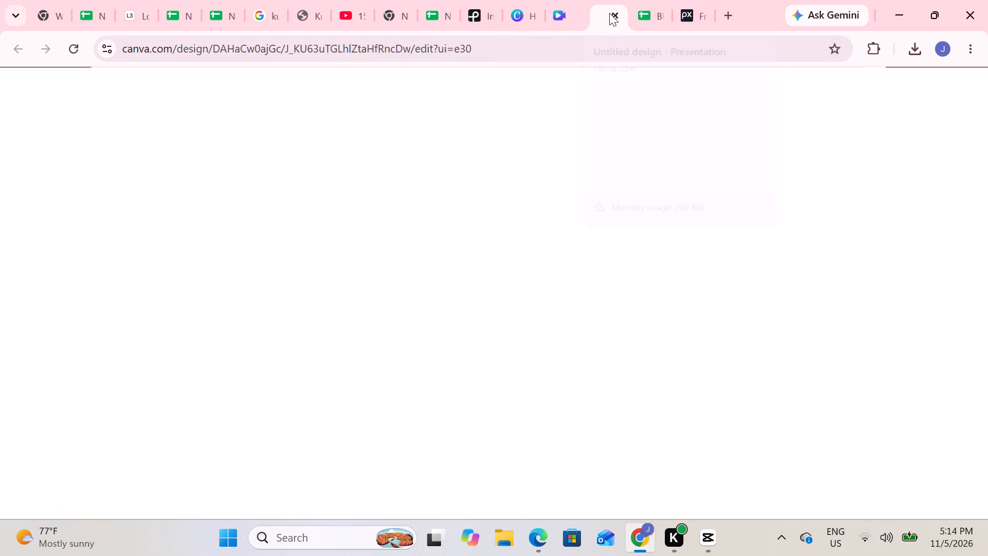
{"action": "left_click", "coordinate": [565, 12]}
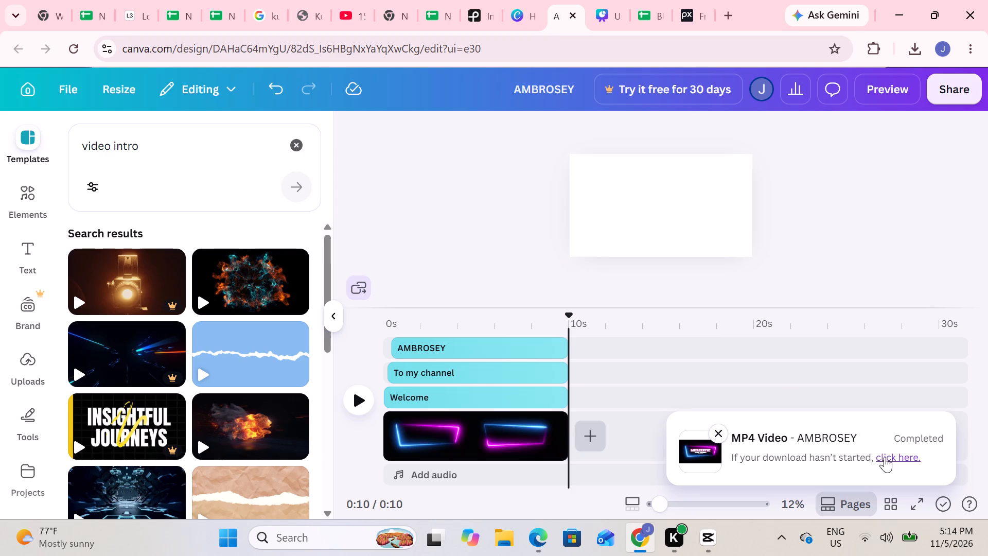
{"action": "left_click", "coordinate": [761, 249]}
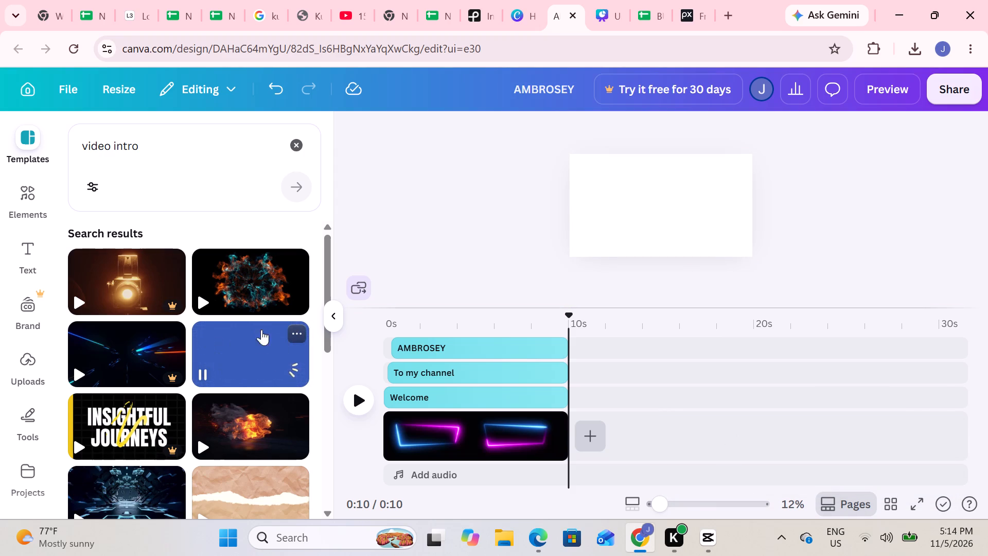
{"action": "left_click", "coordinate": [292, 143]}
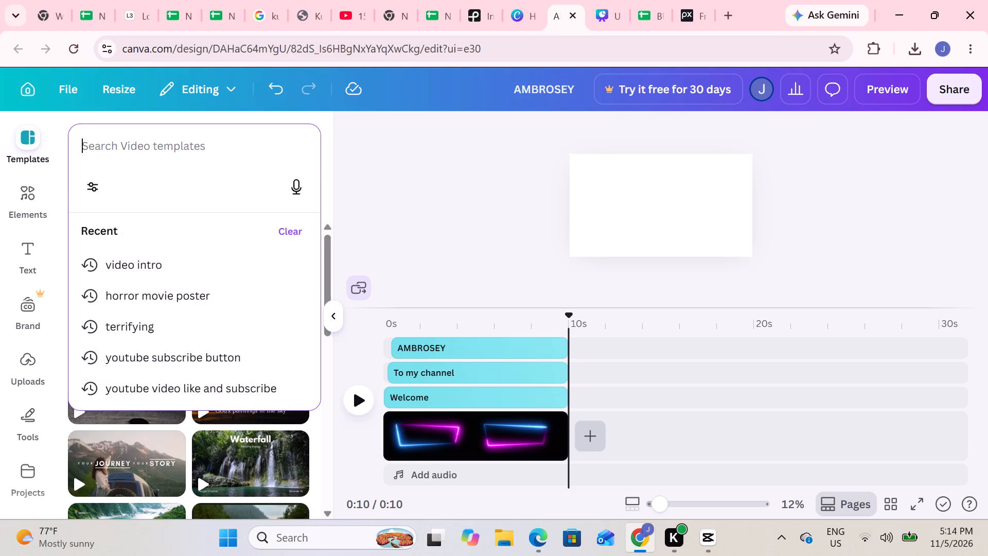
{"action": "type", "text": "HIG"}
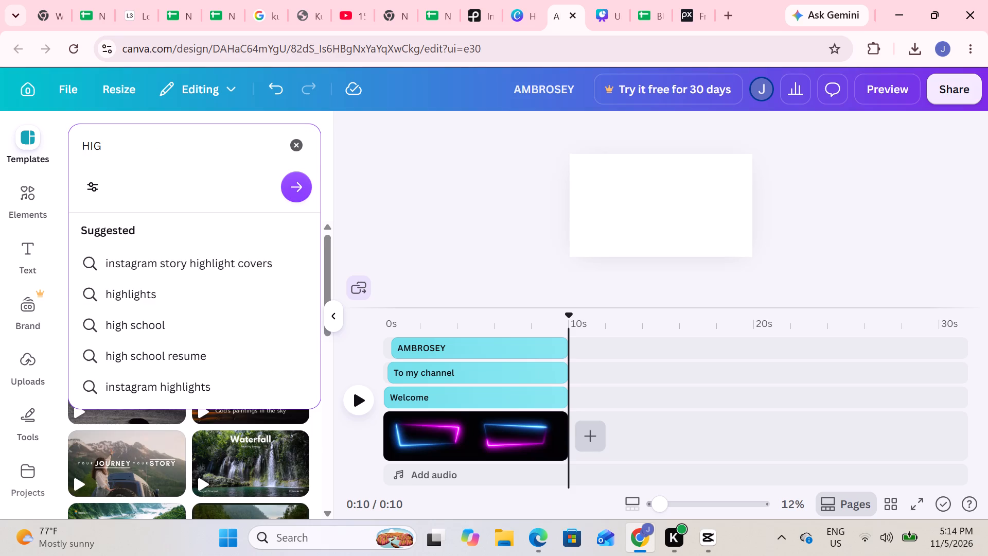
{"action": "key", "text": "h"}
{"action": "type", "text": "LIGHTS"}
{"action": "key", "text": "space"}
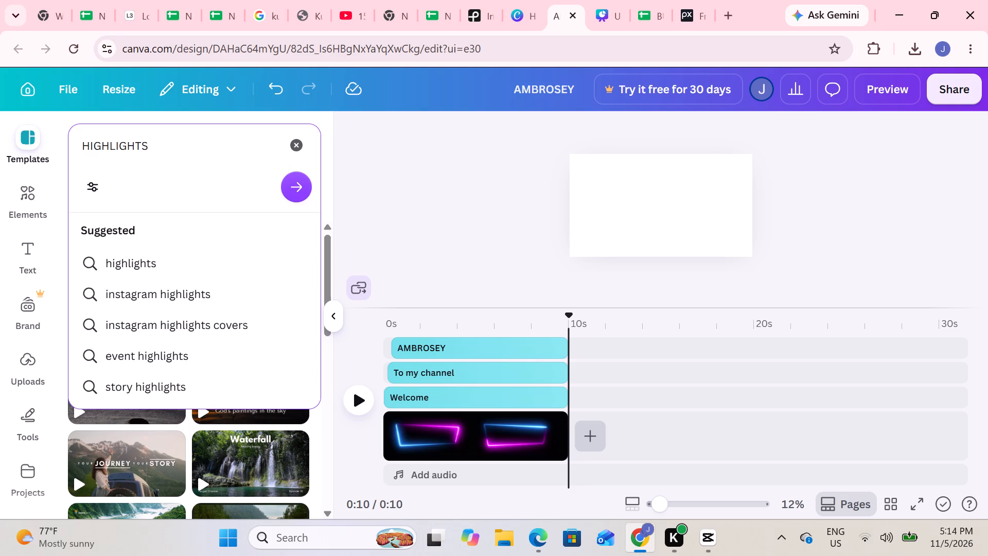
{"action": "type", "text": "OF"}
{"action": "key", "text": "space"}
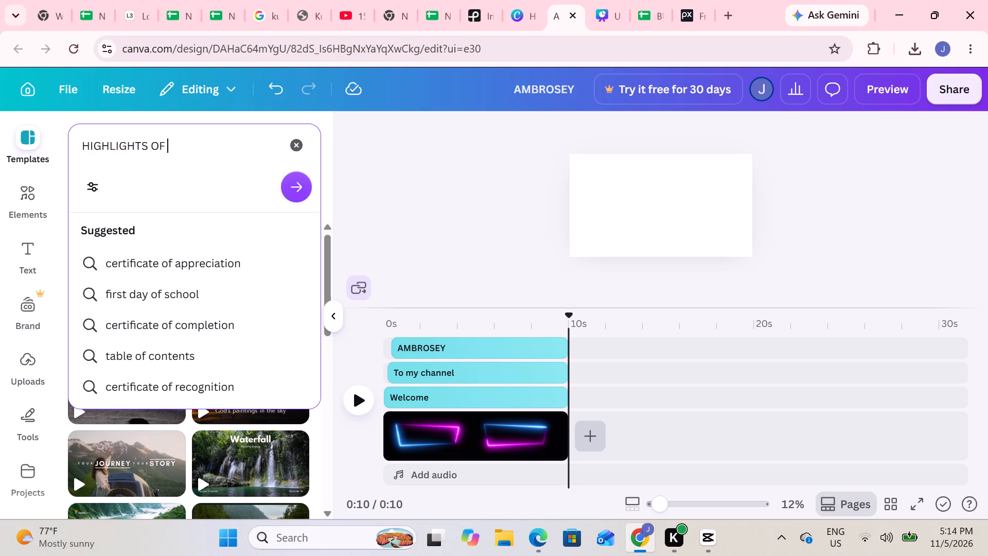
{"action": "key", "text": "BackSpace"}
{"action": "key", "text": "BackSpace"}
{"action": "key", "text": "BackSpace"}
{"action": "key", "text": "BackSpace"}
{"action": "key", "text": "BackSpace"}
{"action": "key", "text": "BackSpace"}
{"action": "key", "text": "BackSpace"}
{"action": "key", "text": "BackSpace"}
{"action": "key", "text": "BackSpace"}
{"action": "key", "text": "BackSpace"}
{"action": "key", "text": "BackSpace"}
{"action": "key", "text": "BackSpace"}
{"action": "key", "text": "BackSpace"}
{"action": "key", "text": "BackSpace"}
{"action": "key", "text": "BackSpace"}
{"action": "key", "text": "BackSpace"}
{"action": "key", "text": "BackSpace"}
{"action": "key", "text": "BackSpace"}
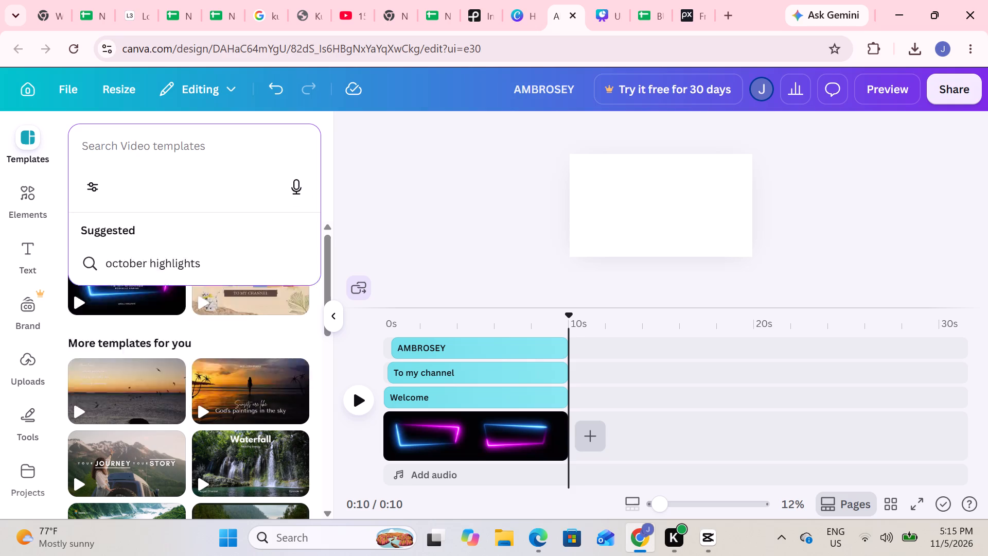
Search the Canva video templates for EDITING HIGHLIGHTS.
{"action": "type", "text": "EDI"}
{"action": "type", "text": "DIN"}
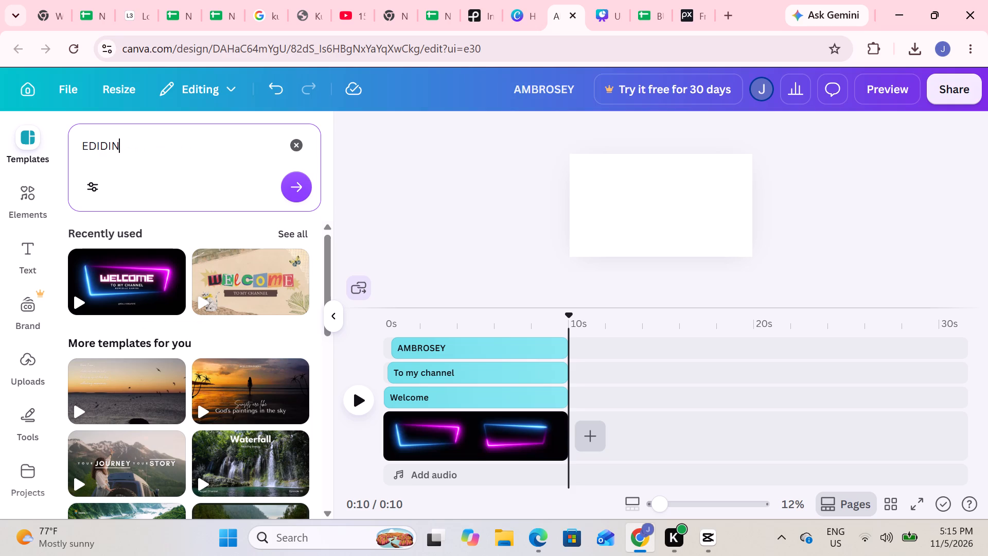
{"action": "key", "text": "BackSpace"}
{"action": "key", "text": "BackSpace"}
{"action": "key", "text": "BackSpace"}
{"action": "type", "text": "TING"}
{"action": "key", "text": "space"}
{"action": "type", "text": "HIGHLIGHTS"}
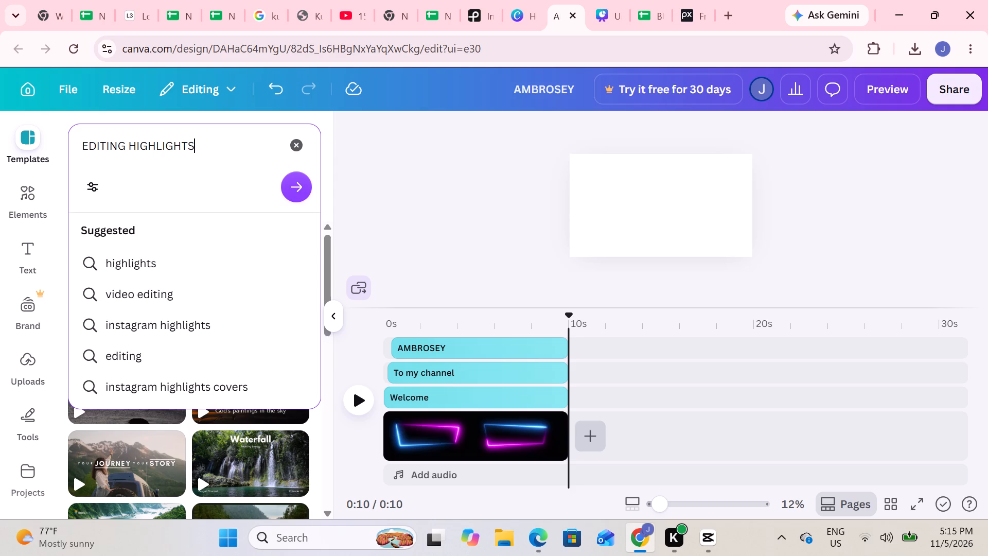
{"action": "key", "text": "Return"}
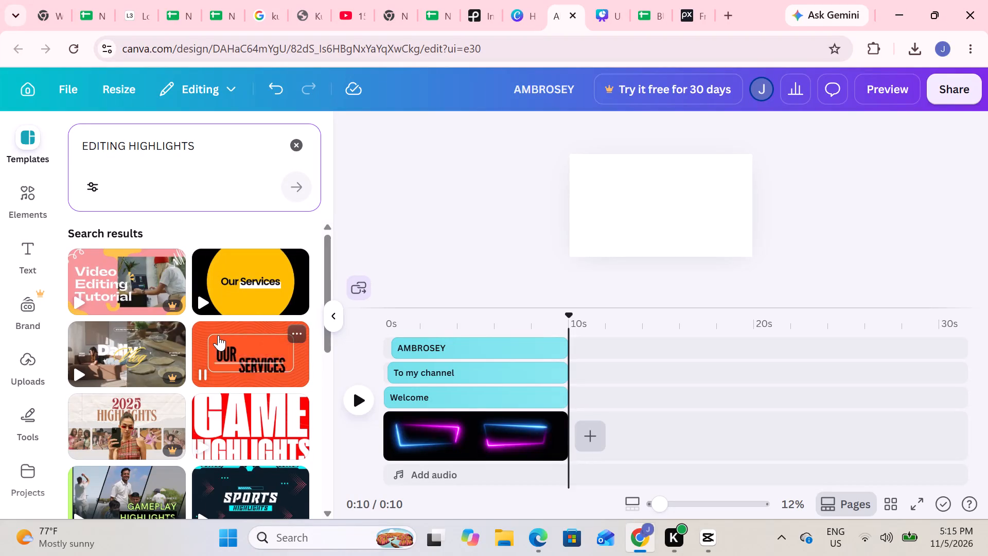
Browse the EDITING HIGHLIGHTS template results in Canva, including the sports and game highlights designs, for one suited to the video.
{"action": "scroll", "coordinate": [218, 335], "scroll_direction": "down", "scroll_amount": 2}
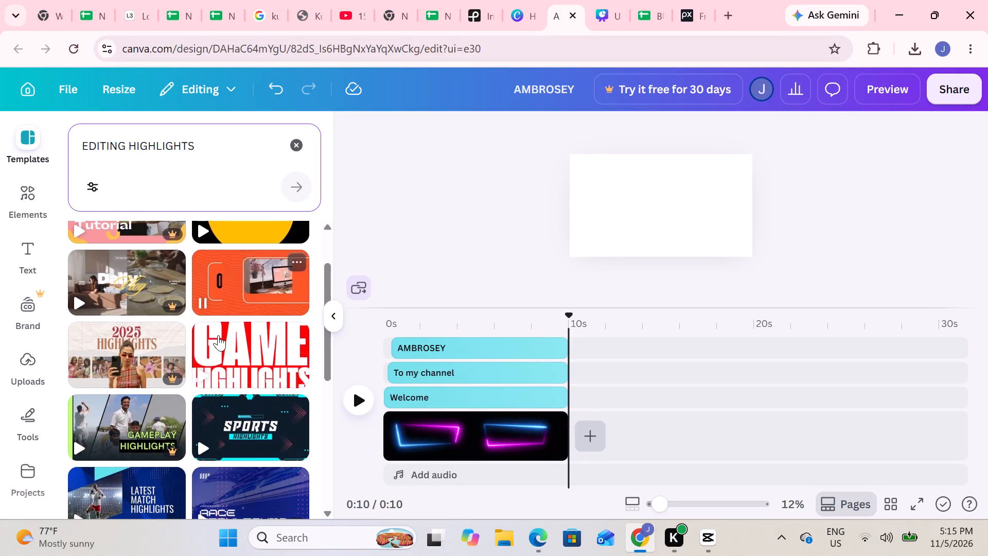
{"action": "scroll", "coordinate": [218, 335], "scroll_direction": "down", "scroll_amount": 1}
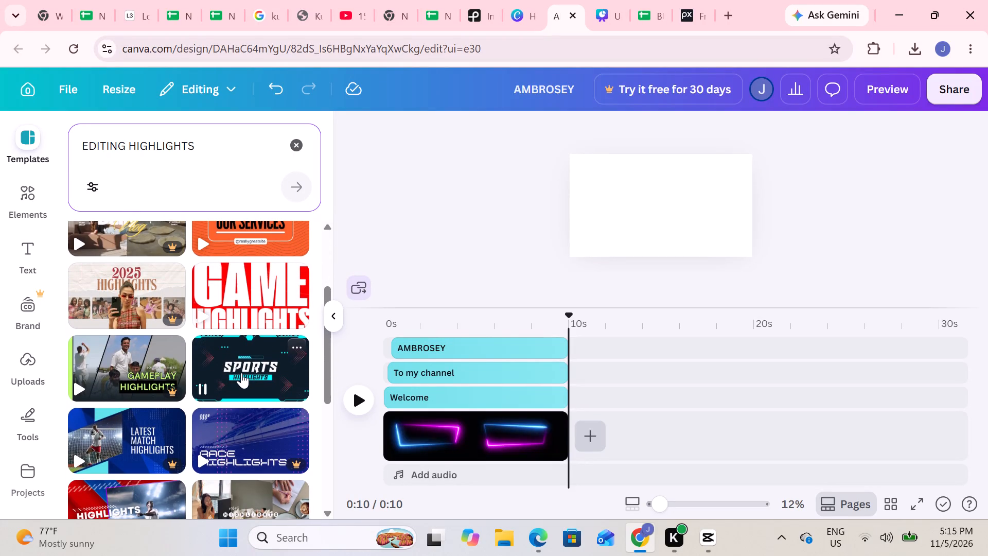
{"action": "scroll", "coordinate": [233, 428], "scroll_direction": "down", "scroll_amount": 3}
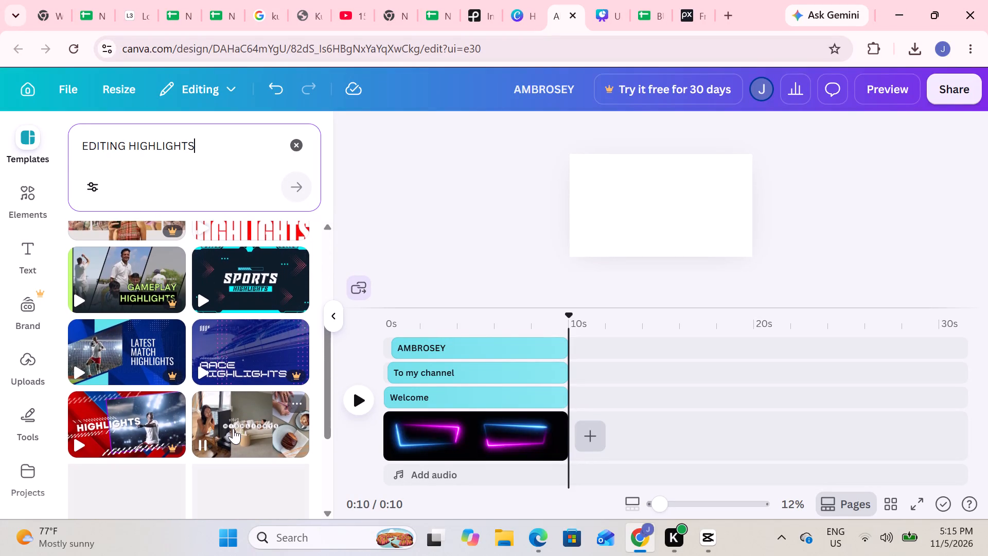
{"action": "scroll", "coordinate": [233, 428], "scroll_direction": "down", "scroll_amount": 1}
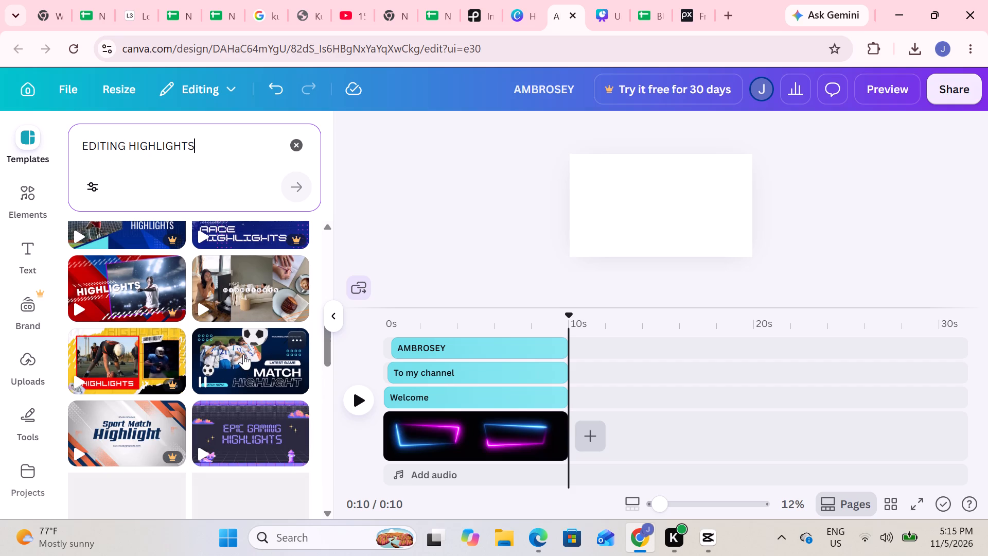
{"action": "scroll", "coordinate": [243, 354], "scroll_direction": "up", "scroll_amount": 3}
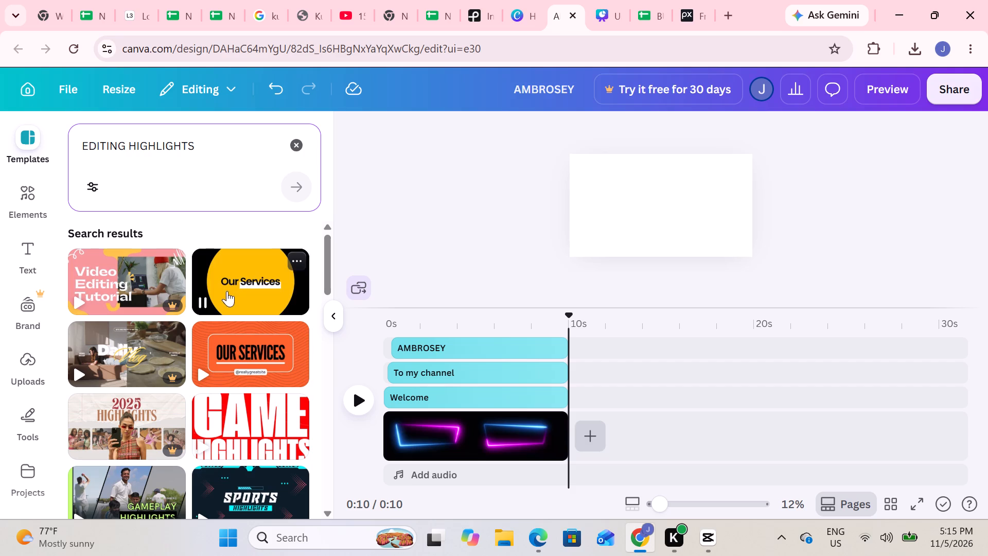
{"action": "left_click", "coordinate": [200, 299]}
{"action": "left_click", "coordinate": [200, 299]}
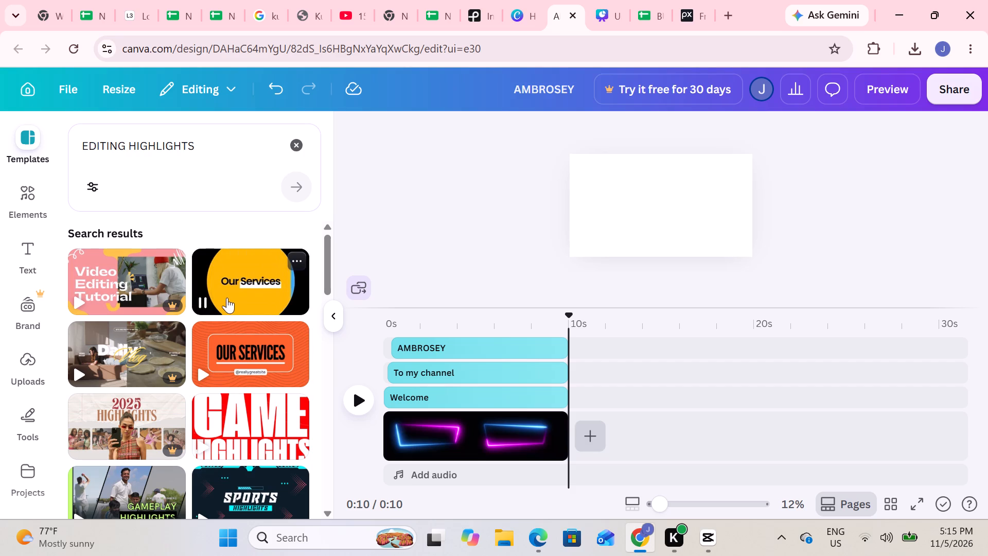
{"action": "scroll", "coordinate": [239, 297], "scroll_direction": "down", "scroll_amount": 3}
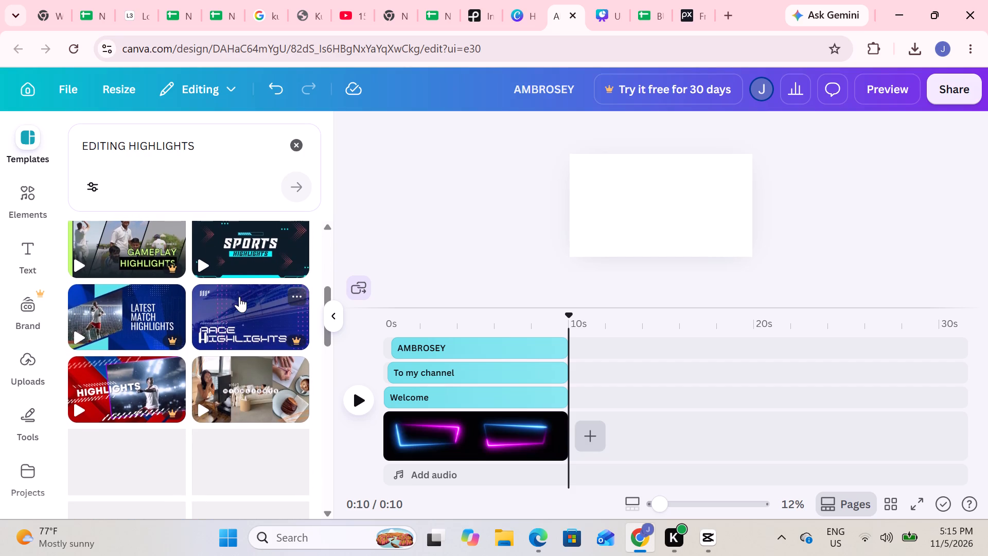
{"action": "scroll", "coordinate": [148, 338], "scroll_direction": "down", "scroll_amount": 4}
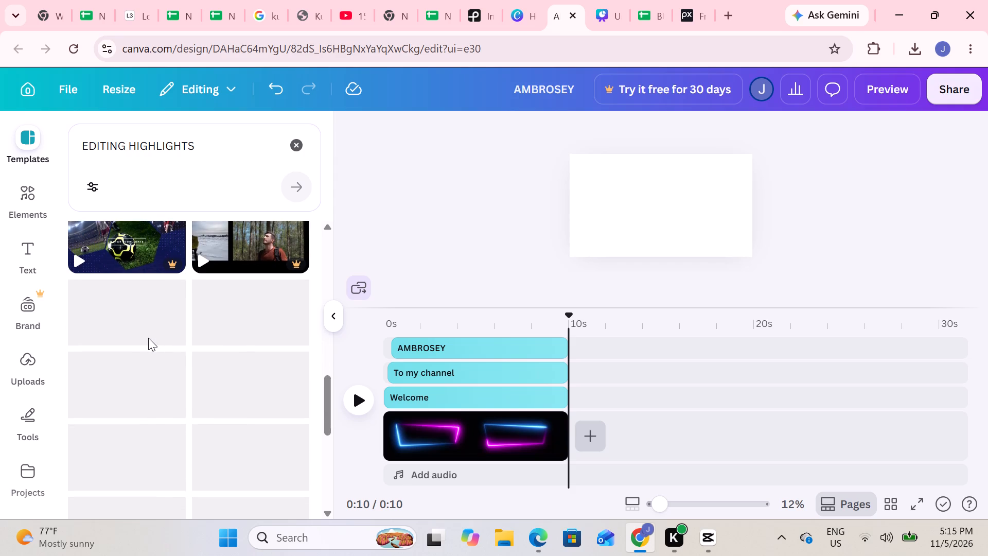
{"action": "scroll", "coordinate": [148, 338], "scroll_direction": "up", "scroll_amount": 1}
{"action": "scroll", "coordinate": [148, 338], "scroll_direction": "down", "scroll_amount": 2}
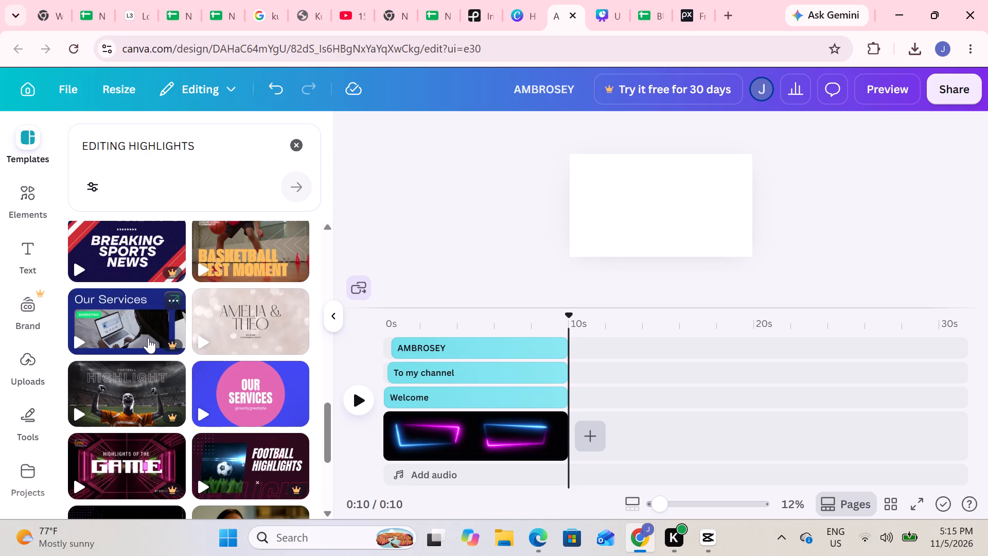
{"action": "scroll", "coordinate": [148, 338], "scroll_direction": "down", "scroll_amount": 2}
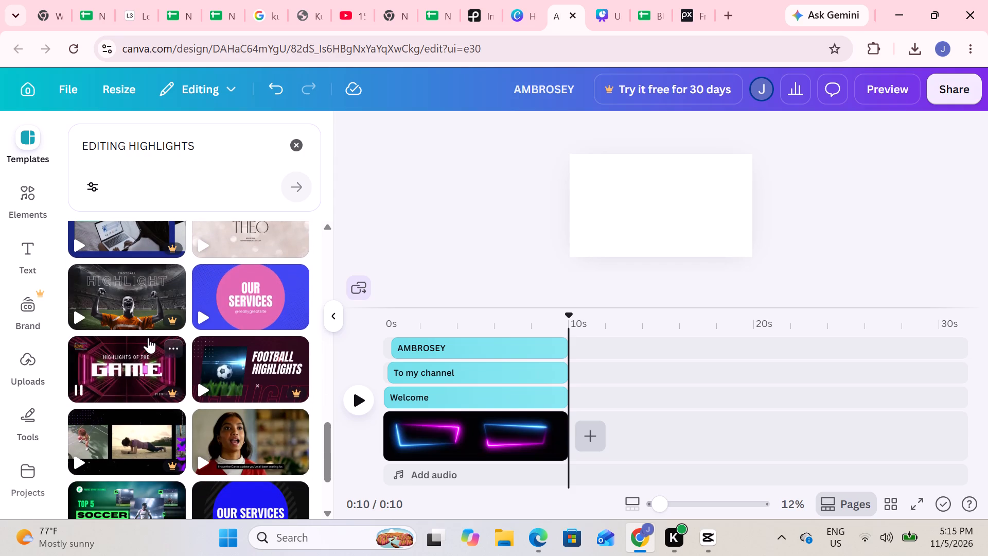
{"action": "scroll", "coordinate": [148, 338], "scroll_direction": "down", "scroll_amount": 2}
{"action": "scroll", "coordinate": [148, 338], "scroll_direction": "up", "scroll_amount": 1}
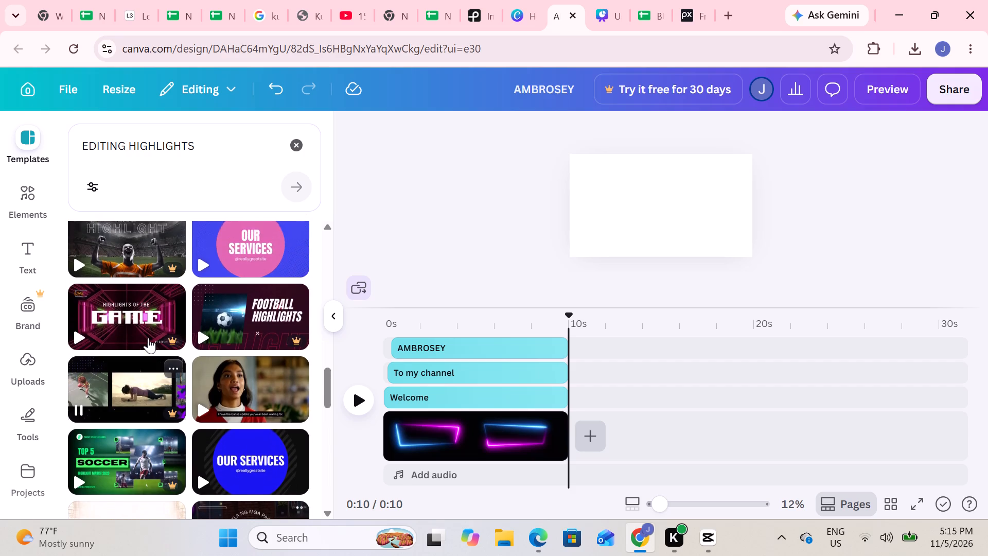
{"action": "scroll", "coordinate": [148, 338], "scroll_direction": "up", "scroll_amount": 4}
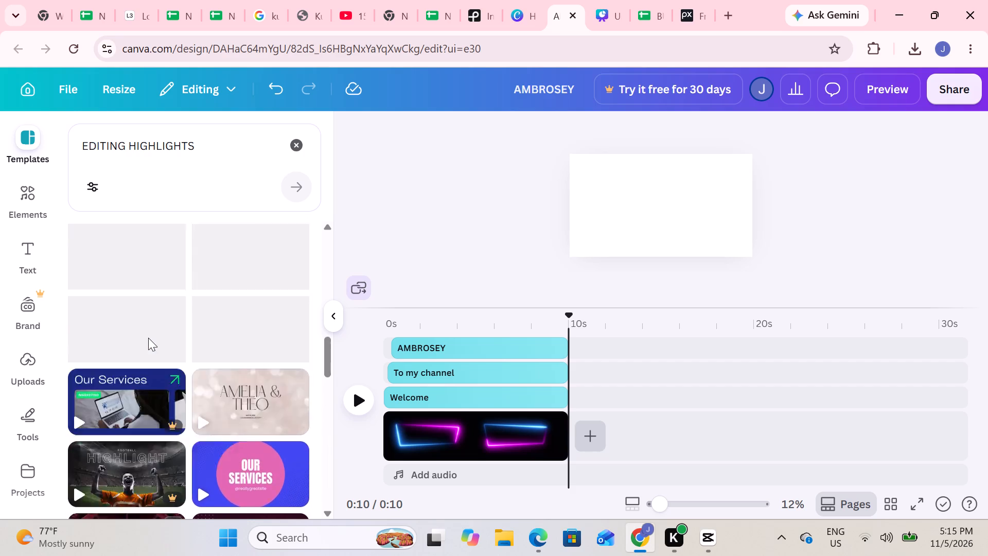
{"action": "scroll", "coordinate": [148, 338], "scroll_direction": "up", "scroll_amount": 3}
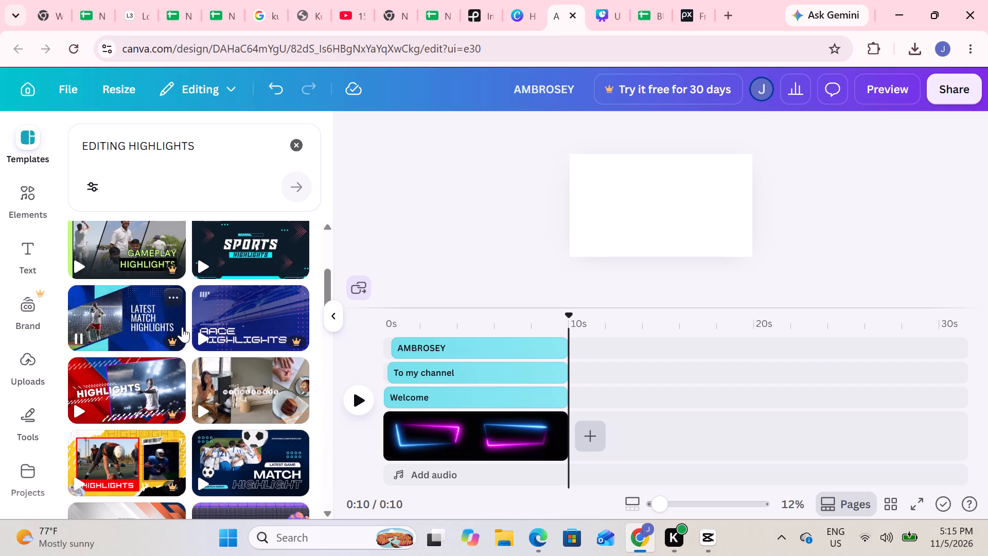
{"action": "scroll", "coordinate": [132, 309], "scroll_direction": "up", "scroll_amount": 1}
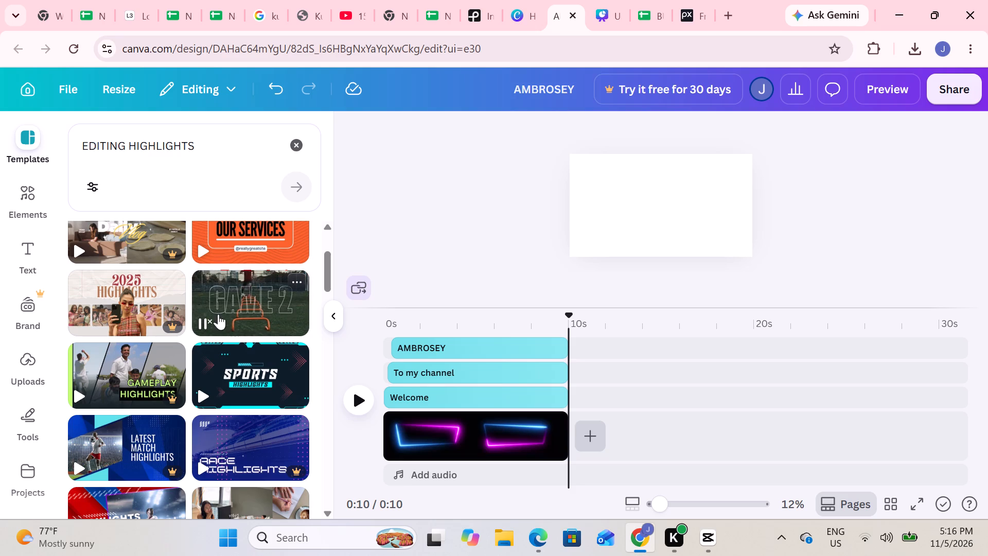
{"action": "scroll", "coordinate": [253, 301], "scroll_direction": "right", "scroll_amount": 1}
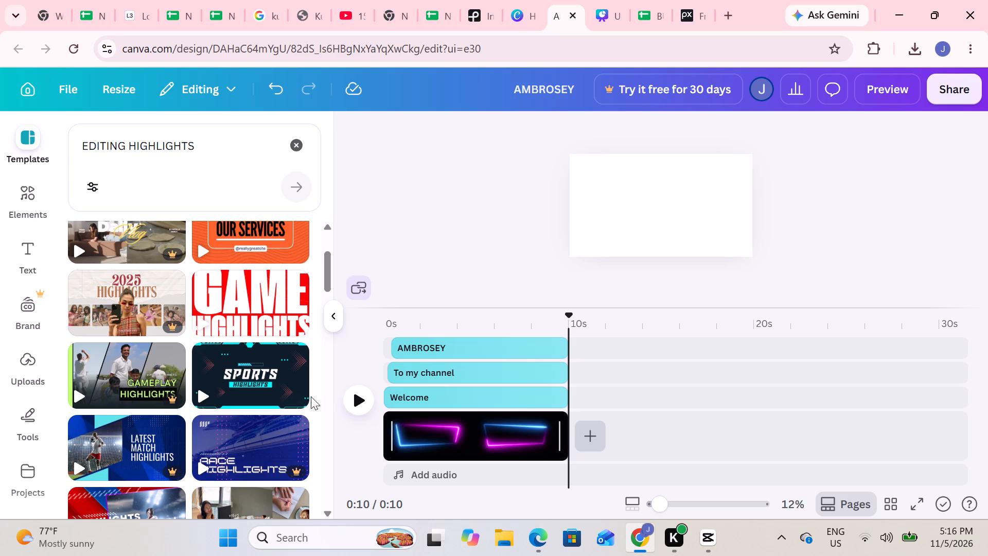
{"action": "scroll", "coordinate": [249, 308], "scroll_direction": "down", "scroll_amount": 1}
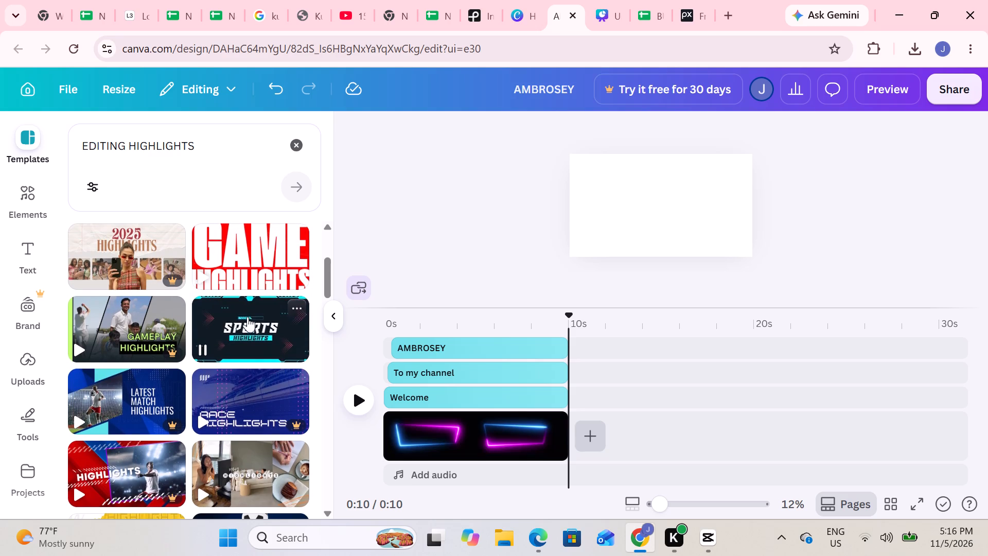
Switch to CapCut and delete the selected Vertical Close effect at the end of the last camping clip.
{"action": "left_click", "coordinate": [708, 535]}
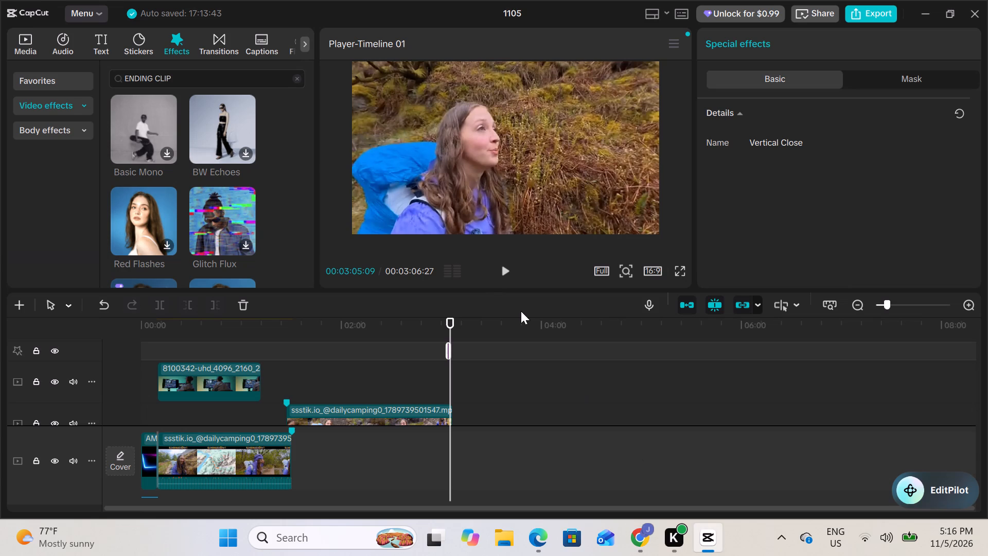
{"action": "scroll", "coordinate": [521, 311], "scroll_direction": "down", "scroll_amount": 1}
{"action": "scroll", "coordinate": [219, 211], "scroll_direction": "down", "scroll_amount": 1}
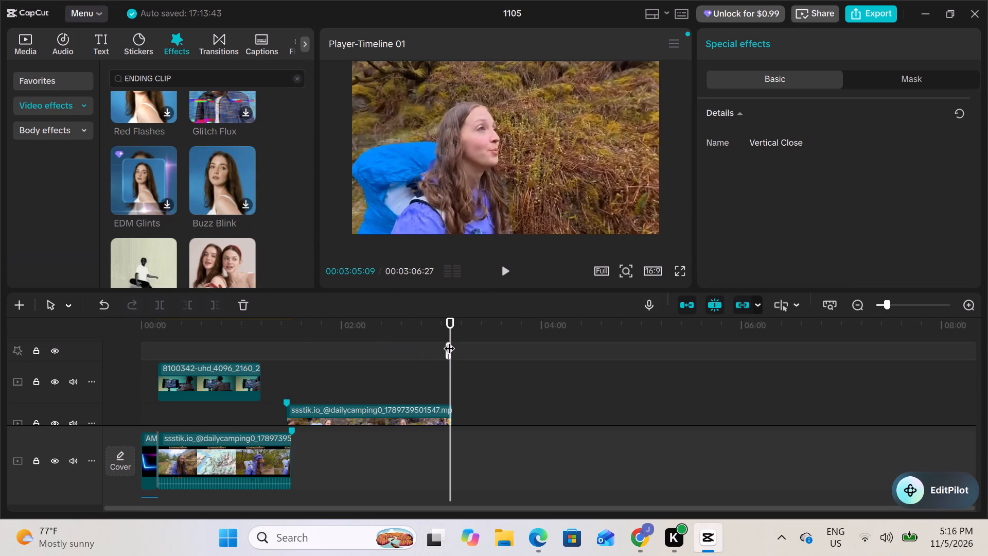
{"action": "key", "text": "BackSpace"}
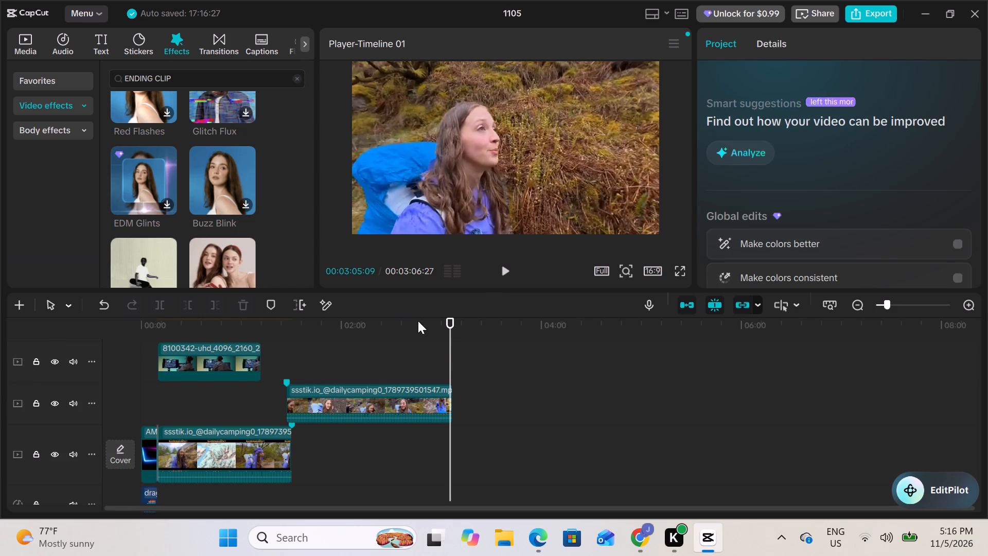
Play the video from 00:00:00:00 through the intro to just after the first camping clip starts.
{"action": "left_click_drag", "start_coordinate": [450, 340], "coordinate": [167, 364]}
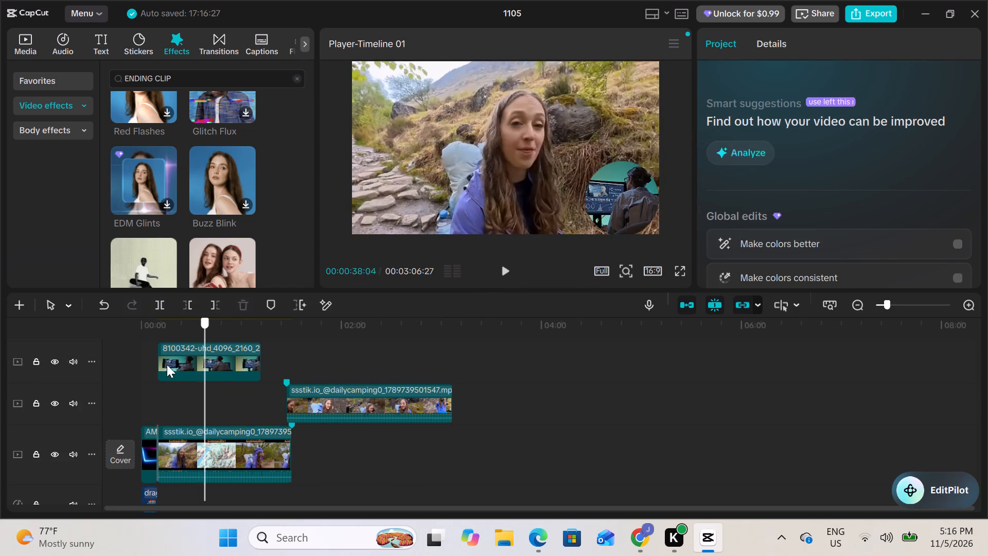
{"action": "left_click_drag", "start_coordinate": [167, 364], "coordinate": [137, 366]}
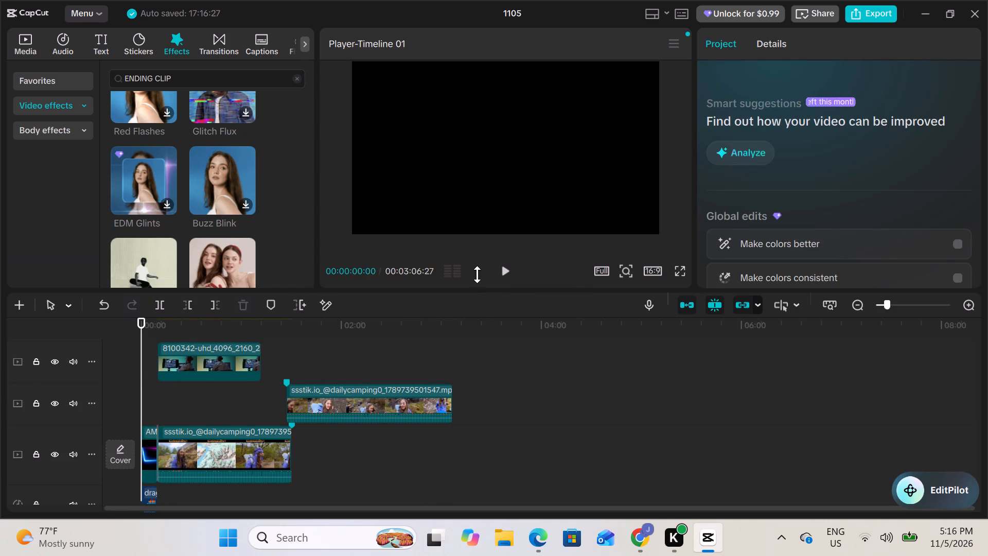
{"action": "left_click", "coordinate": [502, 268]}
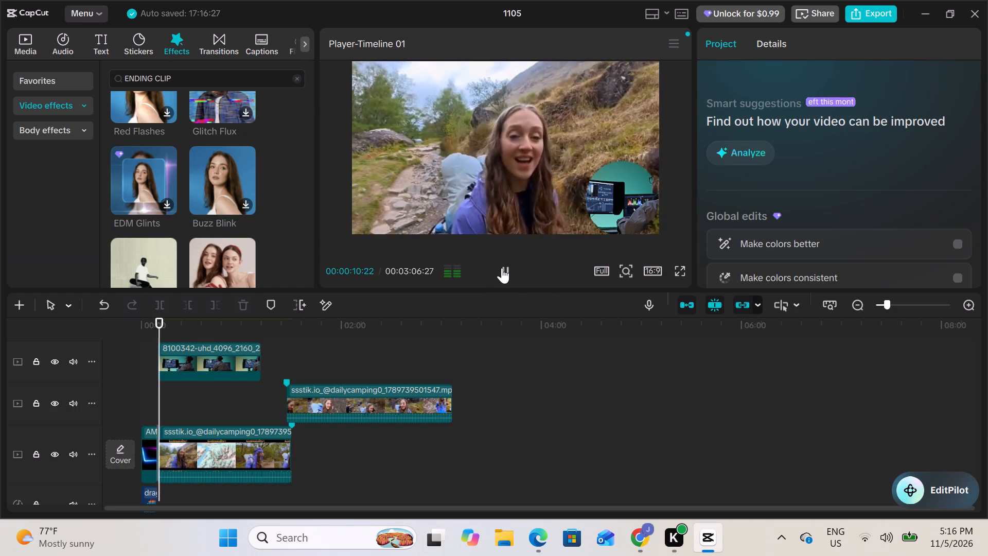
{"action": "left_click", "coordinate": [502, 268]}
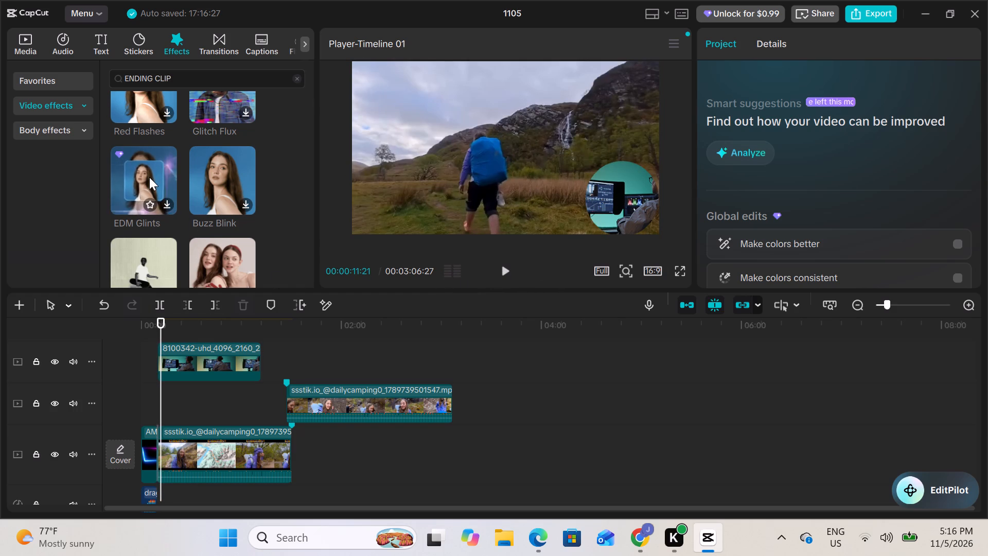
Replace the ENDING CLIP search in the video effects with SPLITING.
{"action": "left_click", "coordinate": [182, 76]}
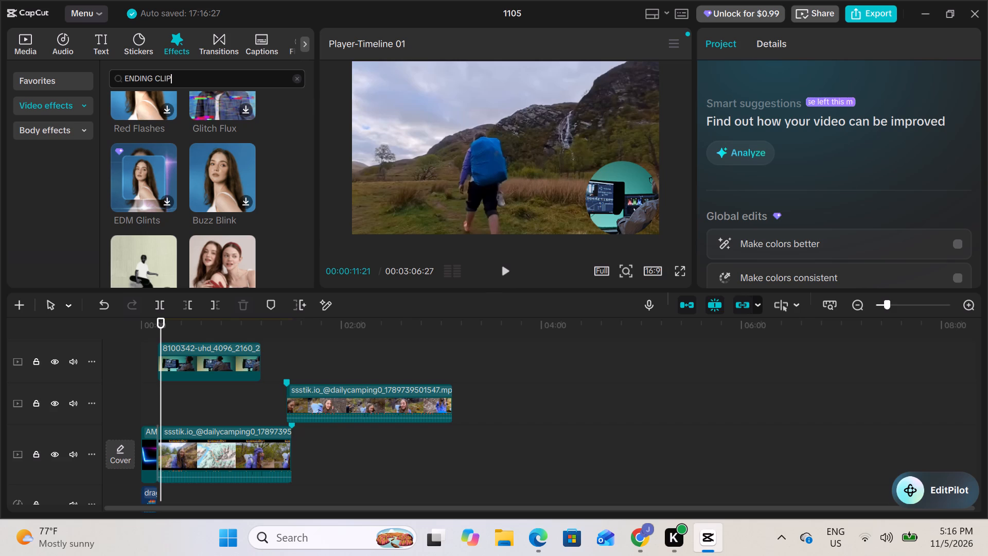
{"action": "key", "text": "BackSpace"}
{"action": "key", "text": "BackSpace"}
{"action": "key", "text": "BackSpace"}
{"action": "key", "text": "BackSpace"}
{"action": "key", "text": "BackSpace"}
{"action": "key", "text": "BackSpace"}
{"action": "key", "text": "BackSpace"}
{"action": "key", "text": "BackSpace"}
{"action": "key", "text": "BackSpace"}
{"action": "key", "text": "BackSpace"}
{"action": "key", "text": "BackSpace"}
{"action": "key", "text": "BackSpace"}
{"action": "key", "text": "BackSpace"}
{"action": "key", "text": "BackSpace"}
{"action": "key", "text": "BackSpace"}
{"action": "key", "text": "BackSpace"}
{"action": "key", "text": "BackSpace"}
{"action": "key", "text": "BackSpace"}
{"action": "key", "text": "BackSpace"}
{"action": "key", "text": "BackSpace"}
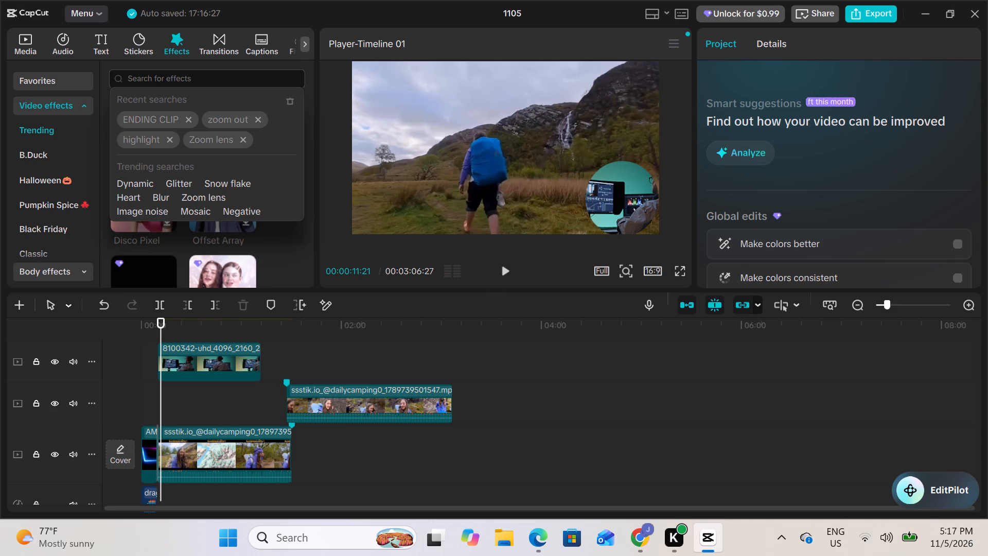
{"action": "type", "text": "SPLIT"}
{"action": "type", "text": "ING"}
{"action": "key", "text": "Return"}
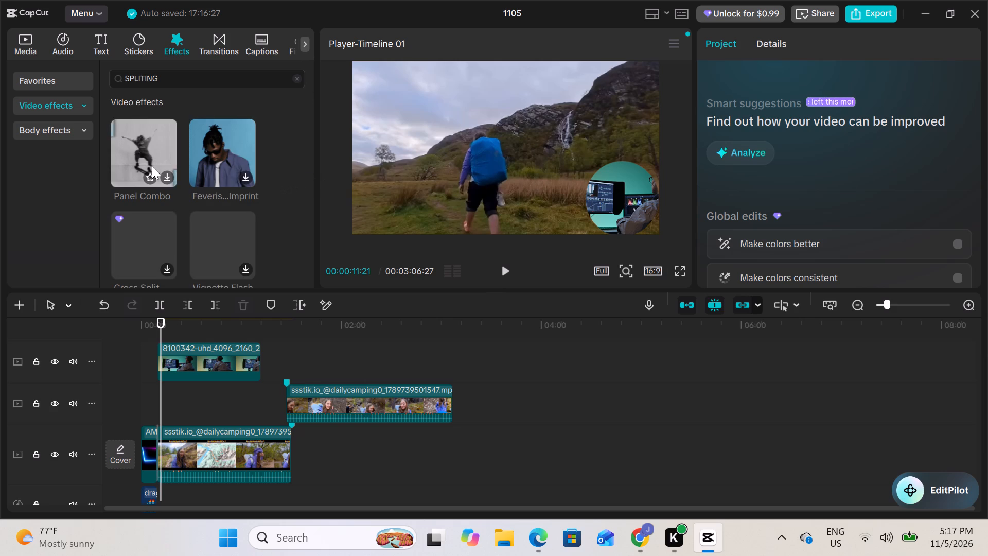
Download the Panel Combo effect, add it at 00:00:10:00 where the desk clip starts, and play that section back.
{"action": "scroll", "coordinate": [182, 195], "scroll_direction": "down", "scroll_amount": 1}
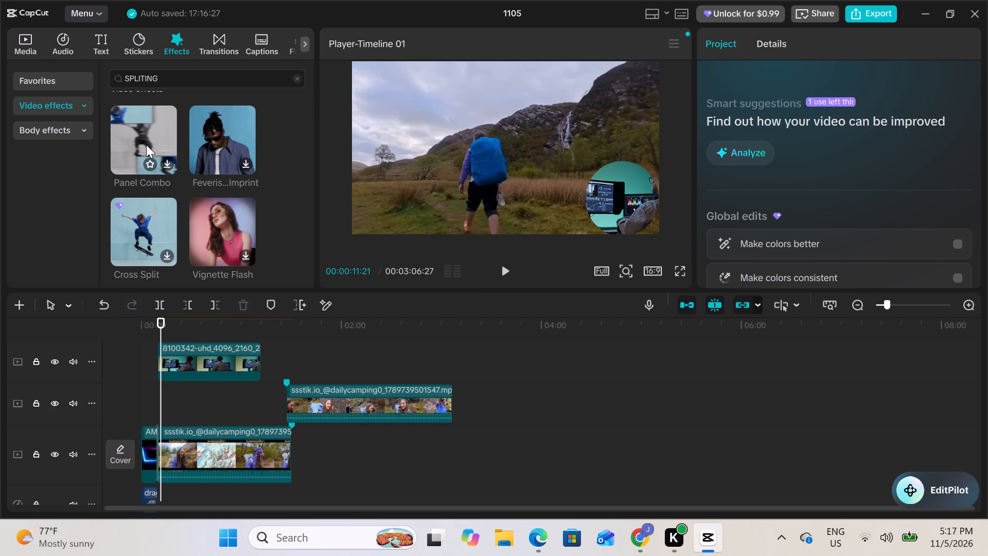
{"action": "left_click", "coordinate": [157, 343]}
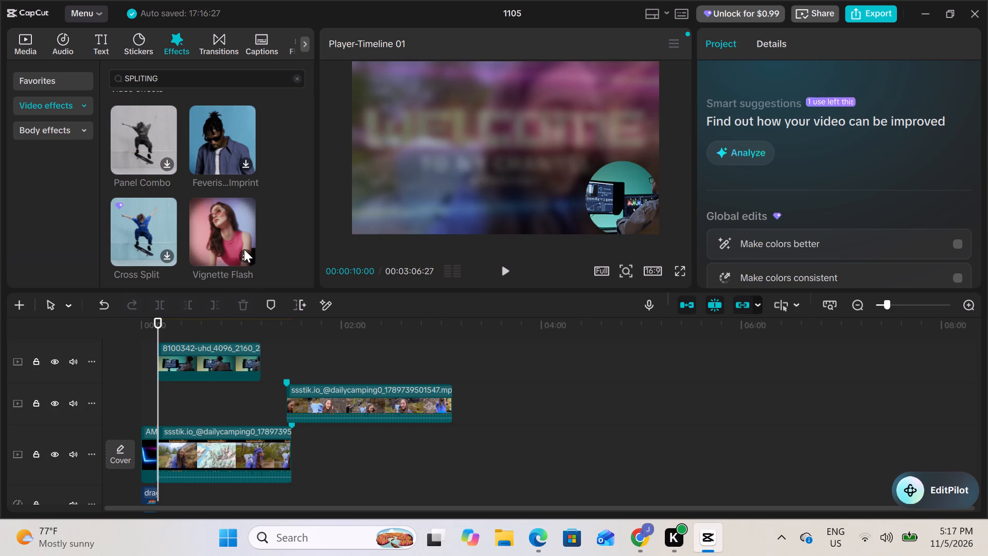
{"action": "left_click", "coordinate": [165, 161]}
{"action": "left_click", "coordinate": [165, 161]}
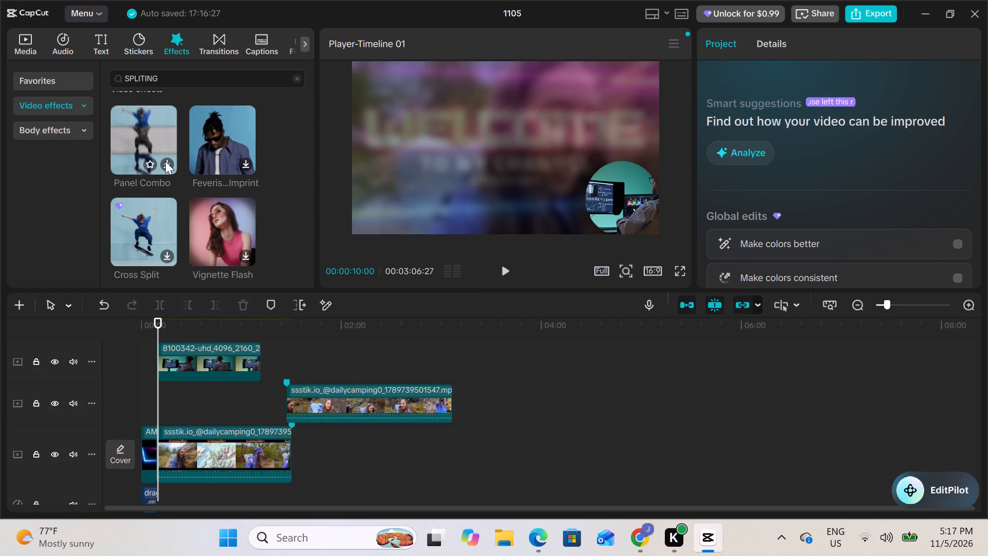
{"action": "left_click", "coordinate": [165, 161]}
{"action": "triple_click", "coordinate": [165, 161]}
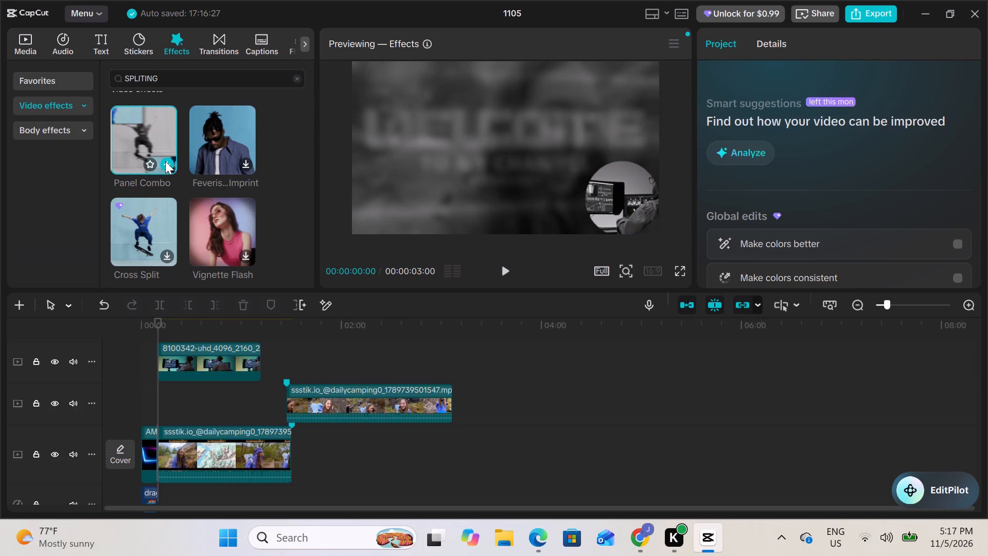
{"action": "left_click", "coordinate": [165, 161]}
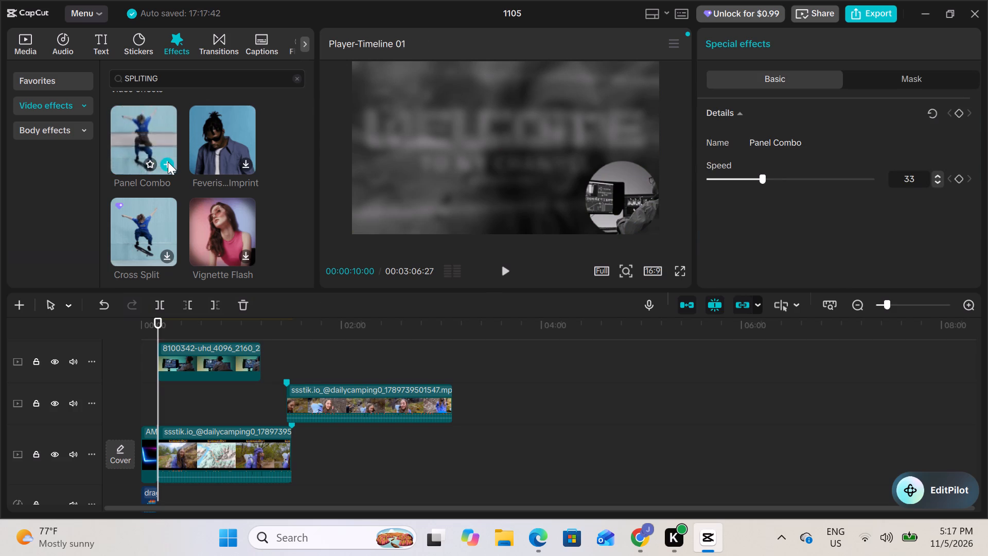
{"action": "left_click", "coordinate": [168, 163]}
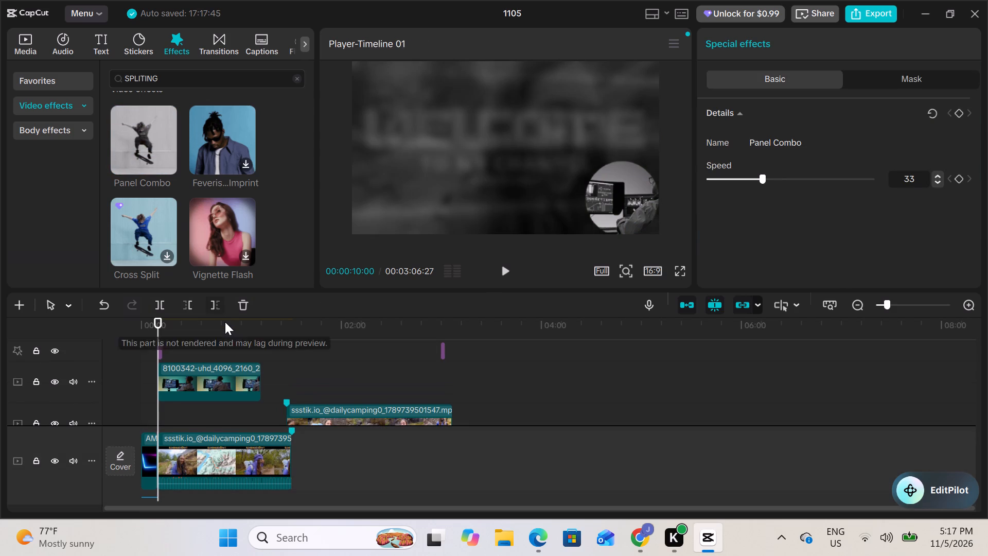
{"action": "scroll", "coordinate": [432, 326], "scroll_direction": "right", "scroll_amount": 1}
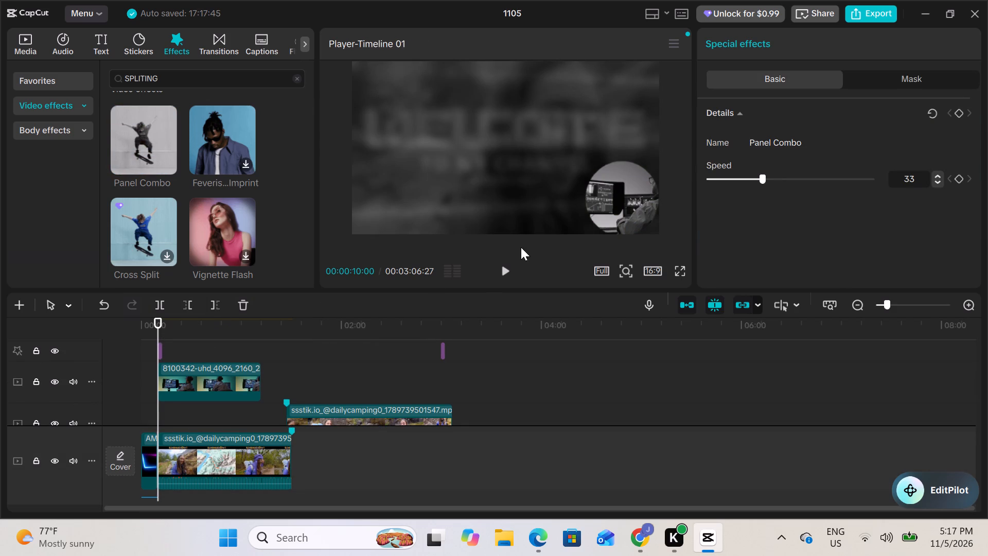
{"action": "left_click", "coordinate": [499, 267]}
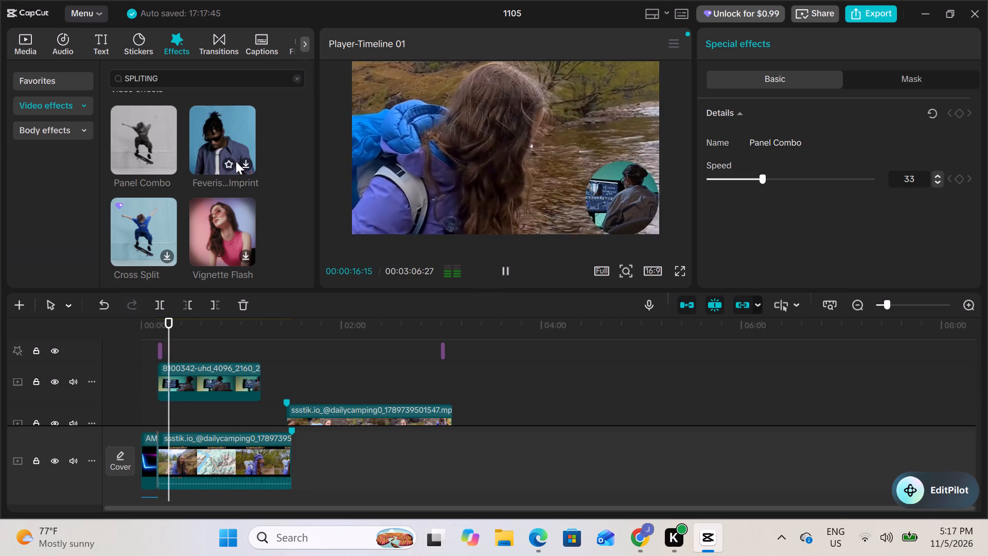
Look through the video effects found for SPLITING for another suitable effect while the video plays.
{"action": "scroll", "coordinate": [199, 178], "scroll_direction": "down", "scroll_amount": 1}
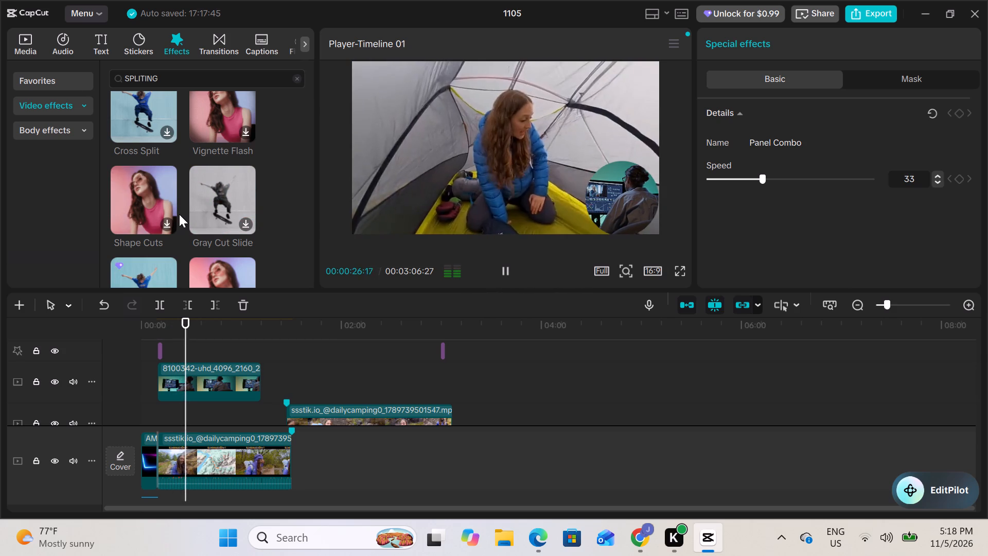
{"action": "scroll", "coordinate": [208, 190], "scroll_direction": "down", "scroll_amount": 1}
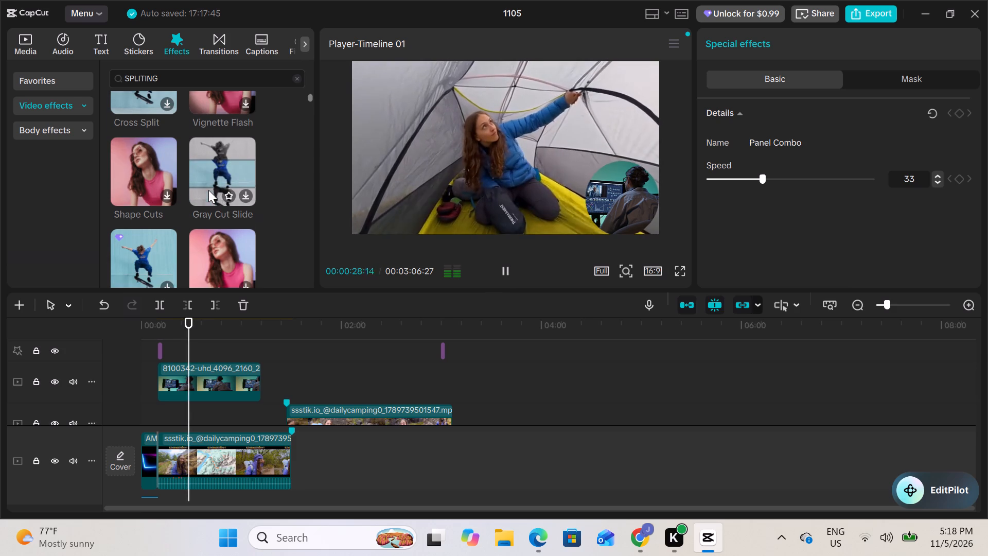
{"action": "scroll", "coordinate": [208, 190], "scroll_direction": "down", "scroll_amount": 1}
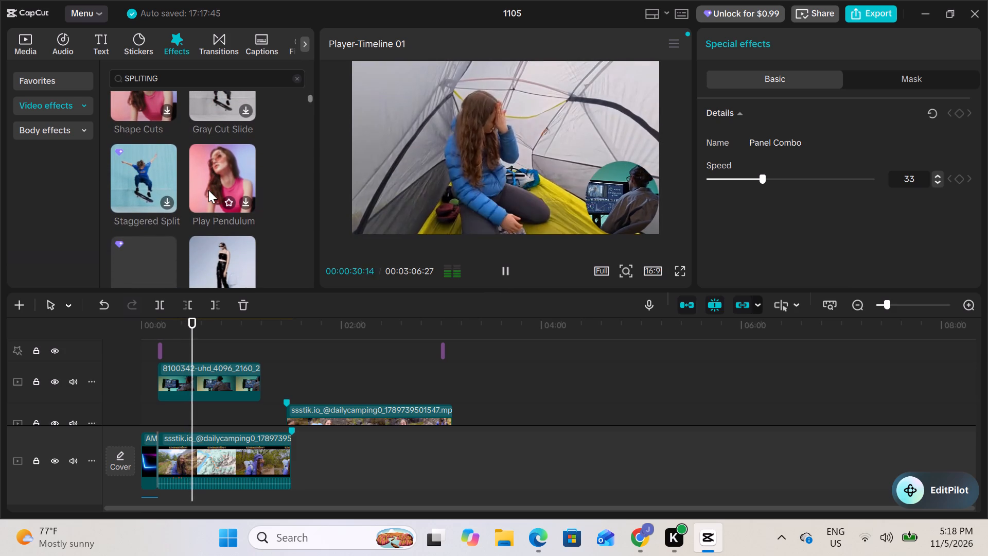
{"action": "scroll", "coordinate": [208, 190], "scroll_direction": "down", "scroll_amount": 1}
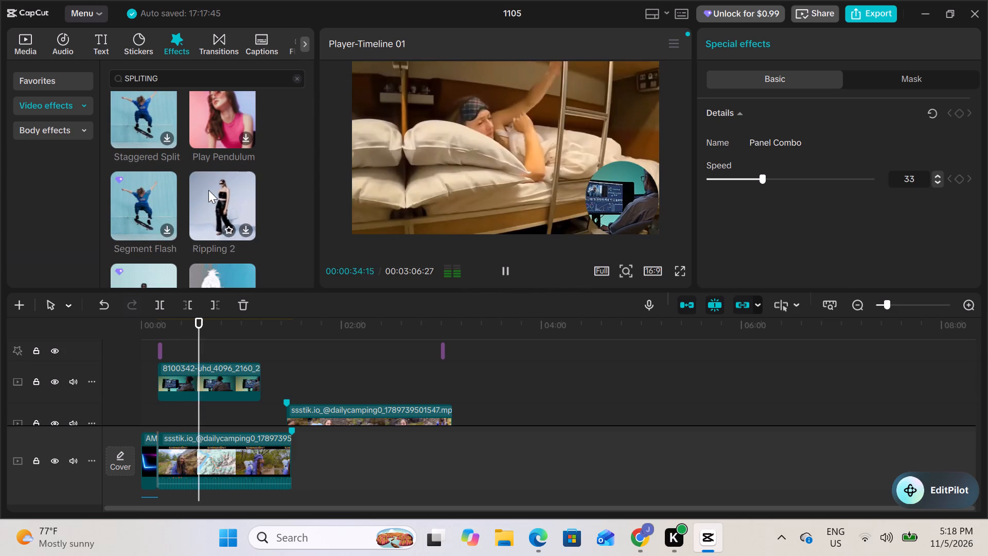
{"action": "scroll", "coordinate": [208, 190], "scroll_direction": "down", "scroll_amount": 2}
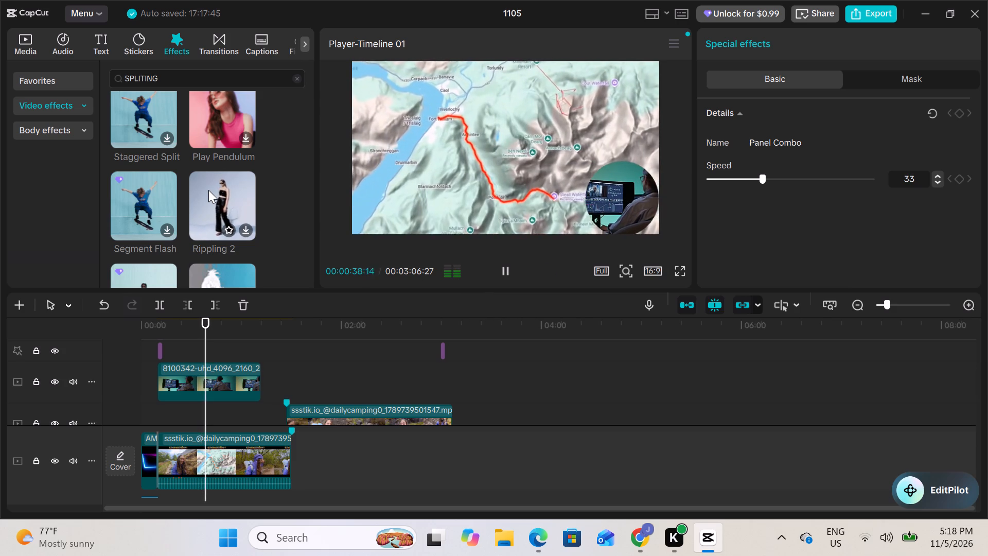
{"action": "scroll", "coordinate": [208, 190], "scroll_direction": "down", "scroll_amount": 1}
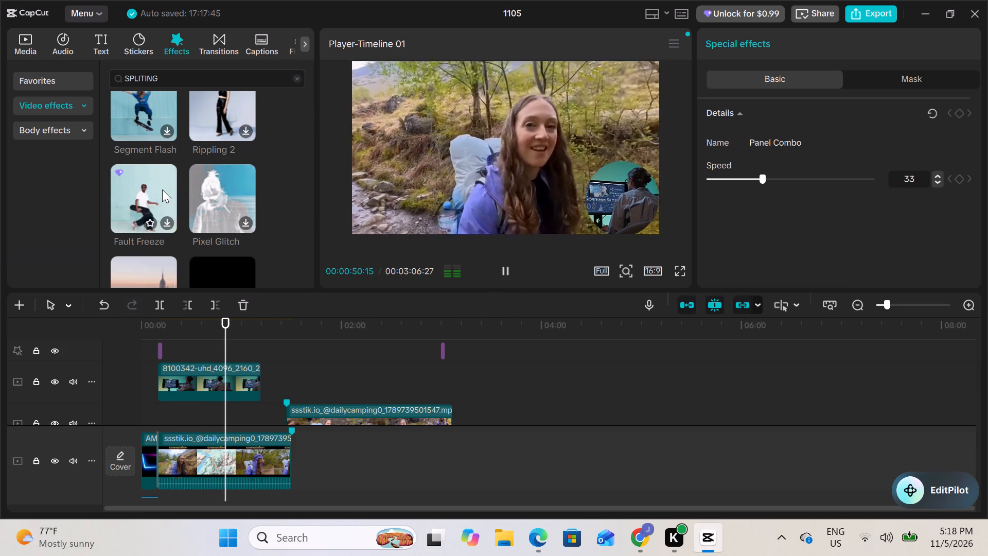
{"action": "scroll", "coordinate": [190, 215], "scroll_direction": "down", "scroll_amount": 1}
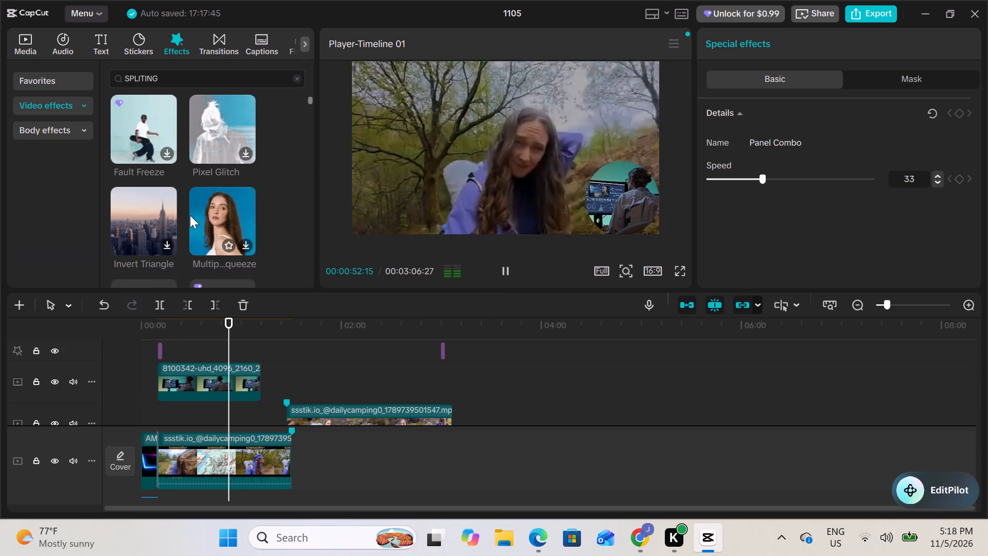
{"action": "scroll", "coordinate": [190, 215], "scroll_direction": "down", "scroll_amount": 2}
{"action": "scroll", "coordinate": [190, 215], "scroll_direction": "up", "scroll_amount": 1}
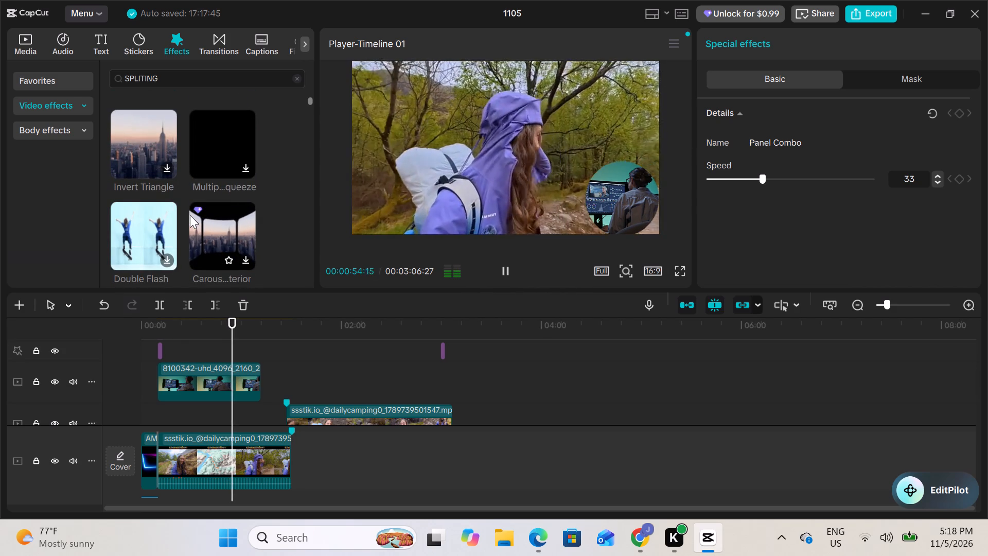
{"action": "scroll", "coordinate": [190, 215], "scroll_direction": "down", "scroll_amount": 1}
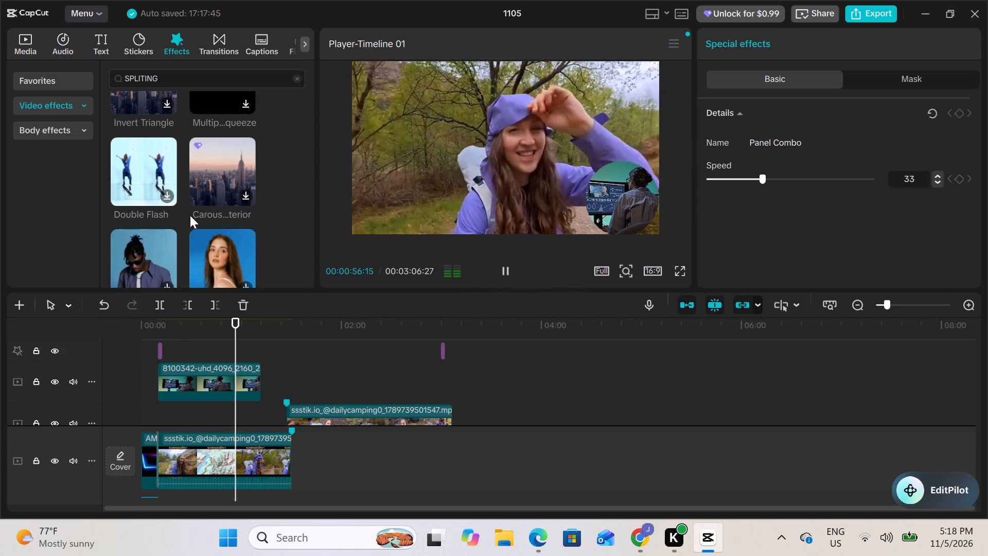
{"action": "scroll", "coordinate": [190, 215], "scroll_direction": "up", "scroll_amount": 1}
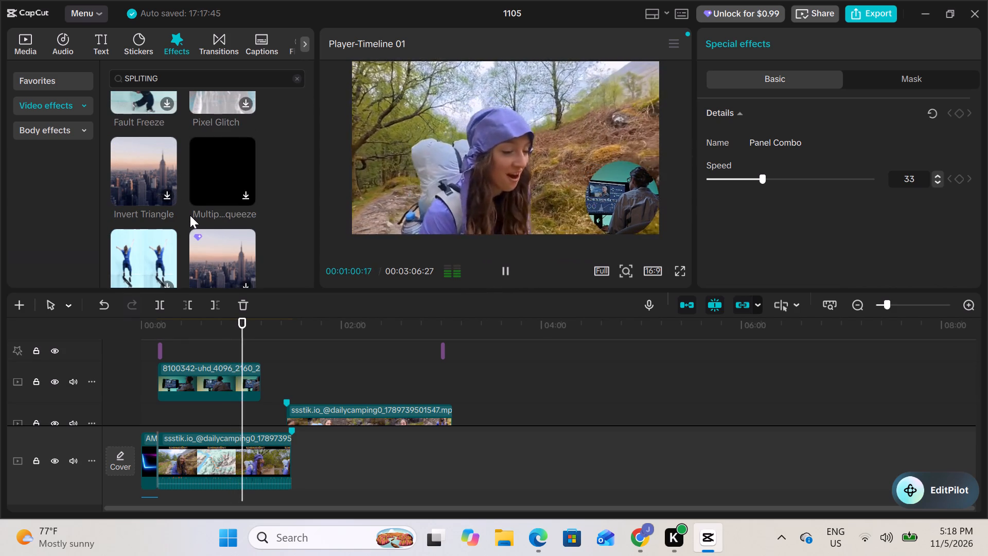
{"action": "scroll", "coordinate": [190, 215], "scroll_direction": "down", "scroll_amount": 1}
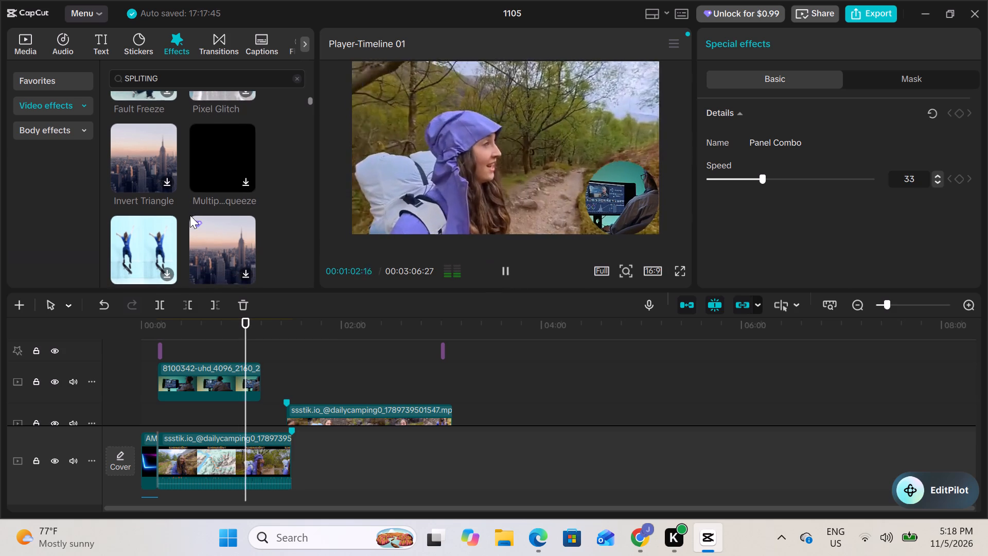
{"action": "scroll", "coordinate": [190, 215], "scroll_direction": "down", "scroll_amount": 2}
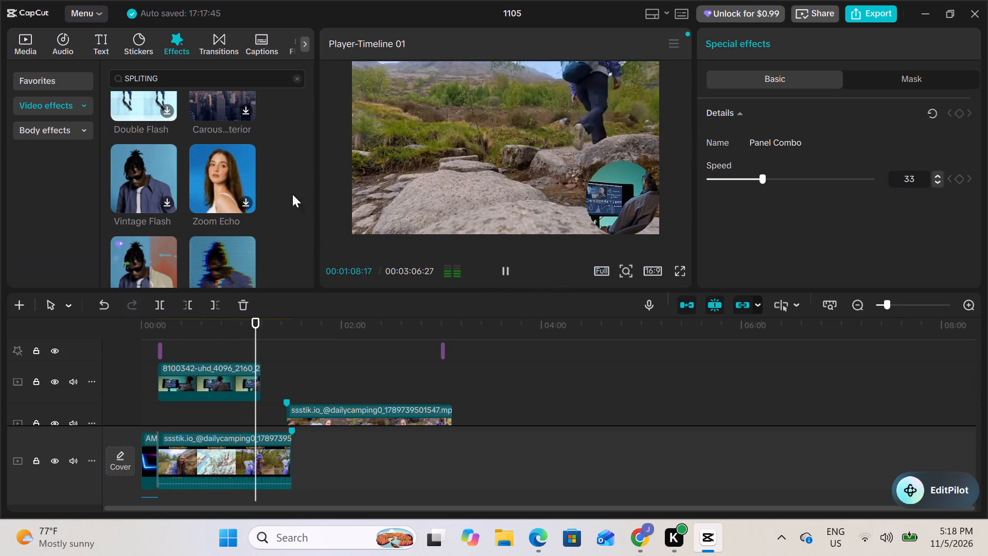
{"action": "scroll", "coordinate": [249, 208], "scroll_direction": "down", "scroll_amount": 4}
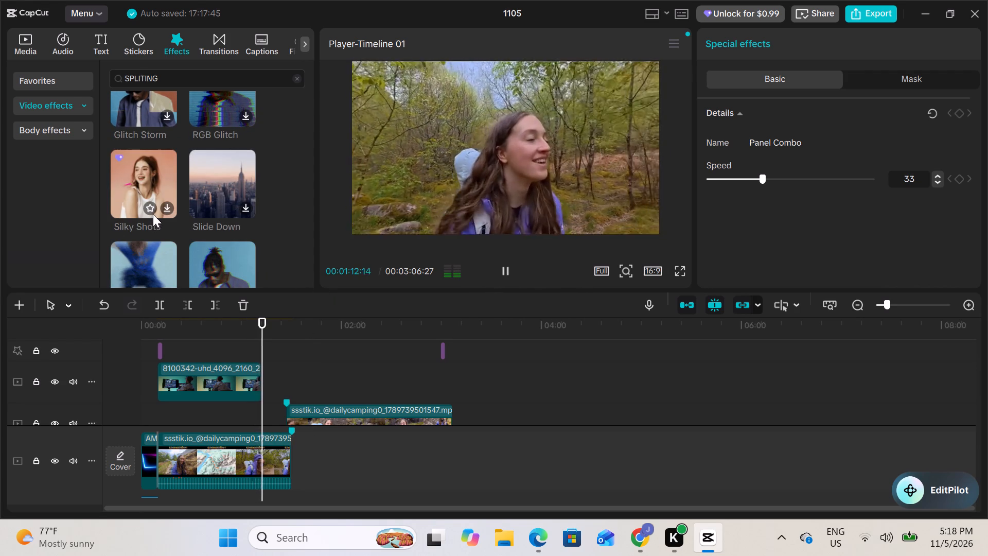
{"action": "scroll", "coordinate": [153, 214], "scroll_direction": "up", "scroll_amount": 2}
Browse the transitions found by the existing "zoom in slow" search.
{"action": "left_click", "coordinate": [209, 38]}
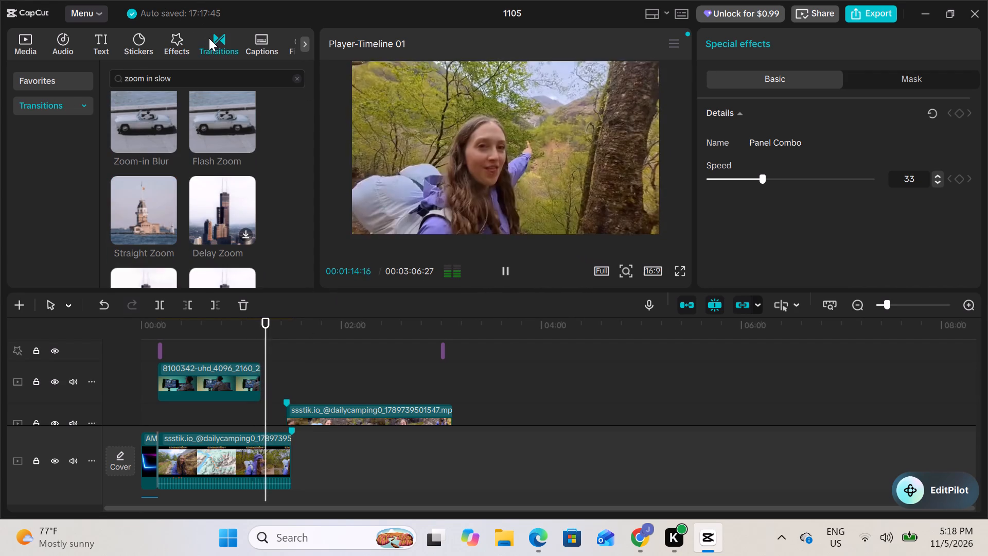
{"action": "scroll", "coordinate": [193, 162], "scroll_direction": "down", "scroll_amount": 1}
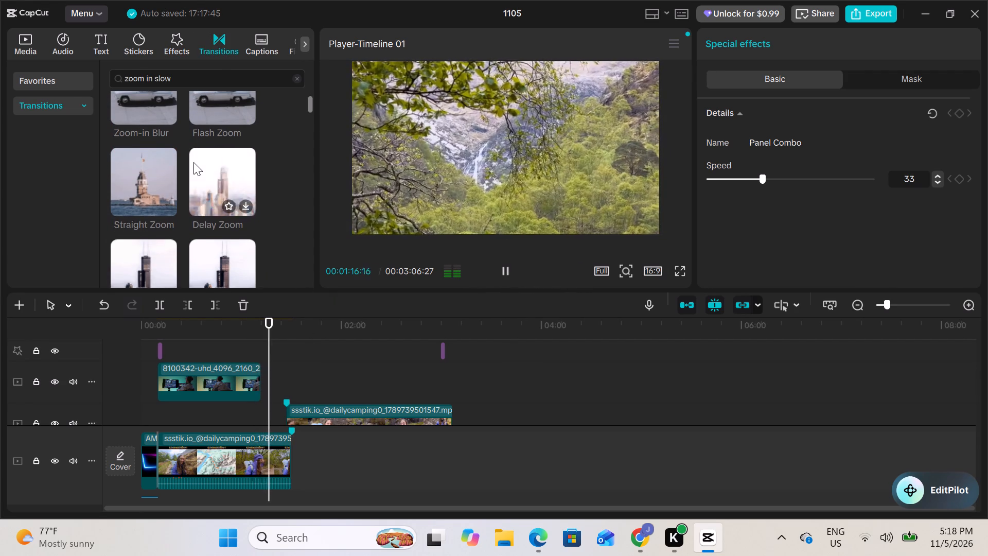
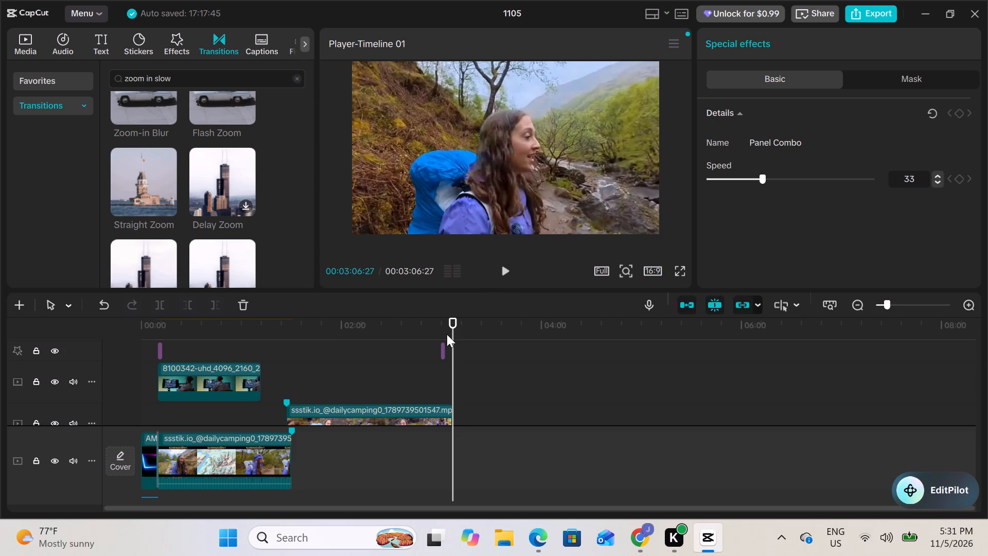
Play back the Vertical Close effect near the end of the last camping clip and delete it from the timeline.
{"action": "left_click_drag", "start_coordinate": [453, 334], "coordinate": [445, 334]}
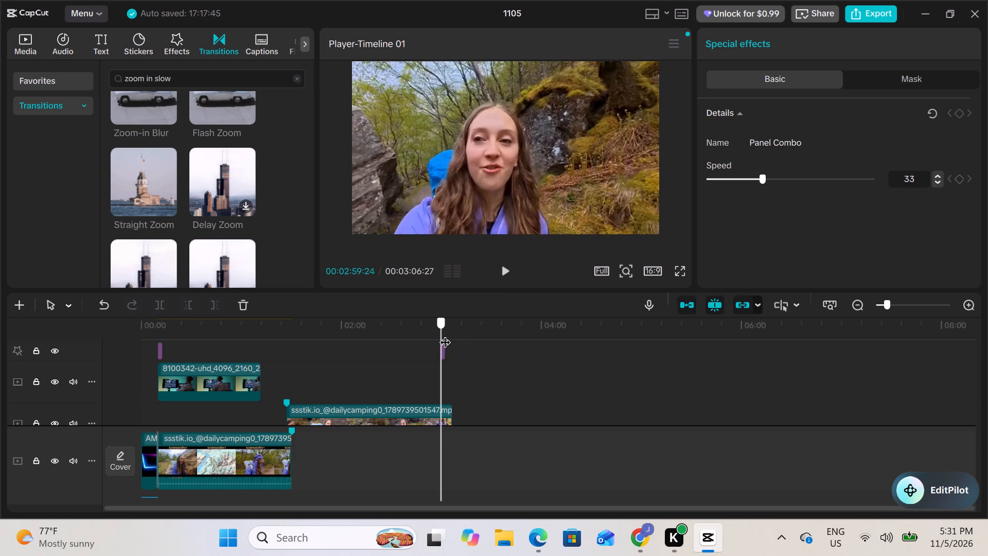
{"action": "left_click_drag", "start_coordinate": [445, 334], "coordinate": [446, 334]}
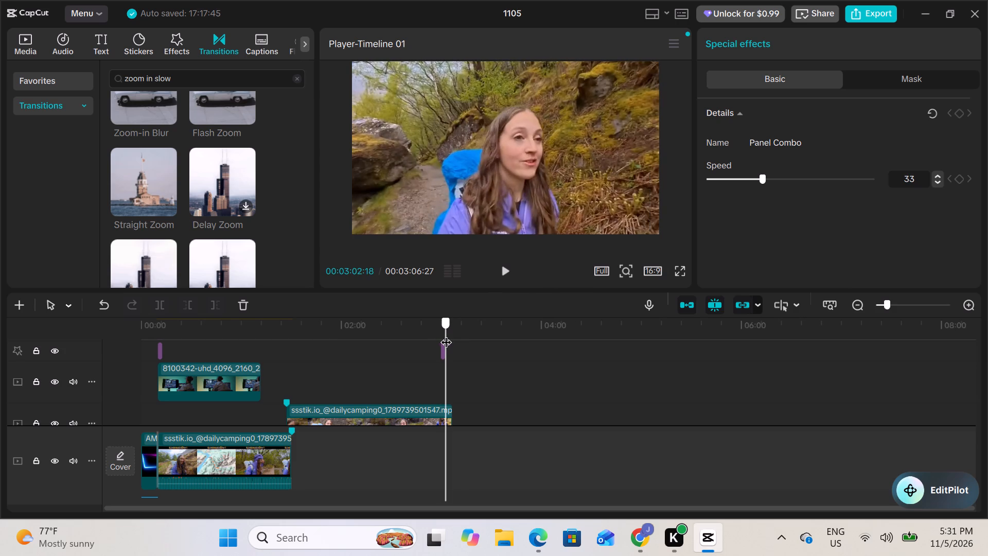
{"action": "left_click_drag", "start_coordinate": [446, 334], "coordinate": [445, 334]}
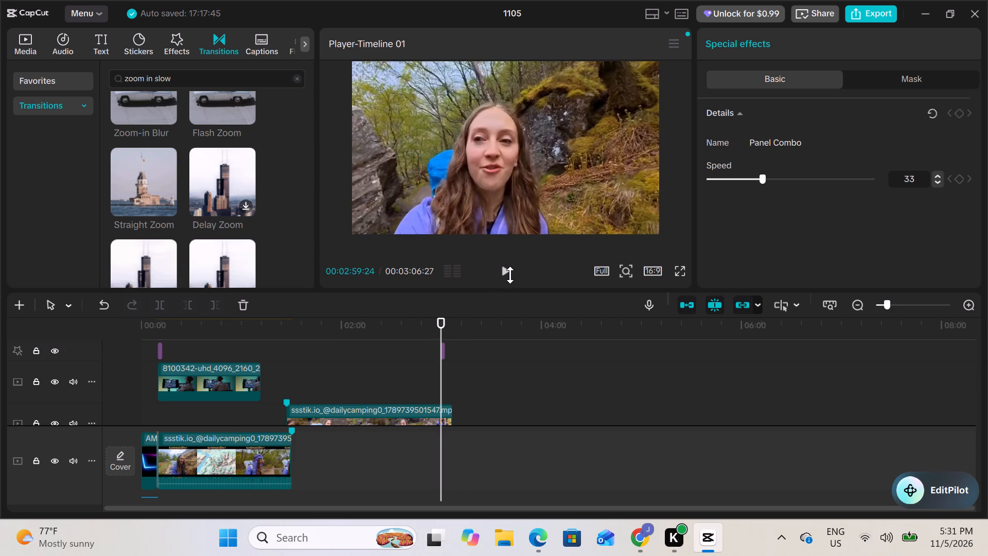
{"action": "left_click", "coordinate": [510, 275]}
{"action": "left_click", "coordinate": [509, 275]}
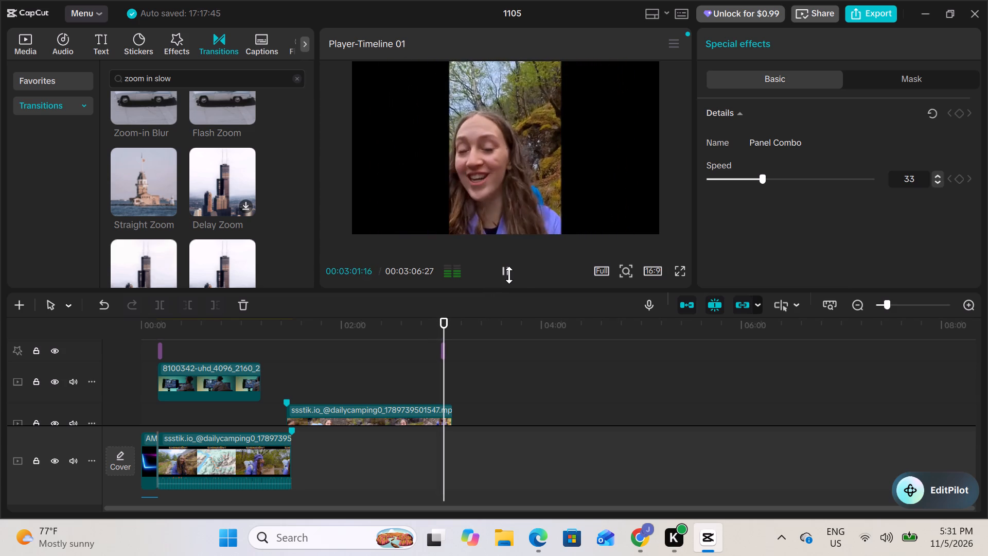
{"action": "left_click", "coordinate": [442, 348]}
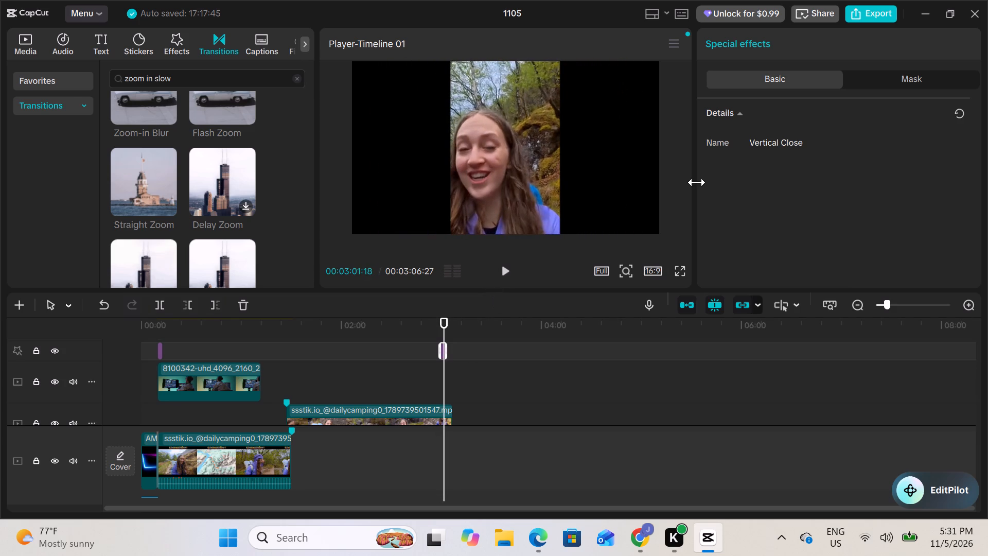
{"action": "key", "text": "BackSpace"}
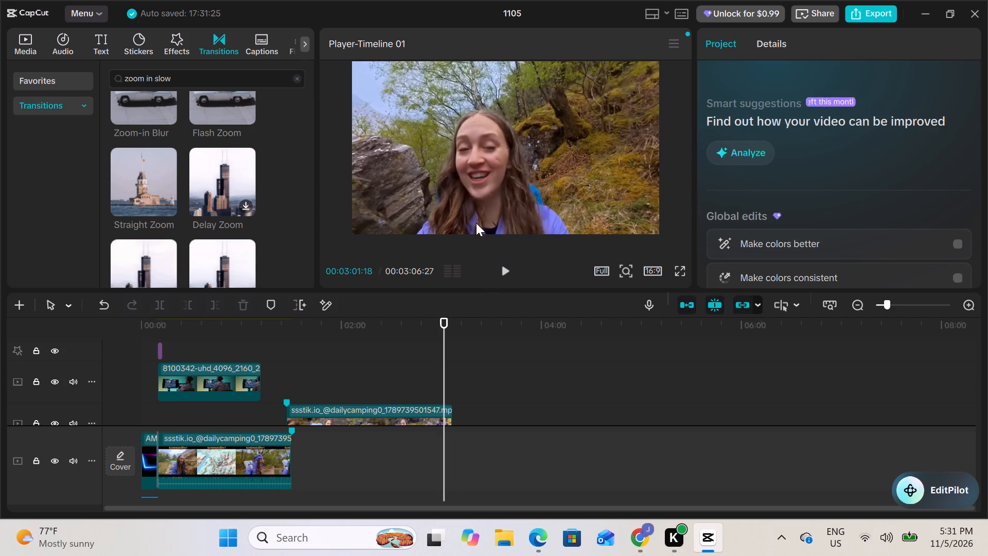
Play back the section from 00:00:10:00 to review the Panel Combo effect over the start of the desk-clip overlay.
{"action": "left_click", "coordinate": [157, 346]}
{"action": "left_click", "coordinate": [508, 267]}
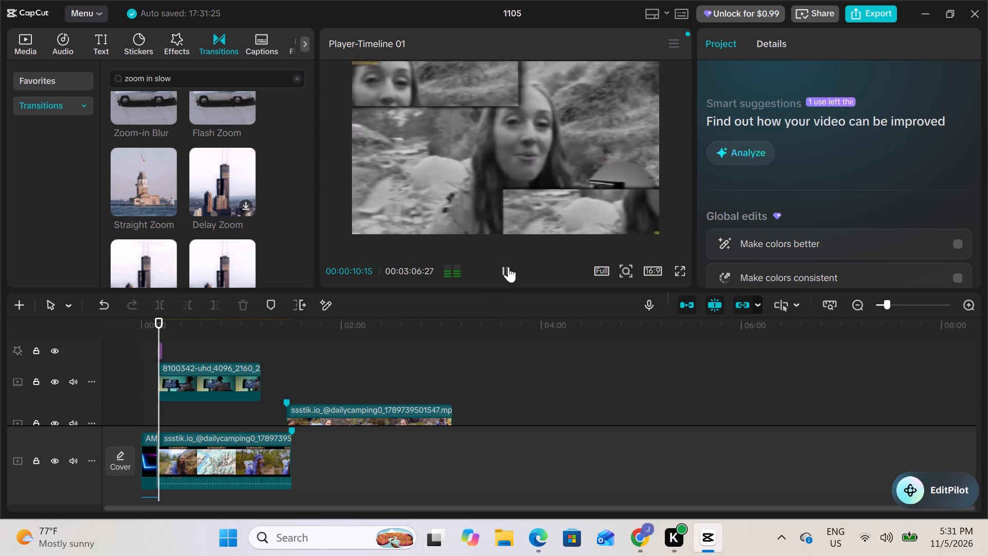
{"action": "left_click", "coordinate": [508, 267]}
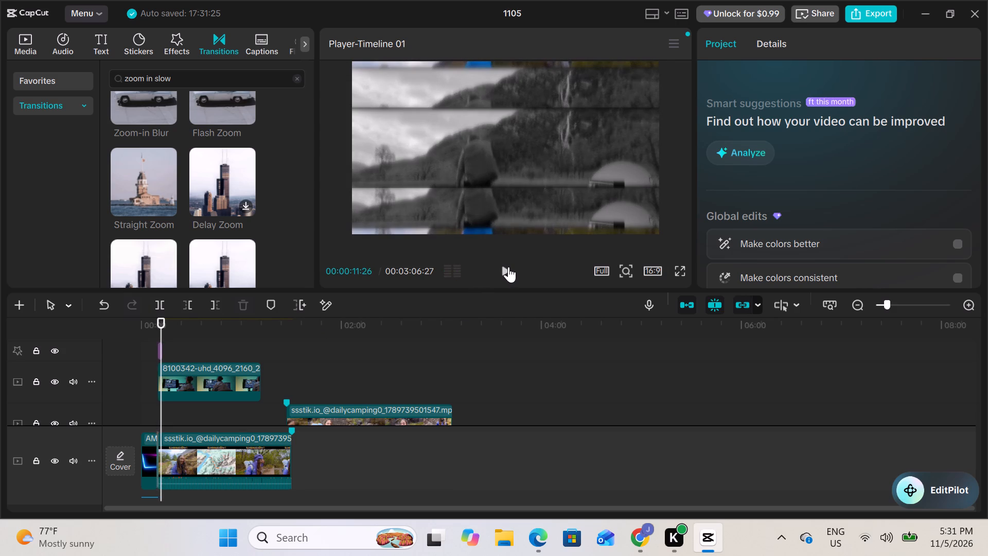
{"action": "left_click", "coordinate": [508, 267]}
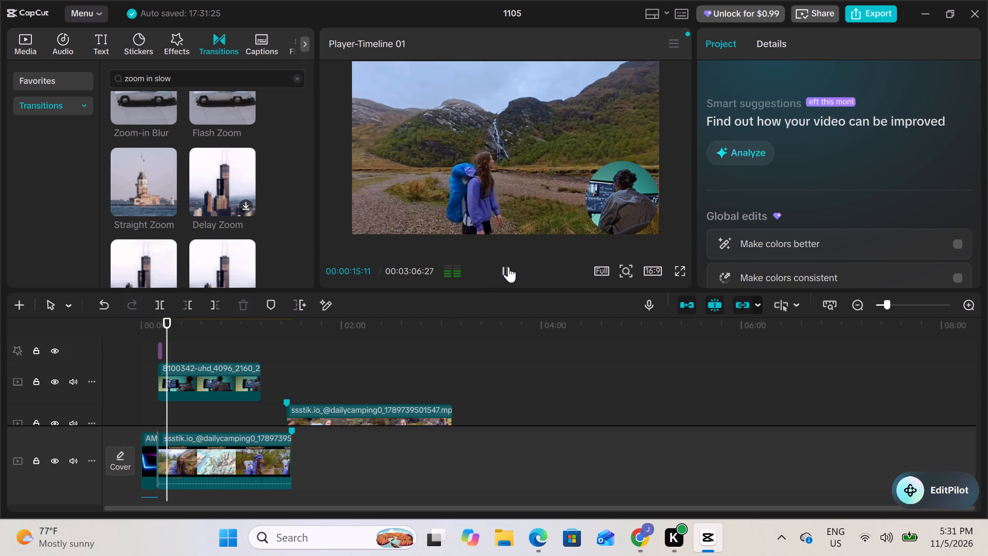
{"action": "left_click", "coordinate": [508, 267]}
{"action": "left_click", "coordinate": [508, 267]}
{"action": "left_click", "coordinate": [508, 267]}
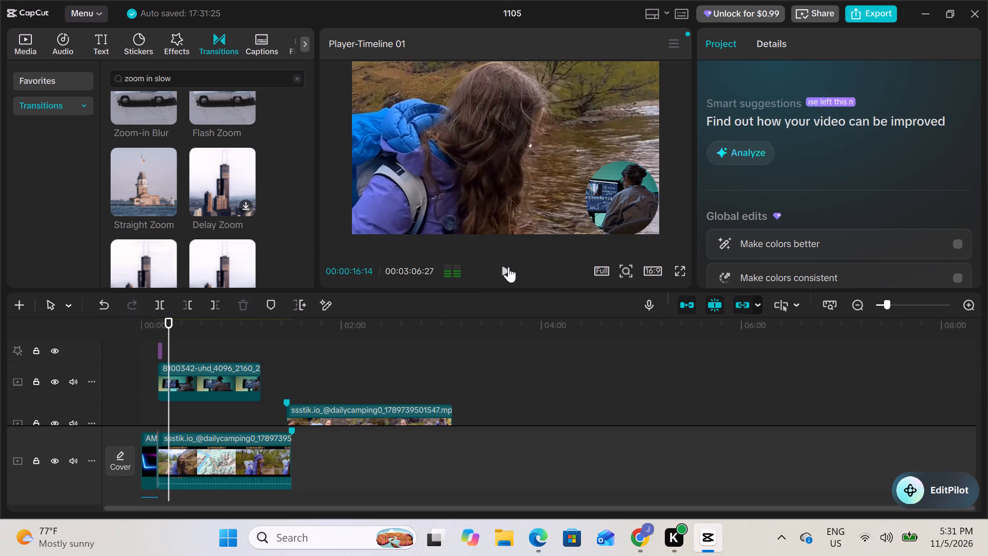
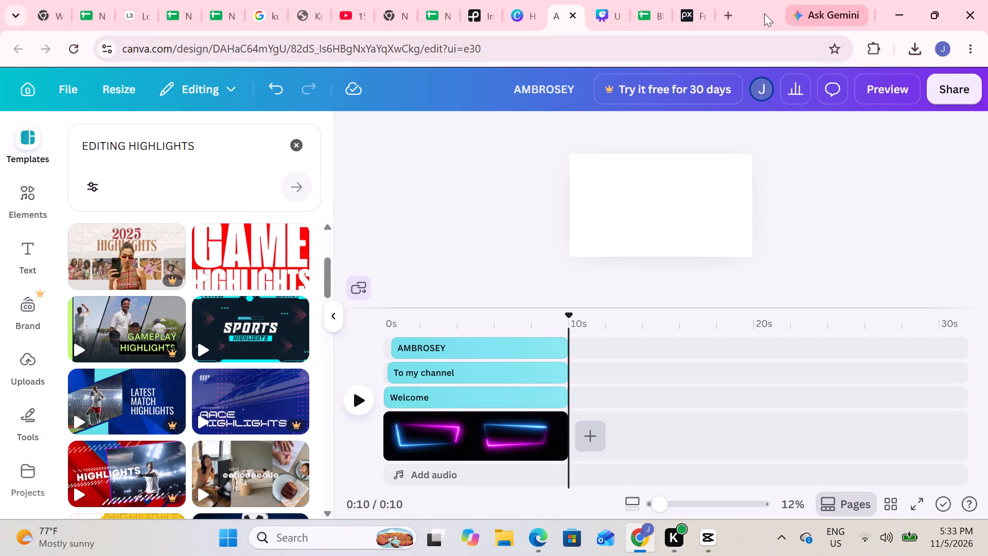
Open Google Sheets in a new browser tab, switch to Google Docs and look through the recent documents.
{"action": "left_click", "coordinate": [729, 11]}
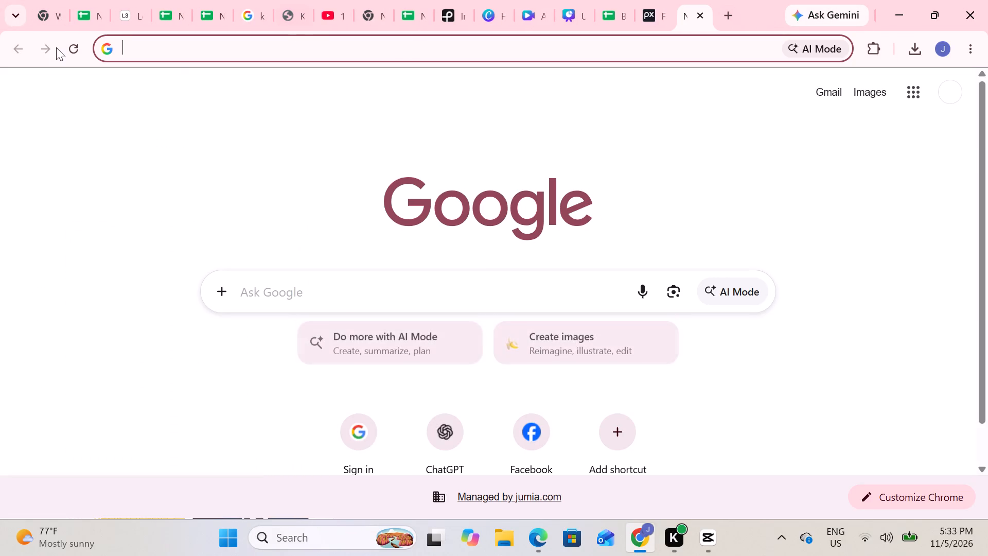
{"action": "left_click", "coordinate": [912, 93]}
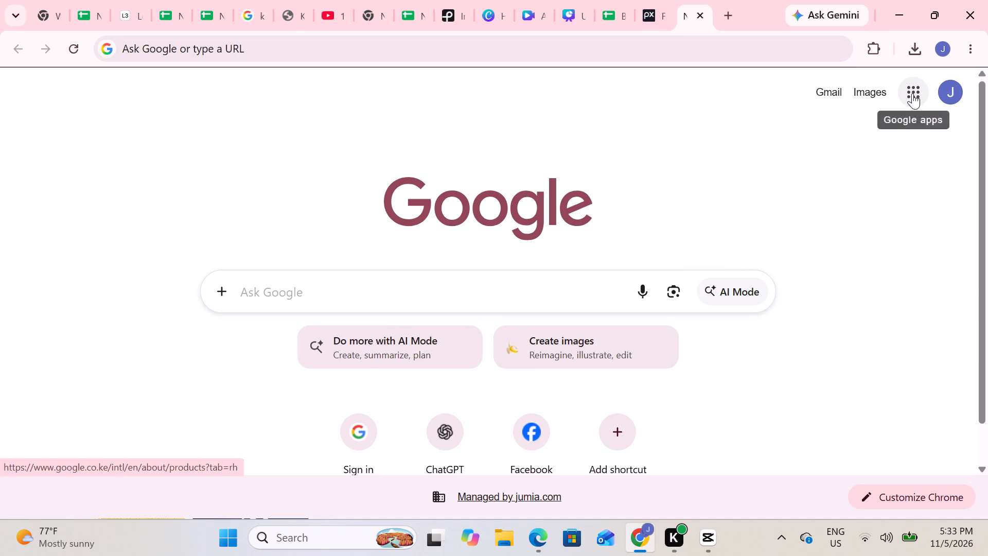
{"action": "scroll", "coordinate": [825, 326], "scroll_direction": "down", "scroll_amount": 1}
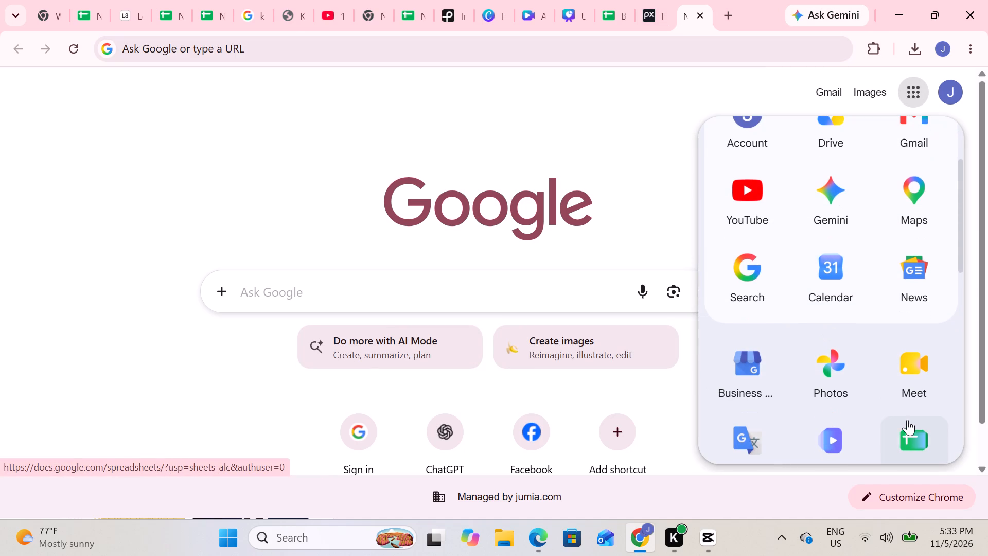
{"action": "left_click", "coordinate": [911, 425]}
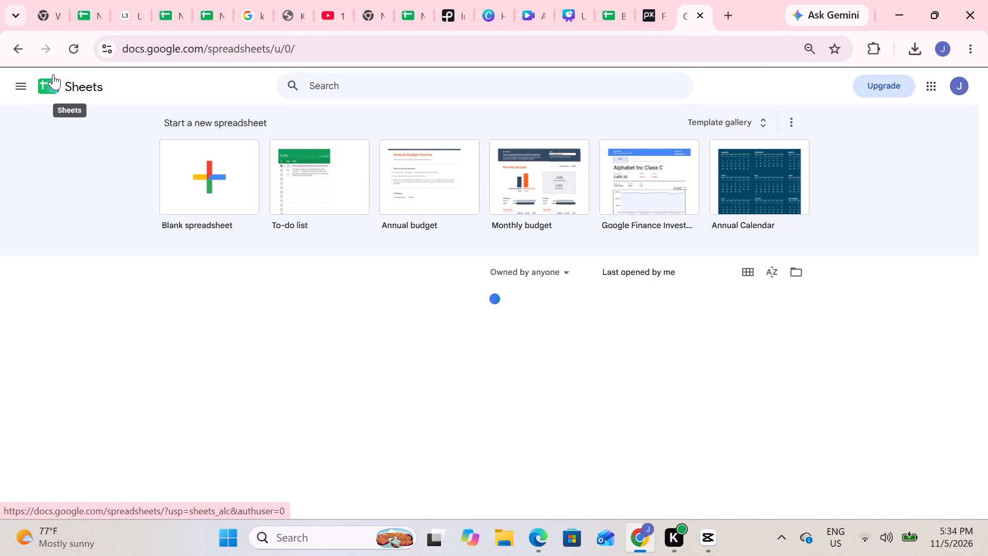
{"action": "left_click", "coordinate": [13, 89]}
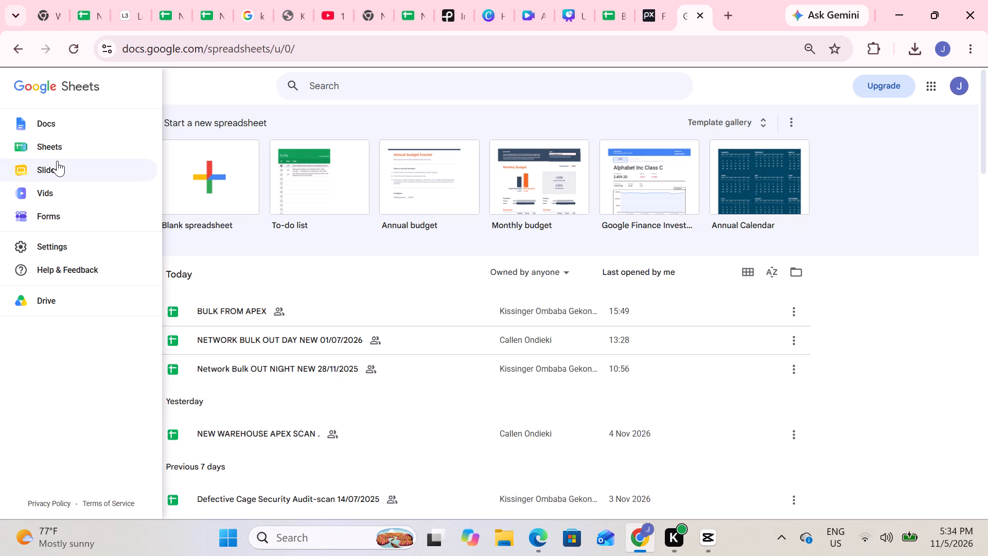
{"action": "left_click", "coordinate": [45, 121]}
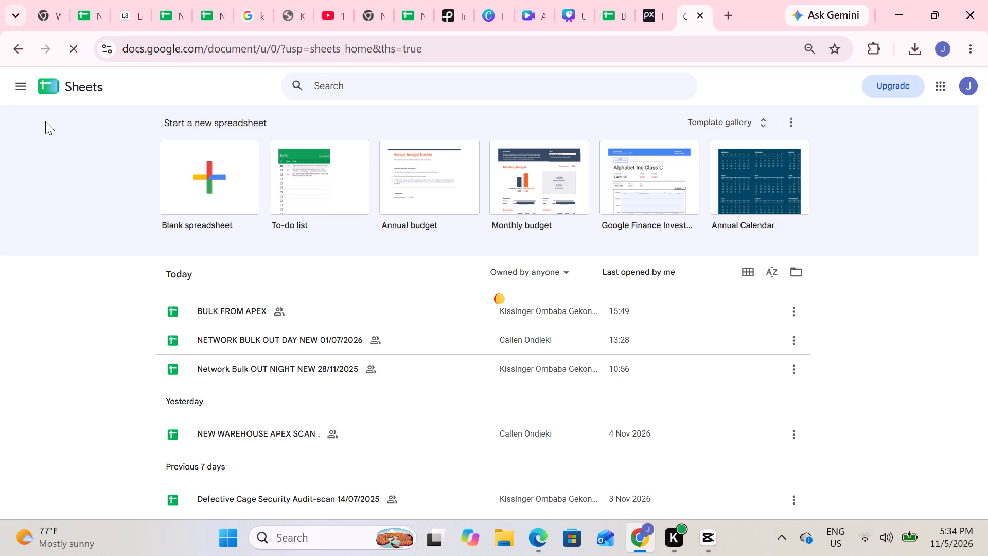
{"action": "scroll", "coordinate": [297, 266], "scroll_direction": "down", "scroll_amount": 1}
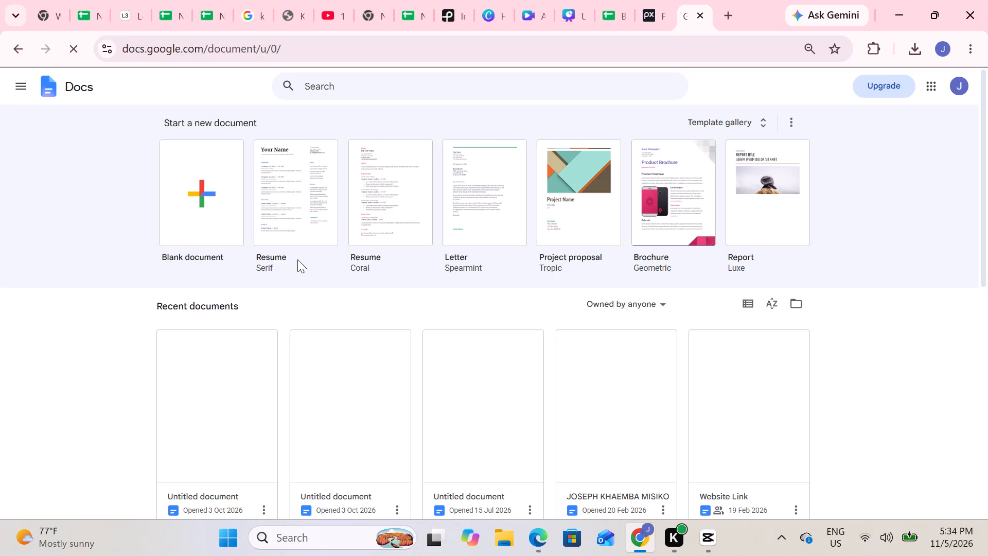
{"action": "scroll", "coordinate": [297, 259], "scroll_direction": "down", "scroll_amount": 3}
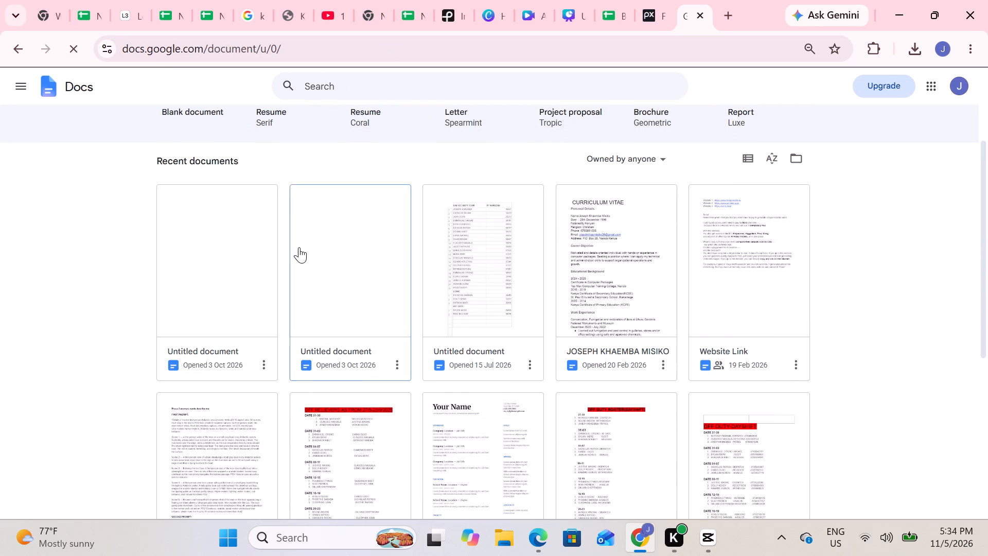
{"action": "scroll", "coordinate": [299, 247], "scroll_direction": "up", "scroll_amount": 1}
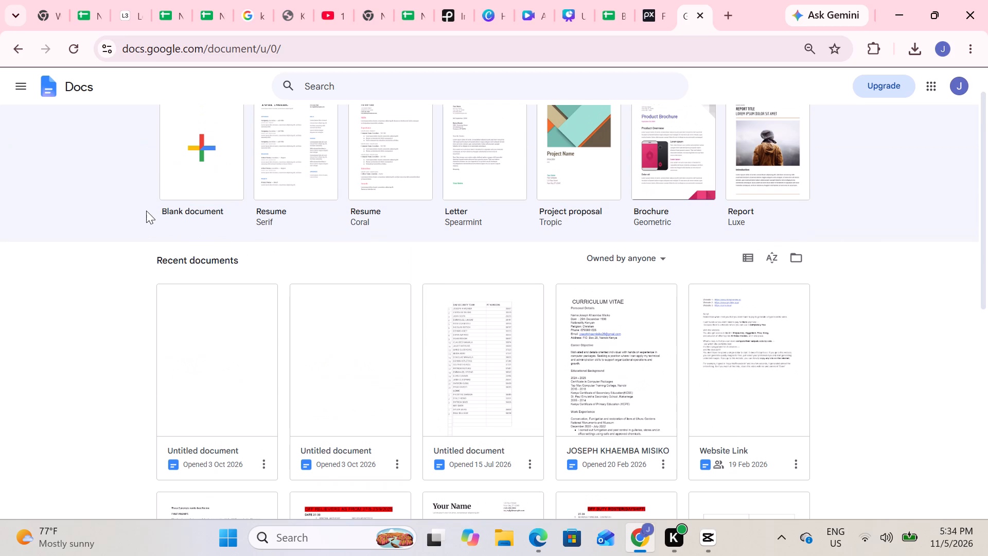
{"action": "scroll", "coordinate": [429, 344], "scroll_direction": "up", "scroll_amount": 1}
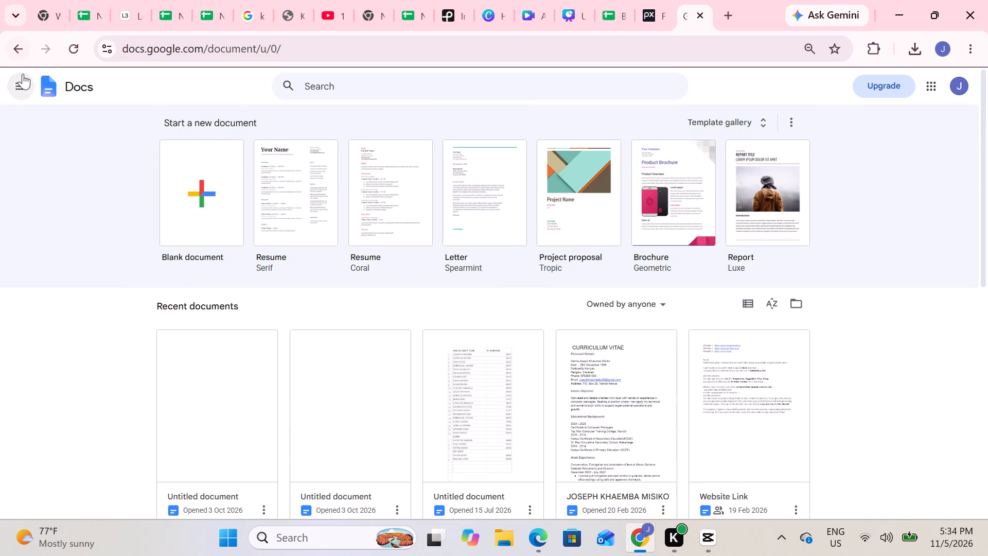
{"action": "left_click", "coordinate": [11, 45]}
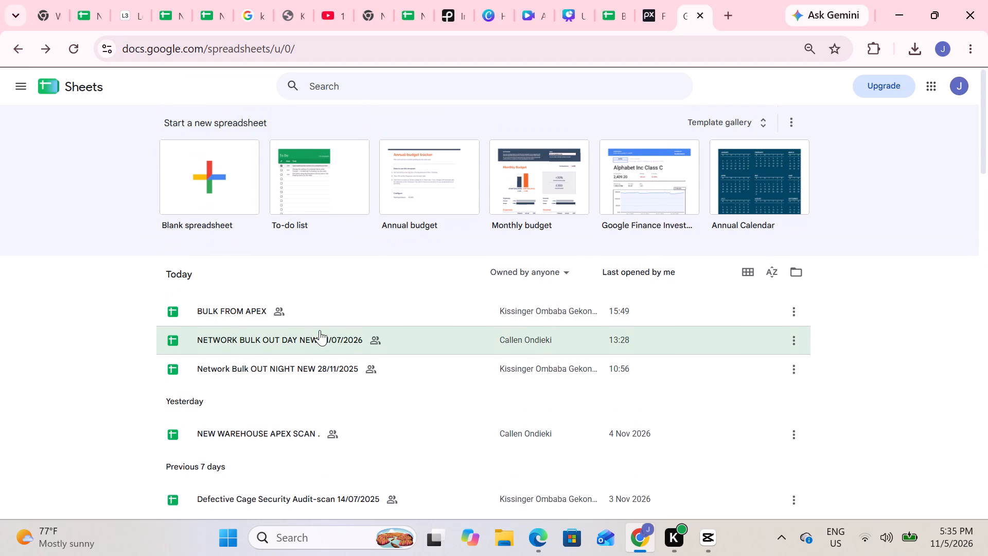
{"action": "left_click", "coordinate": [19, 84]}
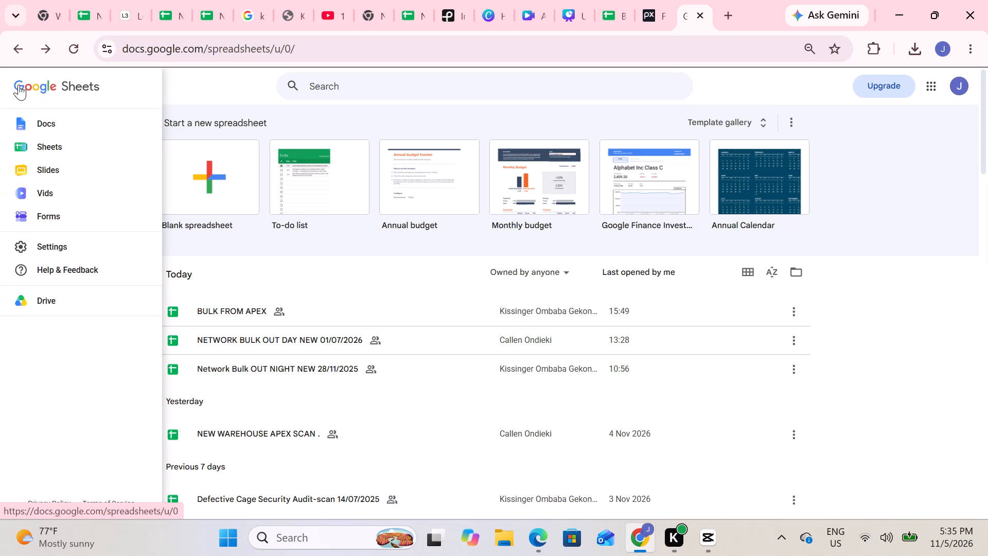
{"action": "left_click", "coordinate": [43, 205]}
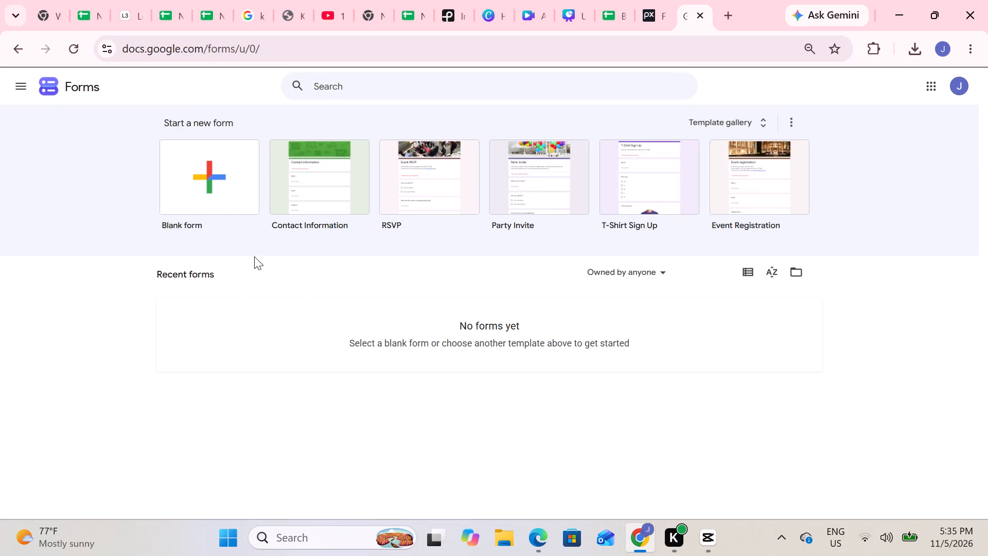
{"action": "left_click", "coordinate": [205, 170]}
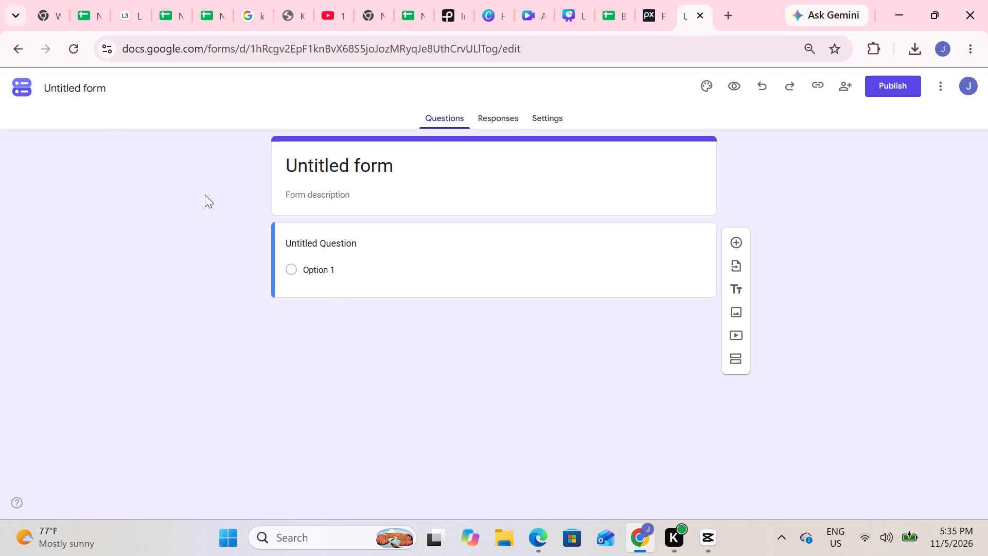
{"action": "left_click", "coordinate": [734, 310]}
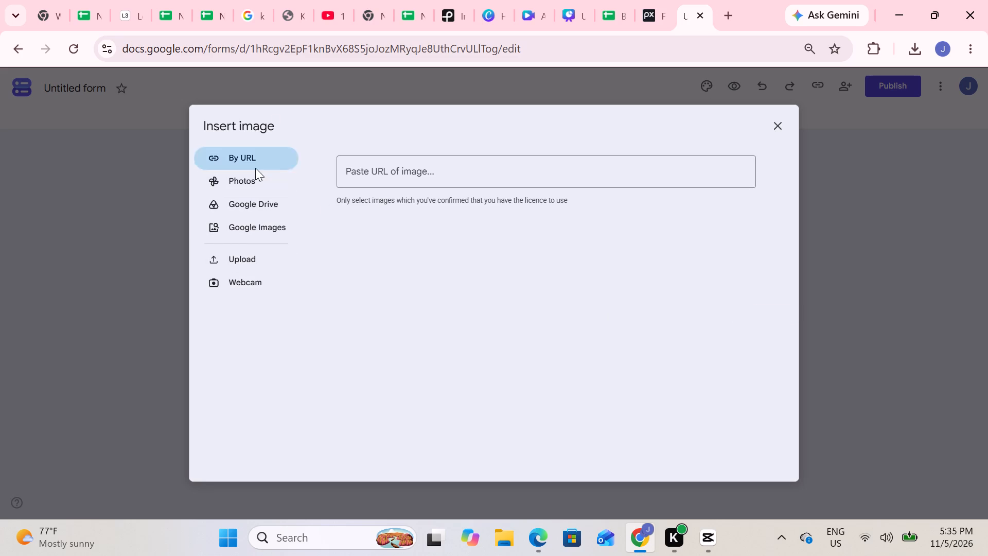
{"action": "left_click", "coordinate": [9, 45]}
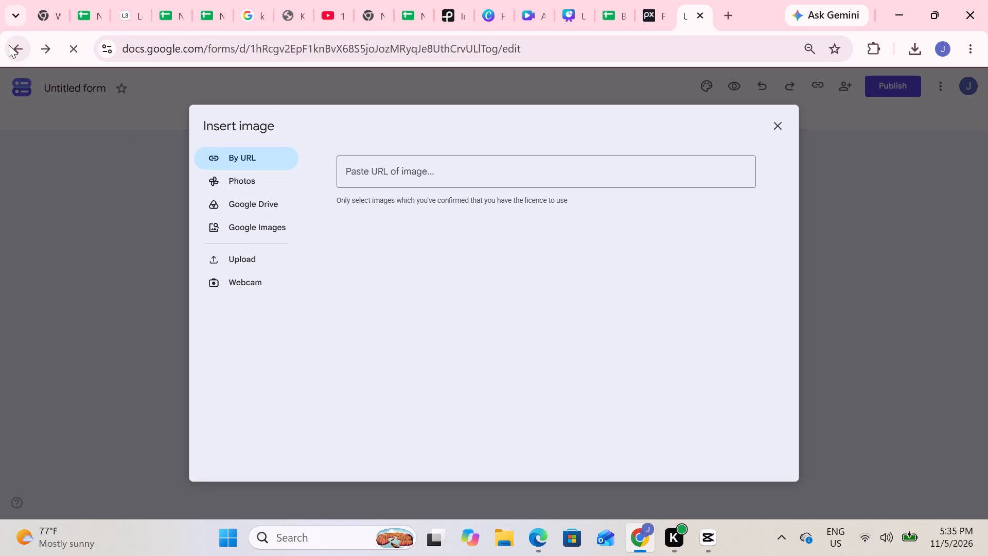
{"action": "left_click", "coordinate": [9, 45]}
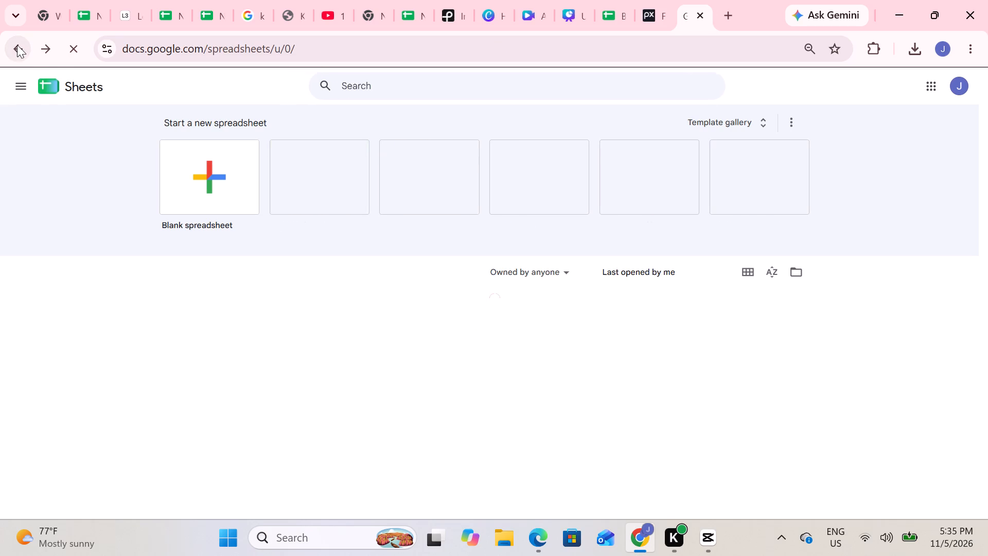
Switch to the AMBROSEY video design in Canva and look over the EDITING HIGHLIGHTS templates.
{"action": "left_click", "coordinate": [497, 15]}
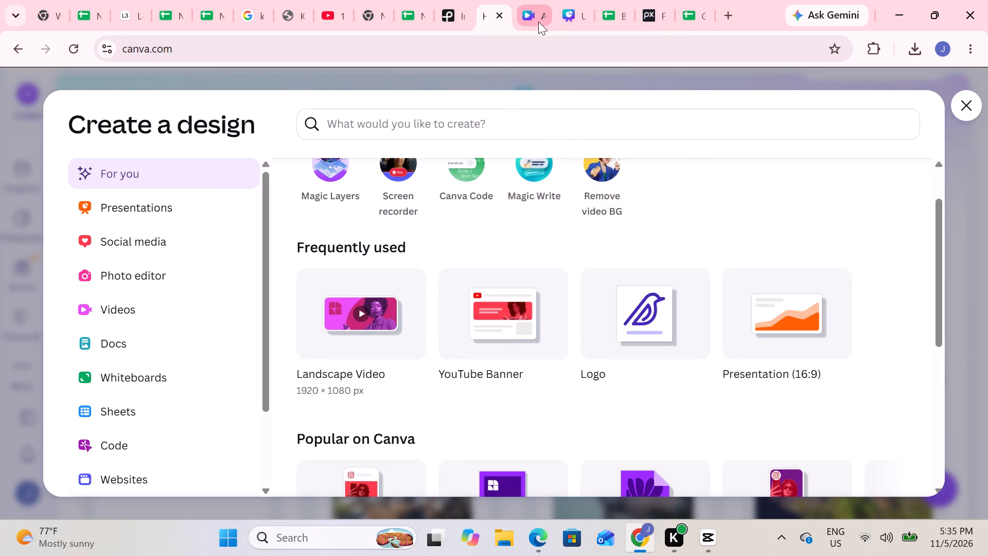
{"action": "left_click", "coordinate": [535, 22]}
{"action": "left_click", "coordinate": [576, 15]}
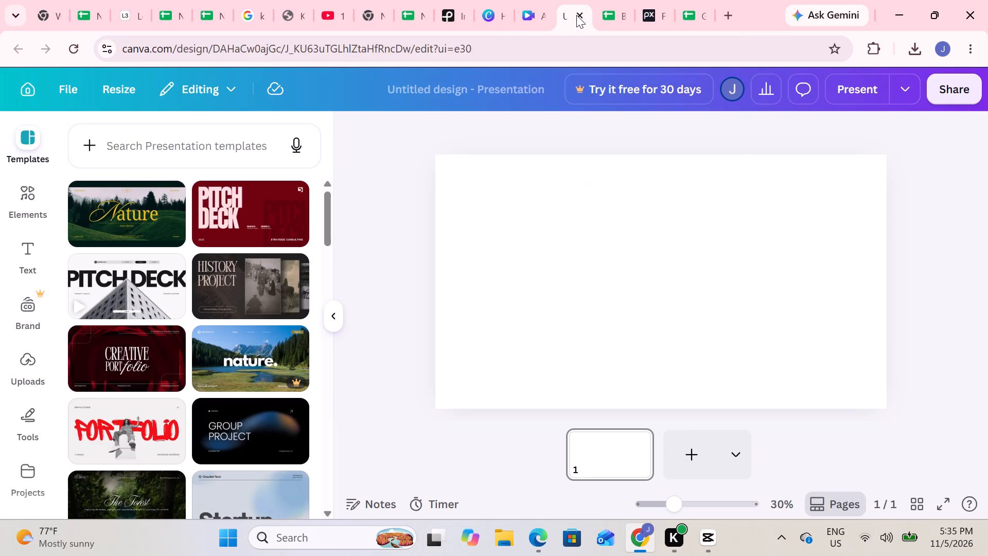
{"action": "left_click", "coordinate": [526, 13]}
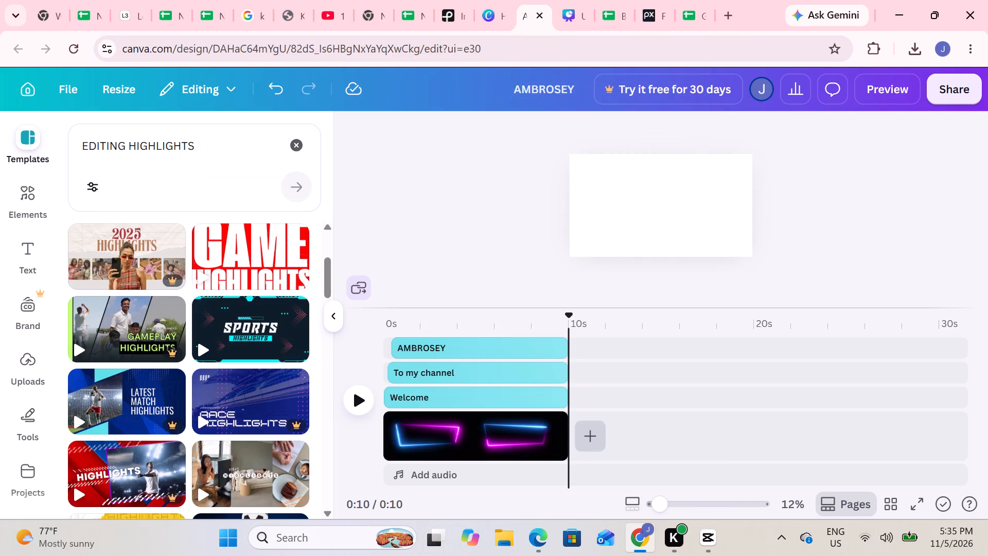
{"action": "scroll", "coordinate": [398, 233], "scroll_direction": "down", "scroll_amount": 2}
{"action": "scroll", "coordinate": [398, 233], "scroll_direction": "up", "scroll_amount": 1}
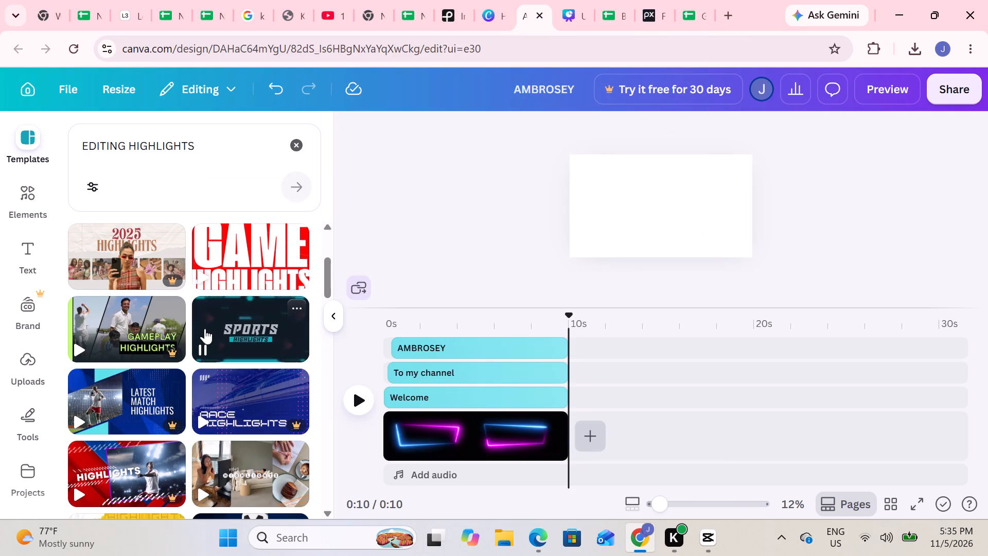
{"action": "scroll", "coordinate": [205, 328], "scroll_direction": "down", "scroll_amount": 1}
{"action": "scroll", "coordinate": [404, 371], "scroll_direction": "up", "scroll_amount": 1}
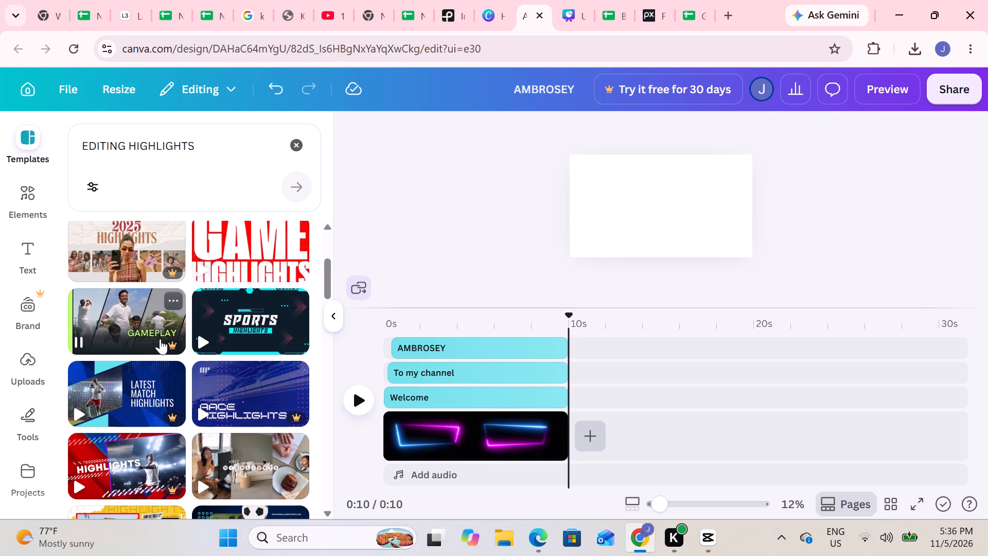
Search Canva's elements for "video editing" and show only the video results.
{"action": "left_click", "coordinate": [30, 204]}
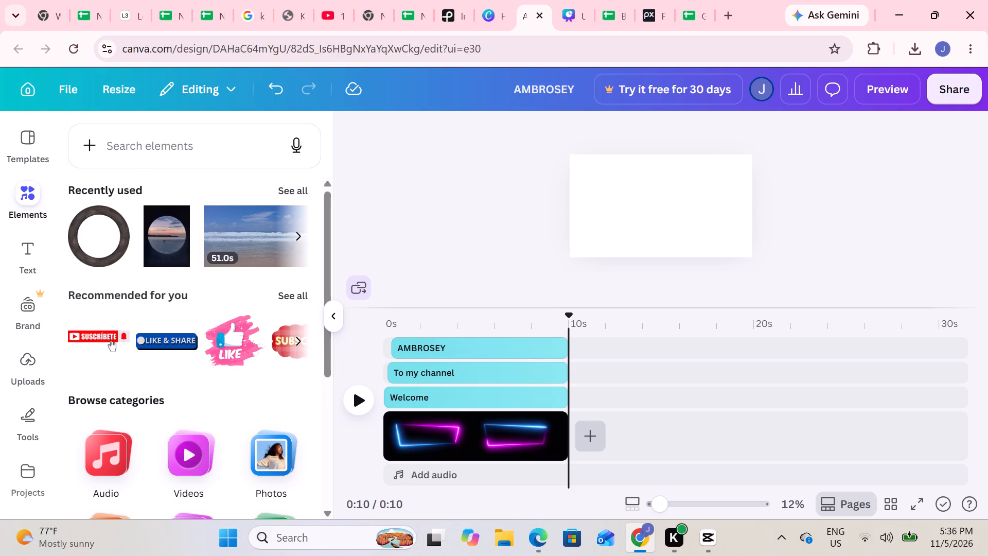
{"action": "left_click", "coordinate": [121, 147]}
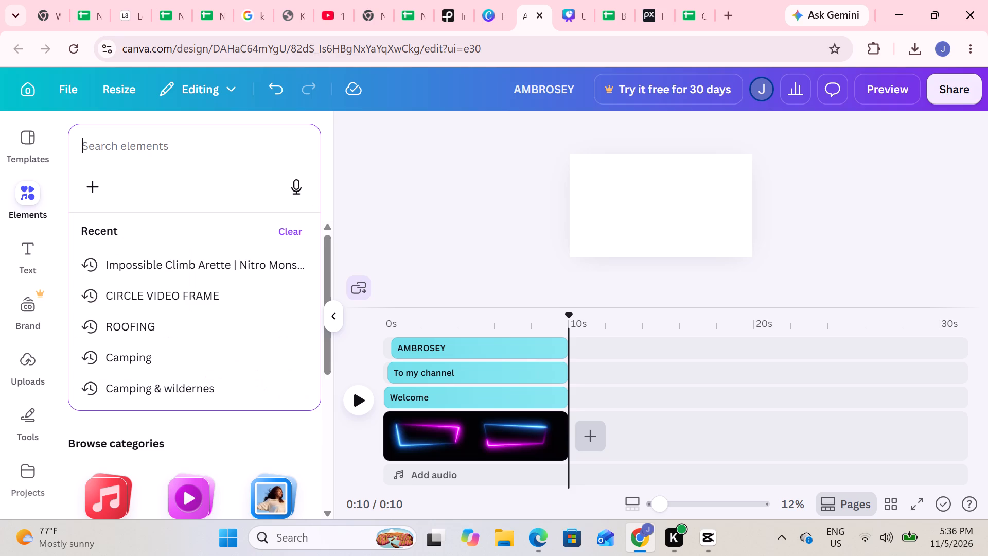
{"action": "type", "text": "EDITING"}
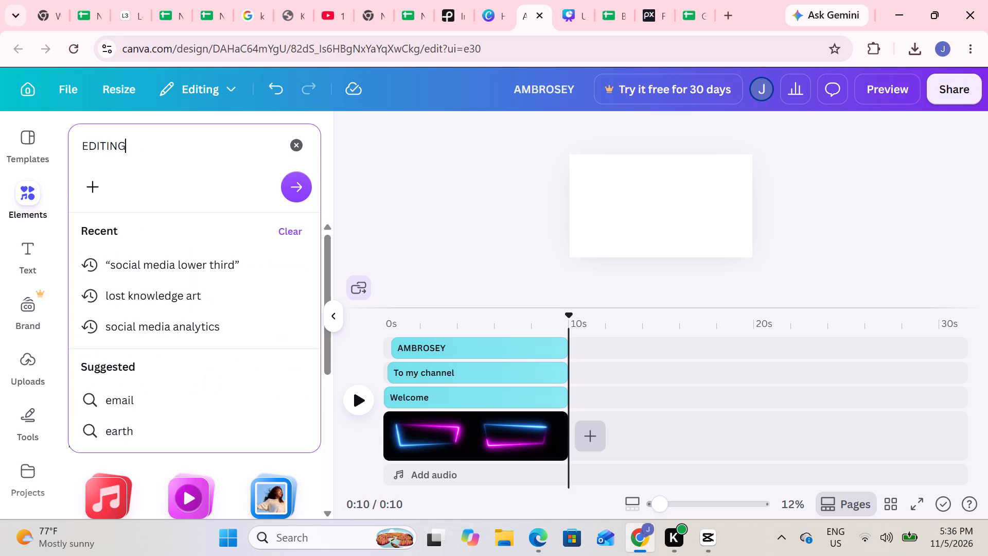
{"action": "key", "text": "space"}
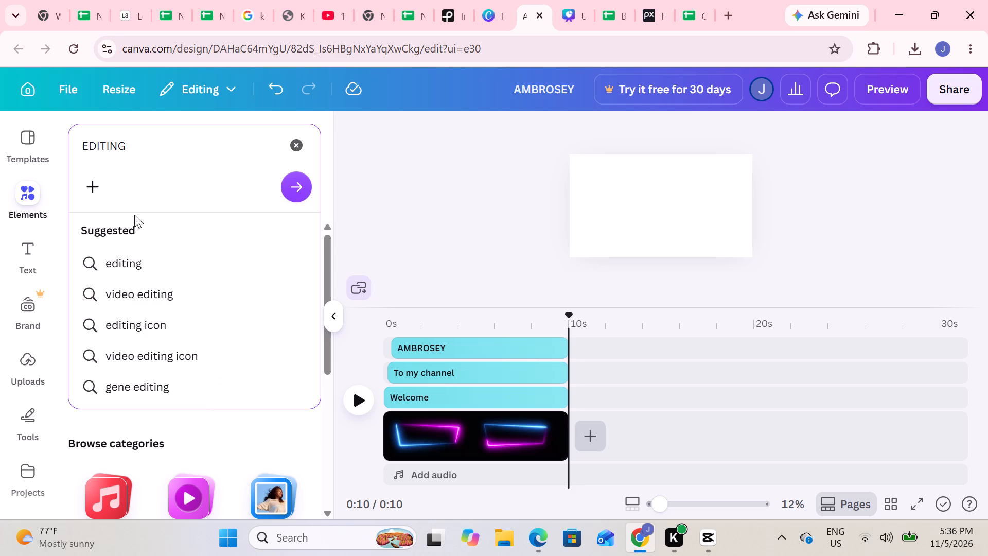
{"action": "left_click", "coordinate": [157, 291]}
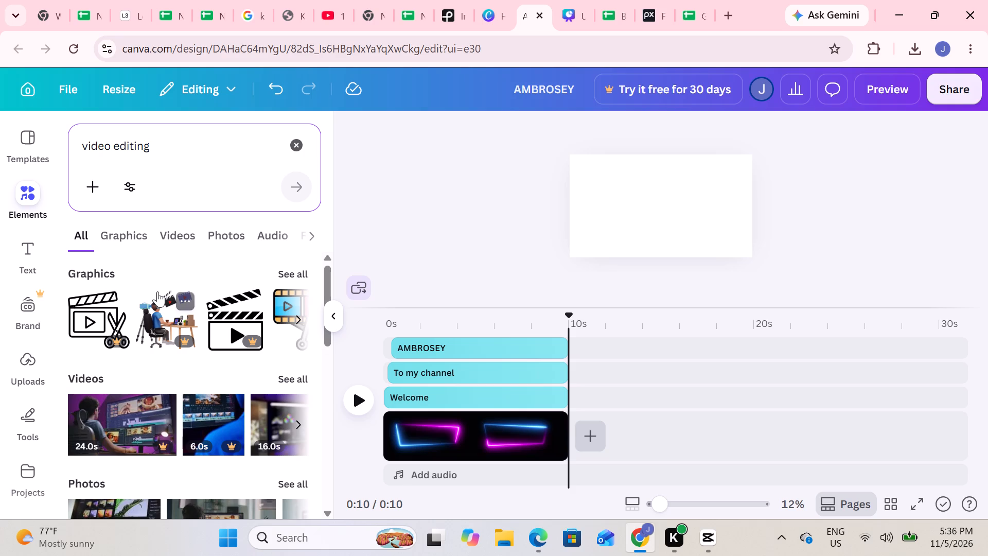
{"action": "scroll", "coordinate": [153, 372], "scroll_direction": "down", "scroll_amount": 1}
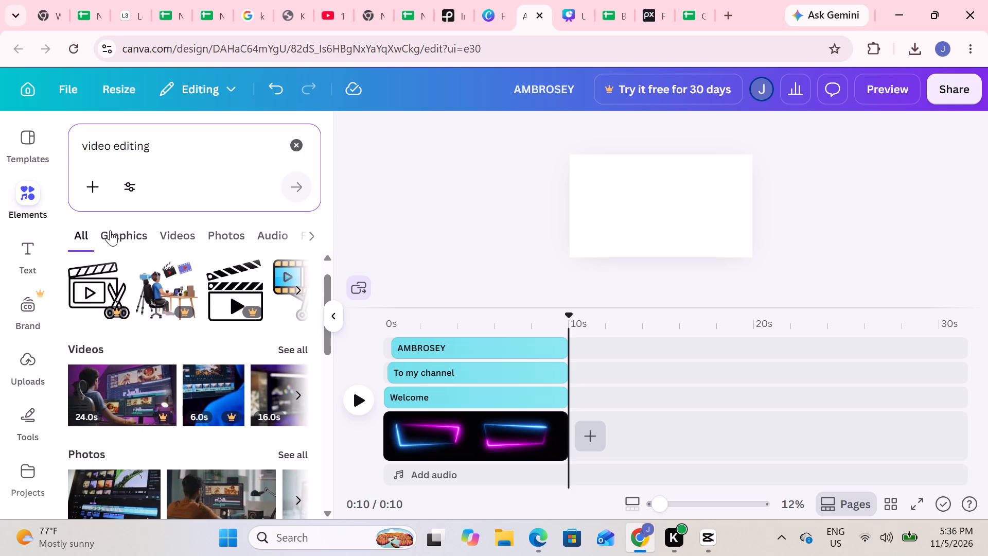
{"action": "left_click", "coordinate": [170, 232]}
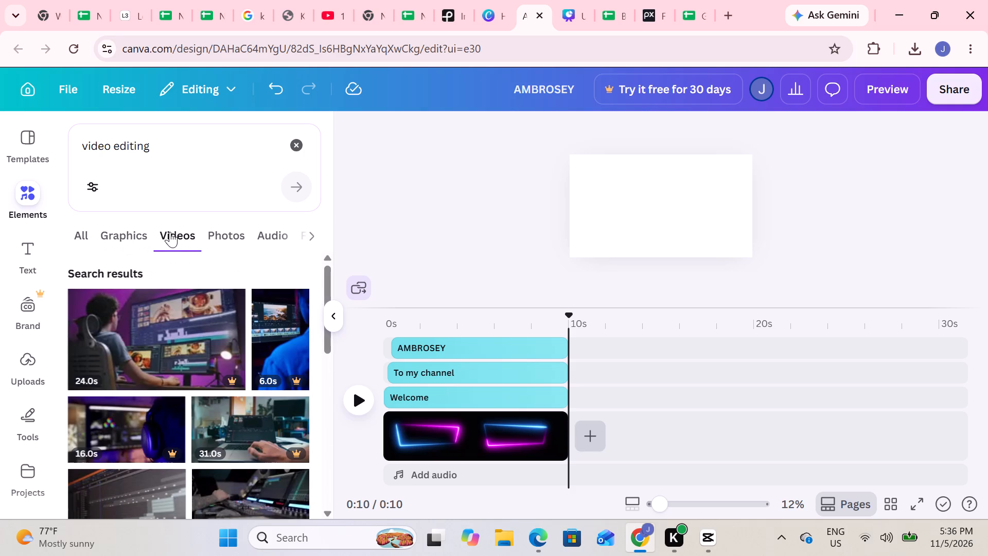
Add the 15.0 s clip of a person at a monitor in a dark red-lit studio after the neon intro page.
{"action": "scroll", "coordinate": [196, 356], "scroll_direction": "down", "scroll_amount": 4}
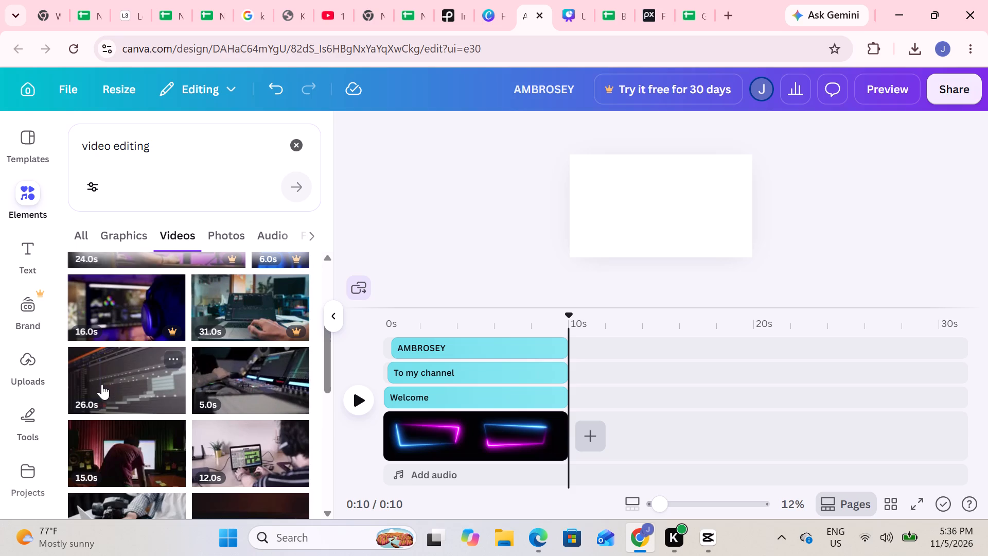
{"action": "scroll", "coordinate": [193, 387], "scroll_direction": "down", "scroll_amount": 2}
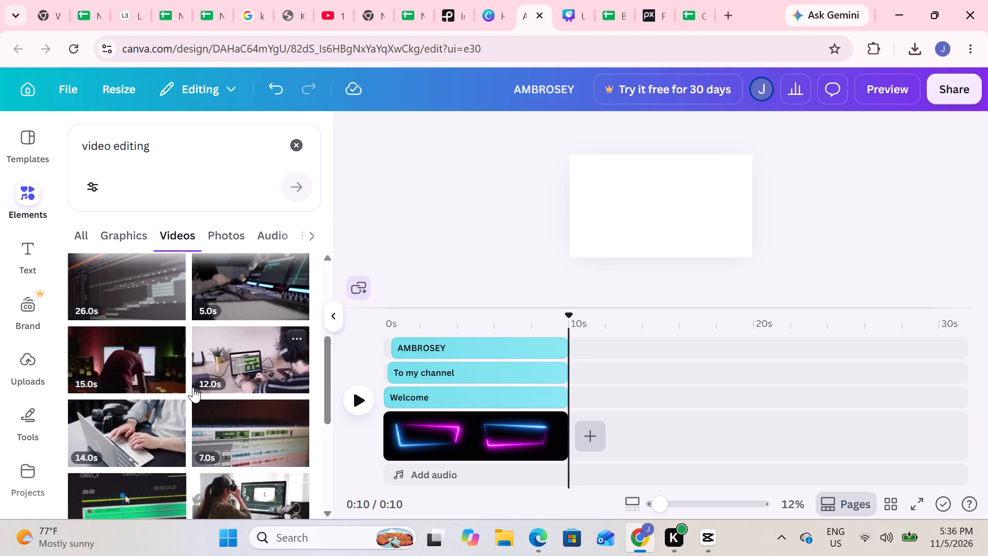
{"action": "scroll", "coordinate": [253, 359], "scroll_direction": "down", "scroll_amount": 1}
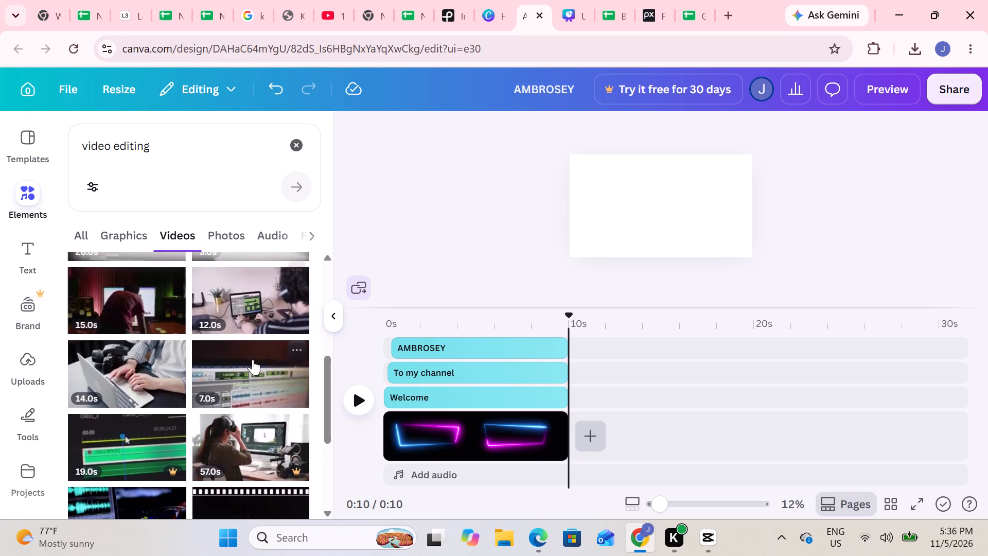
{"action": "scroll", "coordinate": [253, 359], "scroll_direction": "down", "scroll_amount": 1}
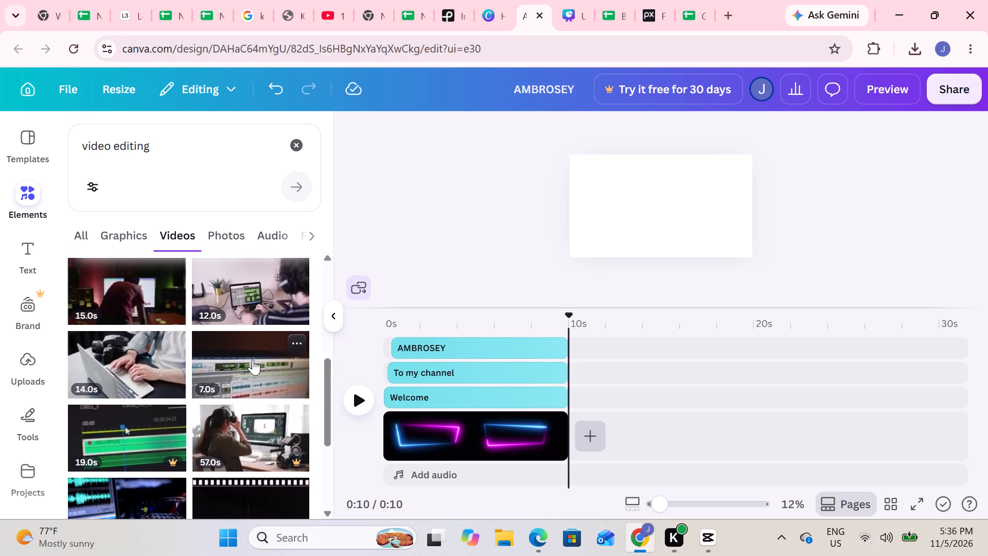
{"action": "scroll", "coordinate": [253, 359], "scroll_direction": "down", "scroll_amount": 1}
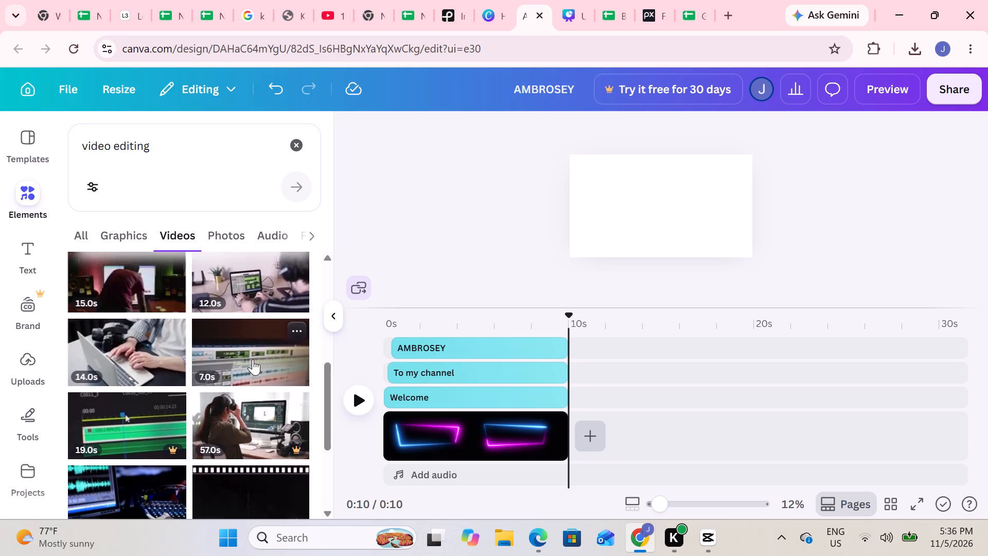
{"action": "scroll", "coordinate": [253, 359], "scroll_direction": "down", "scroll_amount": 3}
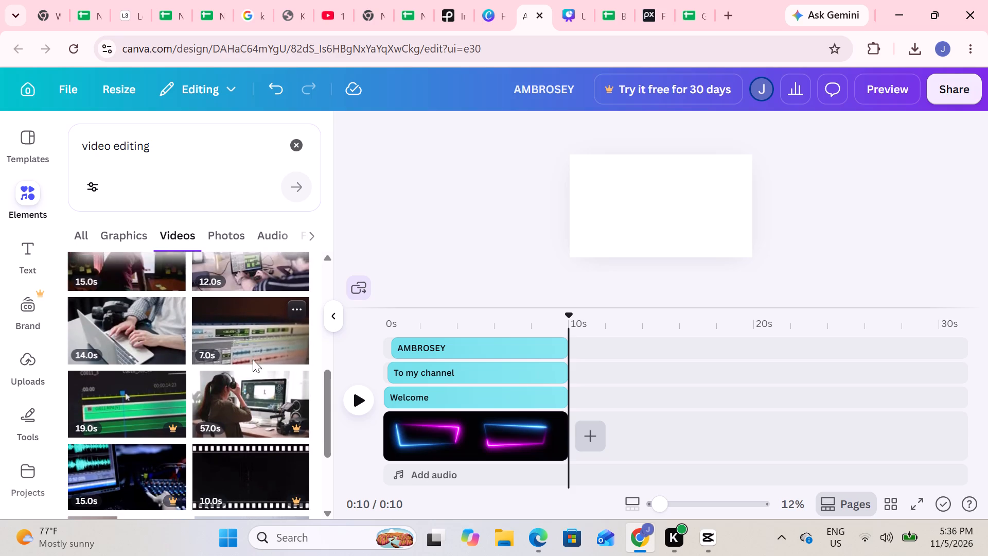
{"action": "scroll", "coordinate": [253, 359], "scroll_direction": "down", "scroll_amount": 2}
{"action": "scroll", "coordinate": [253, 359], "scroll_direction": "up", "scroll_amount": 2}
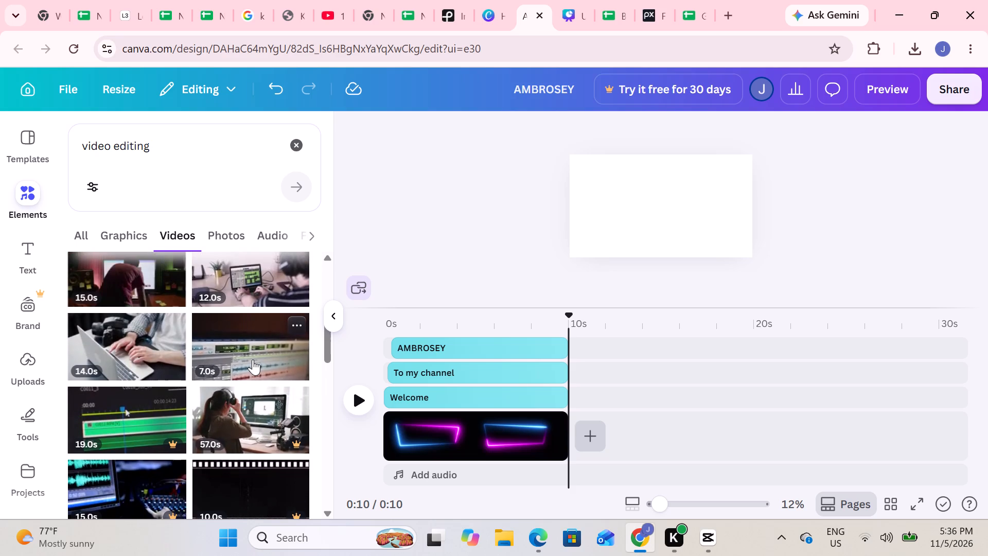
{"action": "scroll", "coordinate": [253, 359], "scroll_direction": "down", "scroll_amount": 1}
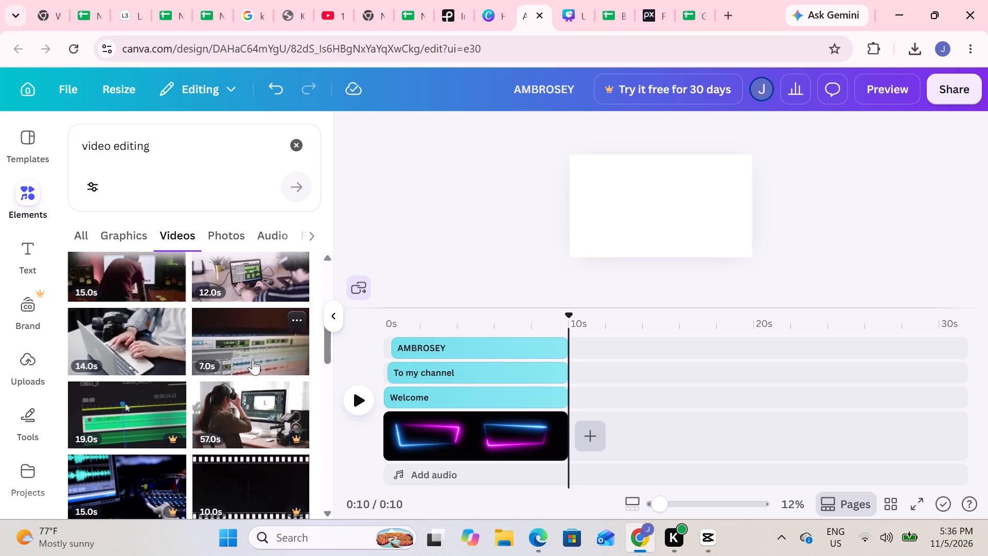
{"action": "scroll", "coordinate": [253, 359], "scroll_direction": "down", "scroll_amount": 1}
{"action": "scroll", "coordinate": [253, 359], "scroll_direction": "up", "scroll_amount": 1}
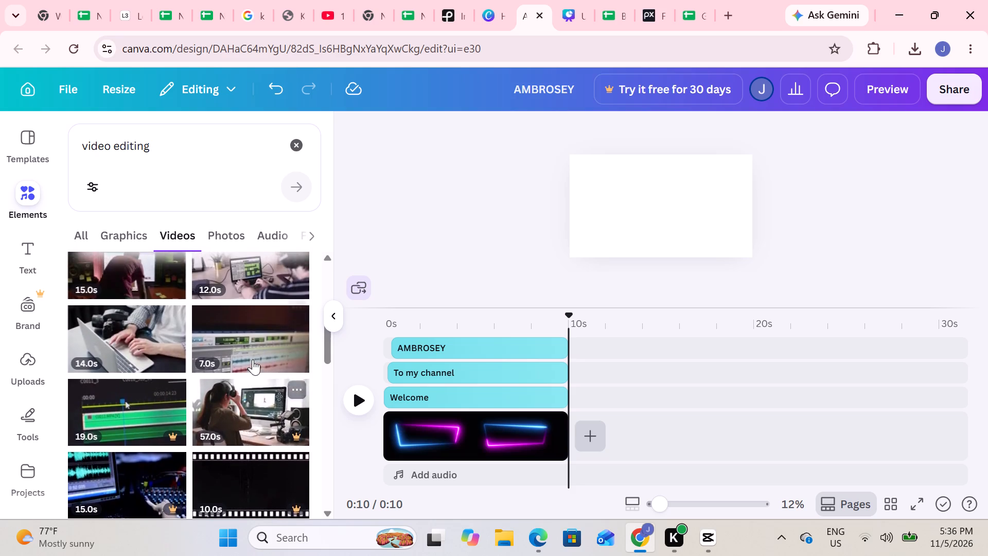
{"action": "scroll", "coordinate": [253, 359], "scroll_direction": "up", "scroll_amount": 3}
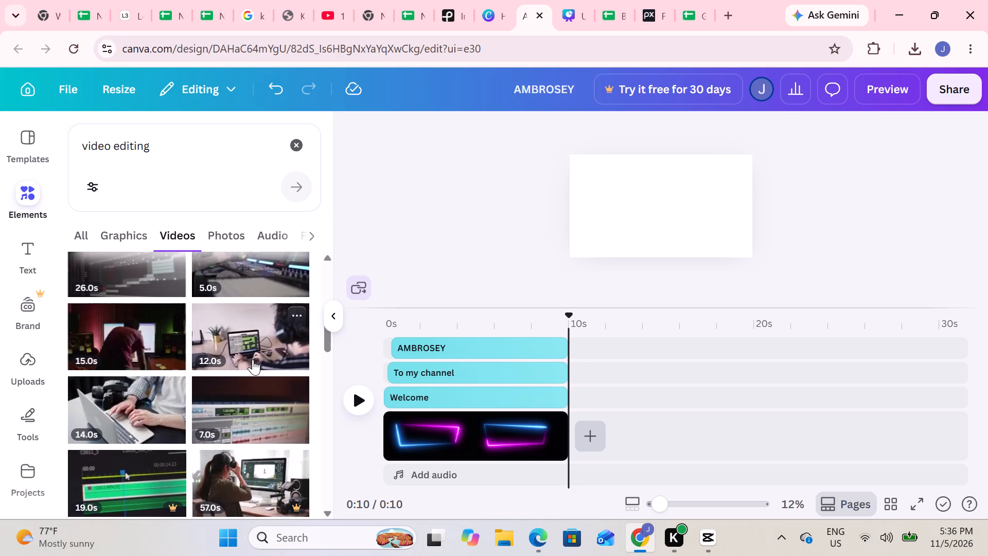
{"action": "scroll", "coordinate": [253, 359], "scroll_direction": "up", "scroll_amount": 1}
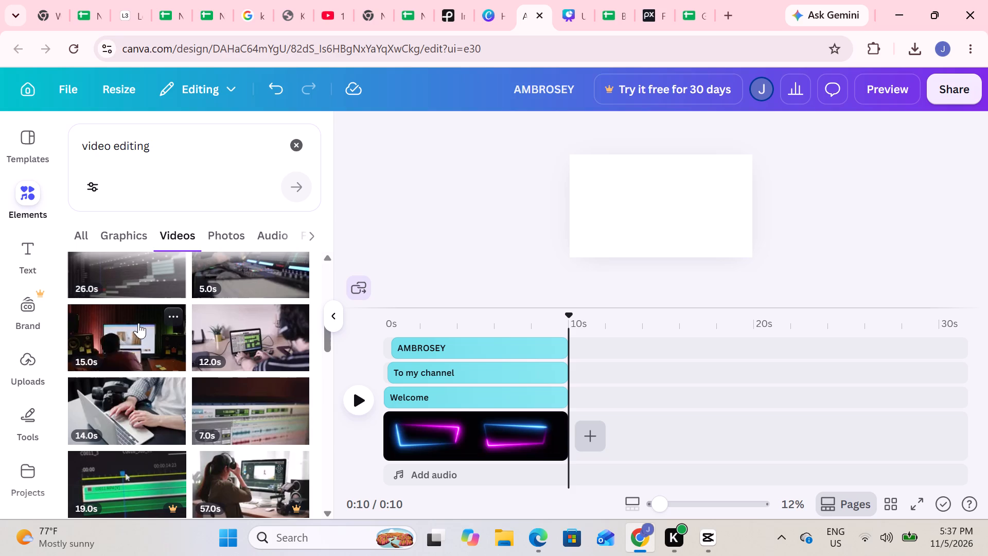
{"action": "left_click", "coordinate": [148, 342]}
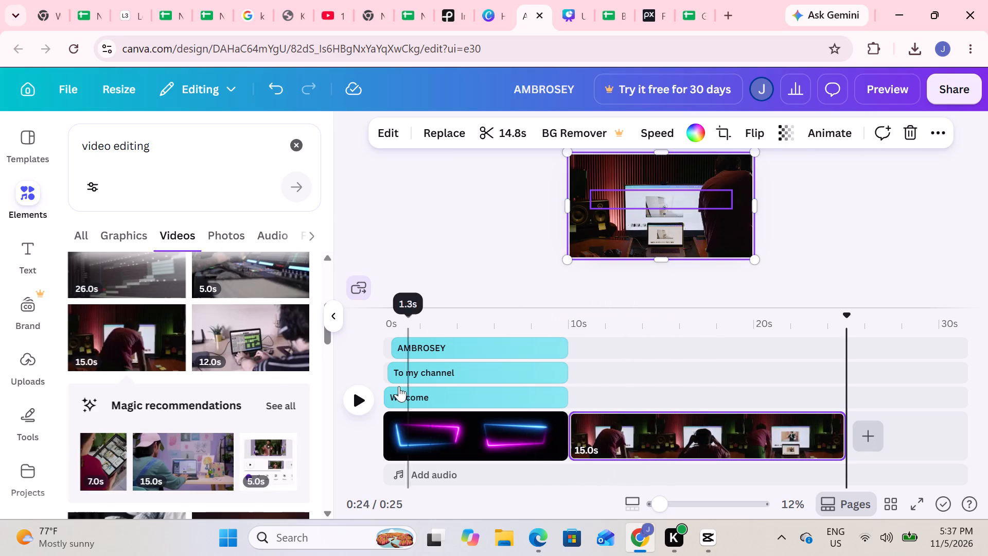
Add the 14.0 s dark, blurred film-strip close-up clip after the studio clip.
{"action": "scroll", "coordinate": [736, 450], "scroll_direction": "left", "scroll_amount": 3}
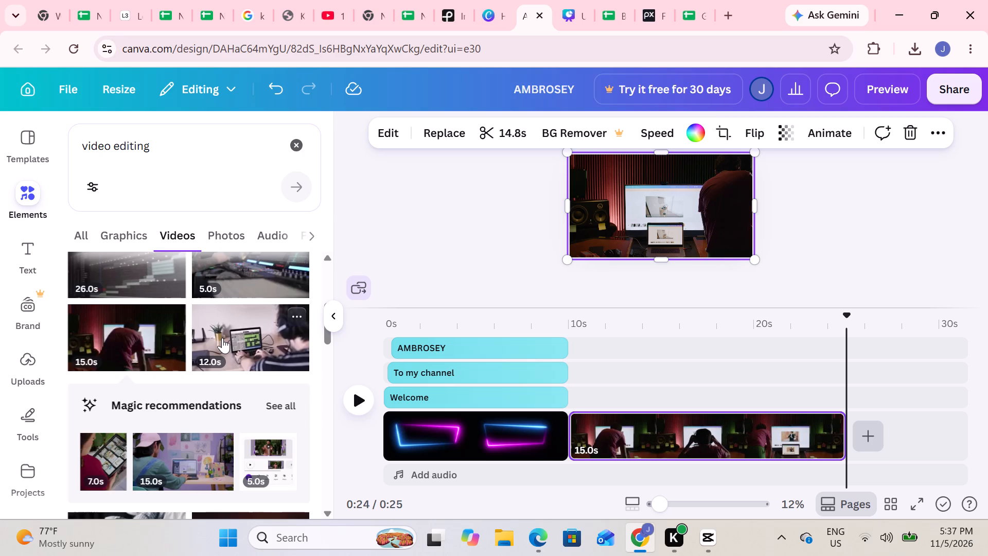
{"action": "scroll", "coordinate": [222, 338], "scroll_direction": "down", "scroll_amount": 2}
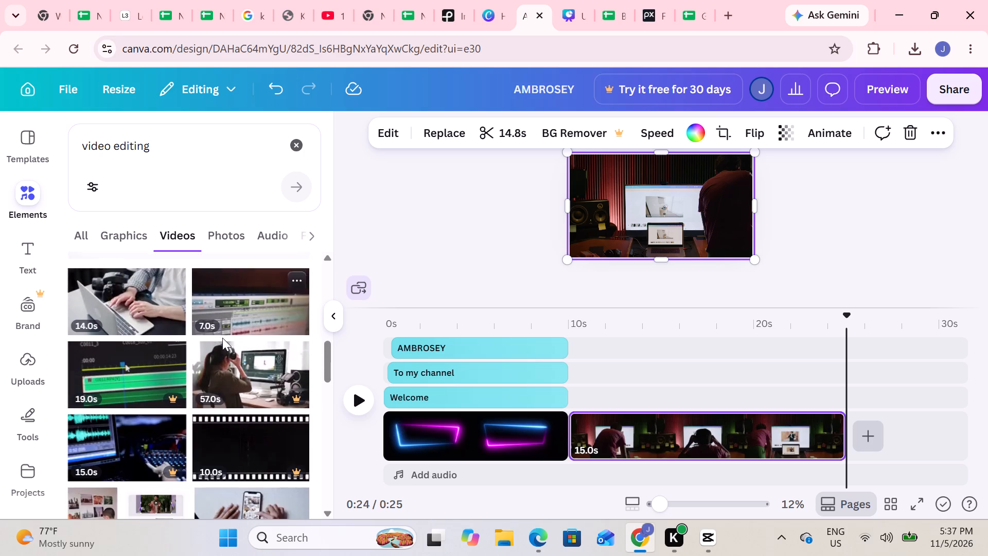
{"action": "scroll", "coordinate": [222, 338], "scroll_direction": "down", "scroll_amount": 3}
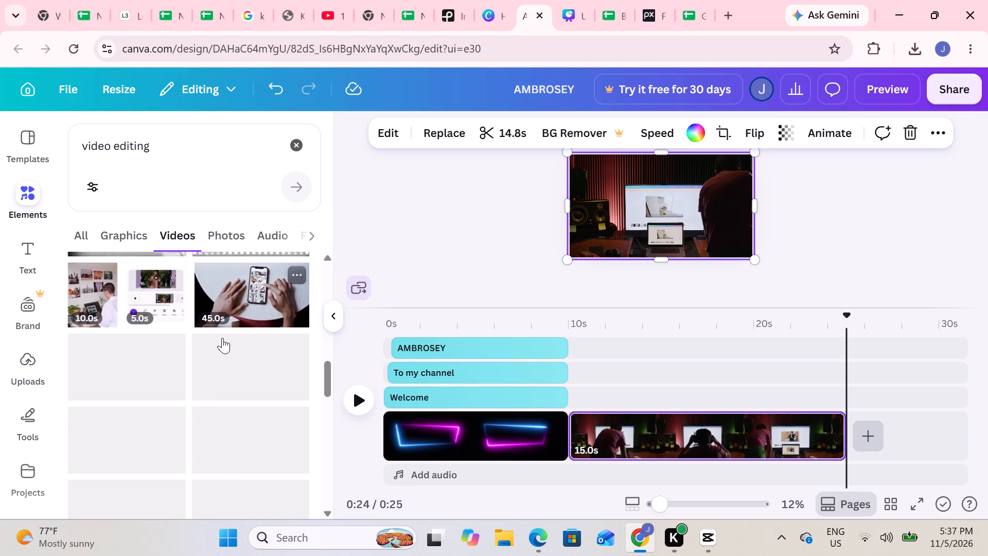
{"action": "scroll", "coordinate": [222, 338], "scroll_direction": "down", "scroll_amount": 1}
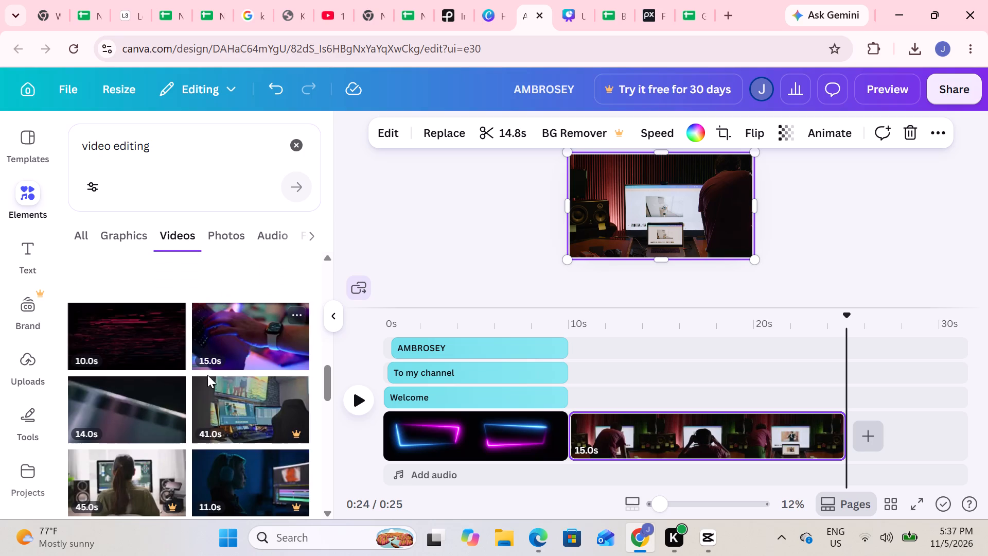
{"action": "scroll", "coordinate": [153, 394], "scroll_direction": "down", "scroll_amount": 1}
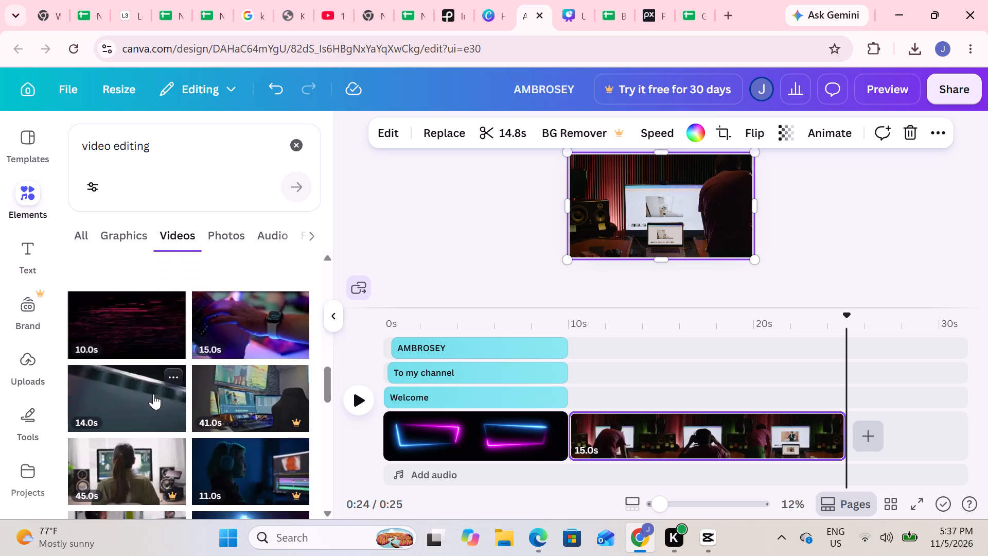
{"action": "scroll", "coordinate": [153, 394], "scroll_direction": "down", "scroll_amount": 1}
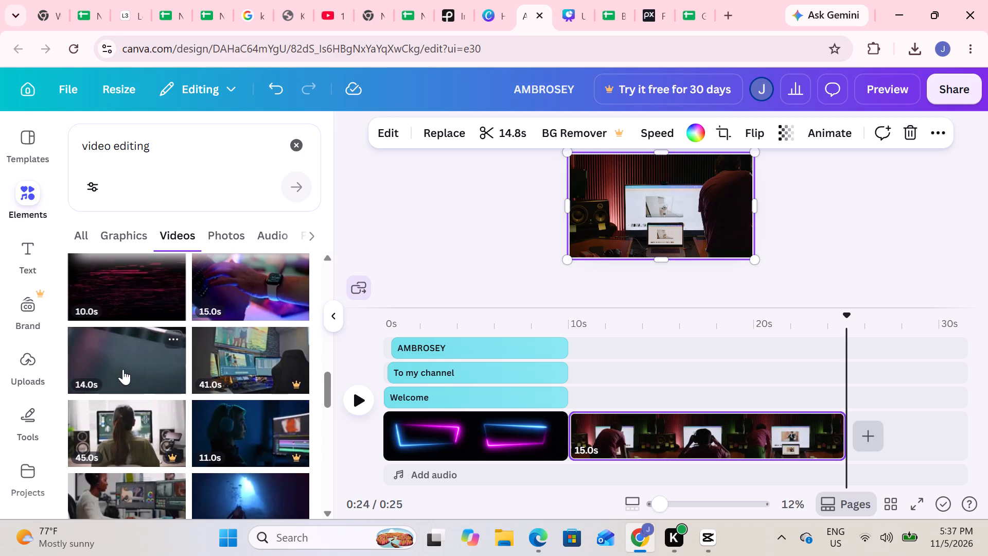
{"action": "left_click", "coordinate": [123, 369]}
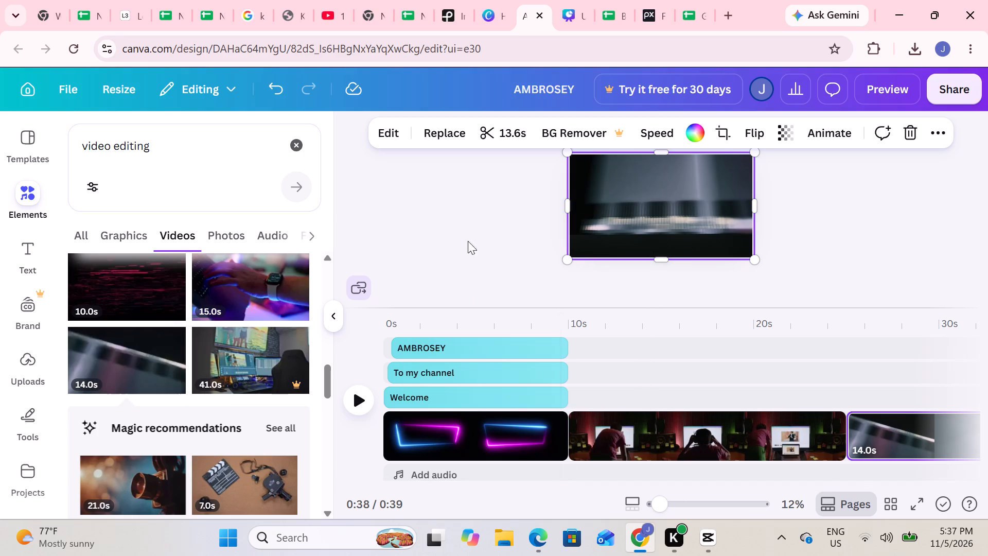
Play back the timeline from 24.0 s to review the film-strip clip, stopping at about 0:29.
{"action": "left_click", "coordinate": [357, 404]}
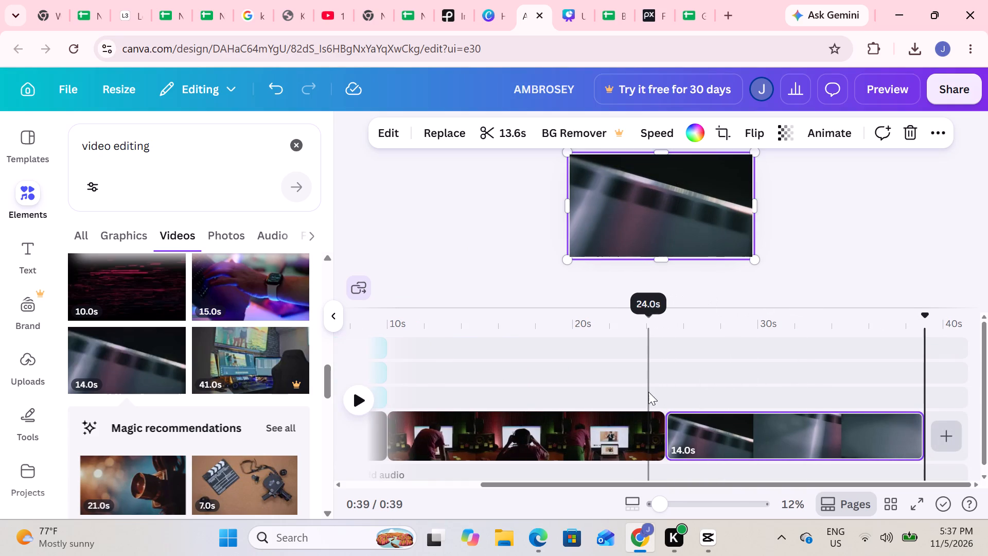
{"action": "left_click", "coordinate": [648, 392]}
{"action": "left_click", "coordinate": [349, 399]}
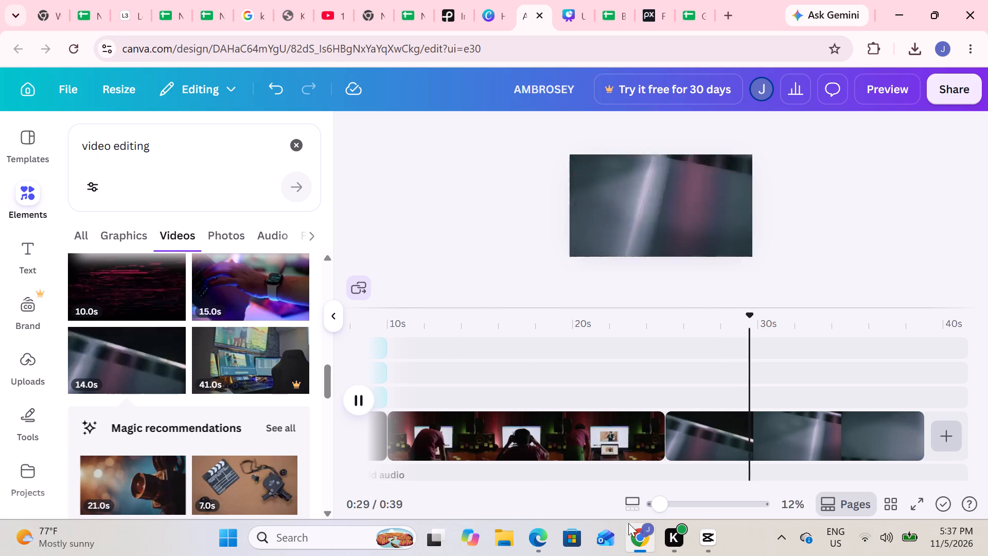
{"action": "left_click", "coordinate": [759, 425]}
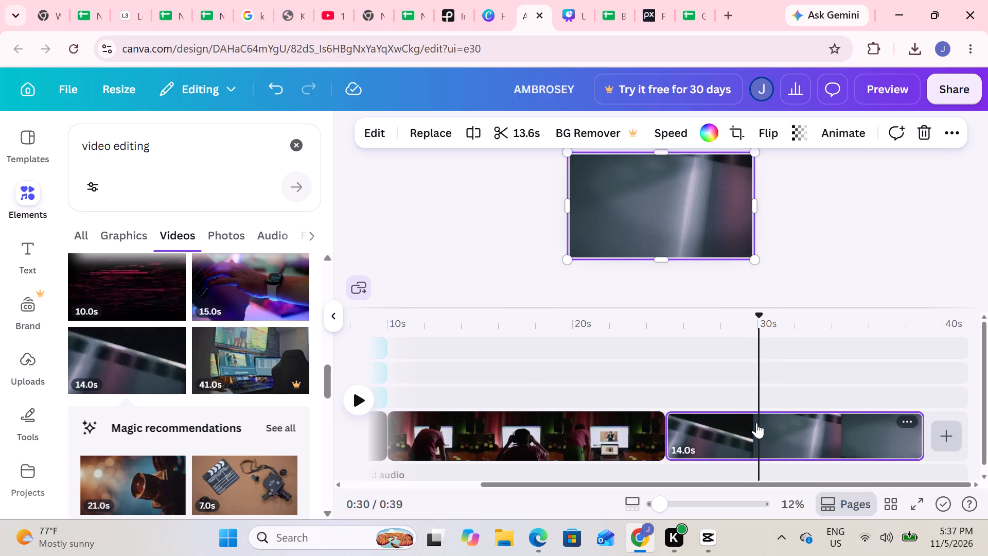
{"action": "left_click", "coordinate": [754, 423]}
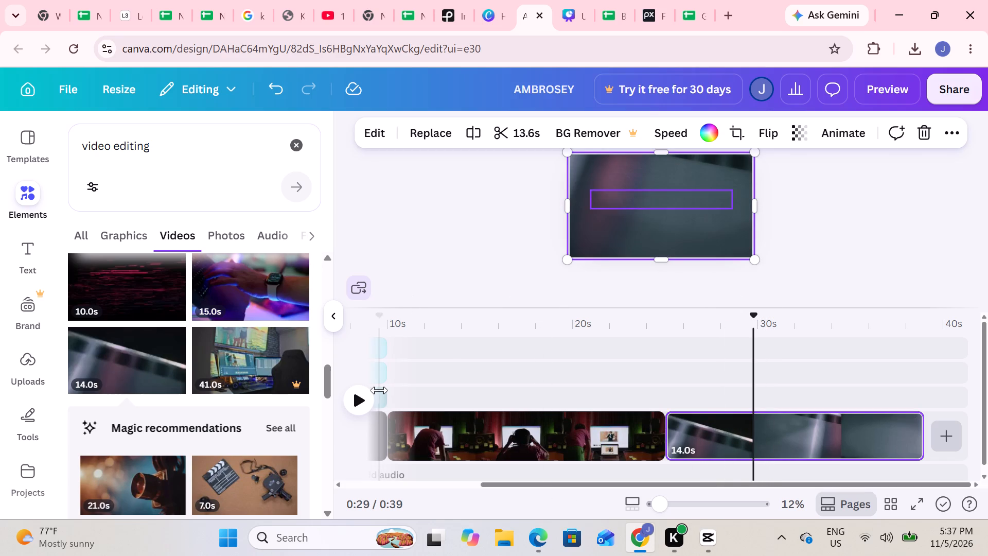
Look through the "video editing" video results for another clip to follow the film-strip clip.
{"action": "scroll", "coordinate": [243, 409], "scroll_direction": "down", "scroll_amount": 1}
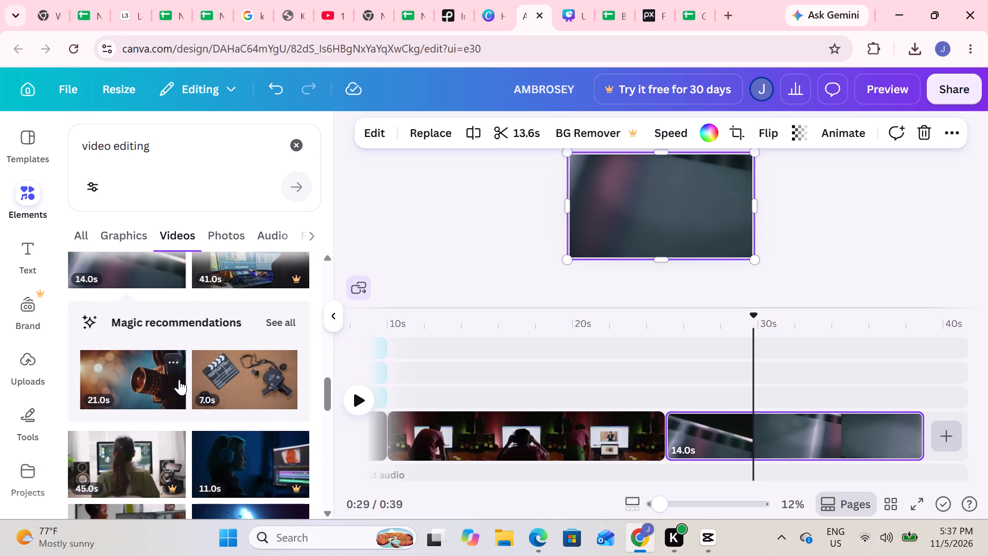
{"action": "scroll", "coordinate": [179, 379], "scroll_direction": "down", "scroll_amount": 3}
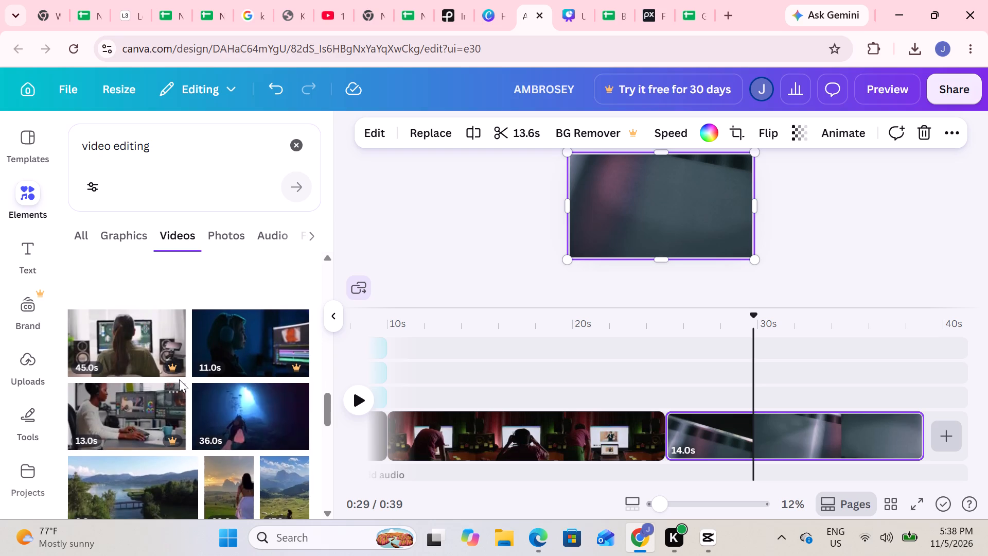
{"action": "scroll", "coordinate": [179, 379], "scroll_direction": "down", "scroll_amount": 1}
{"action": "scroll", "coordinate": [179, 379], "scroll_direction": "up", "scroll_amount": 1}
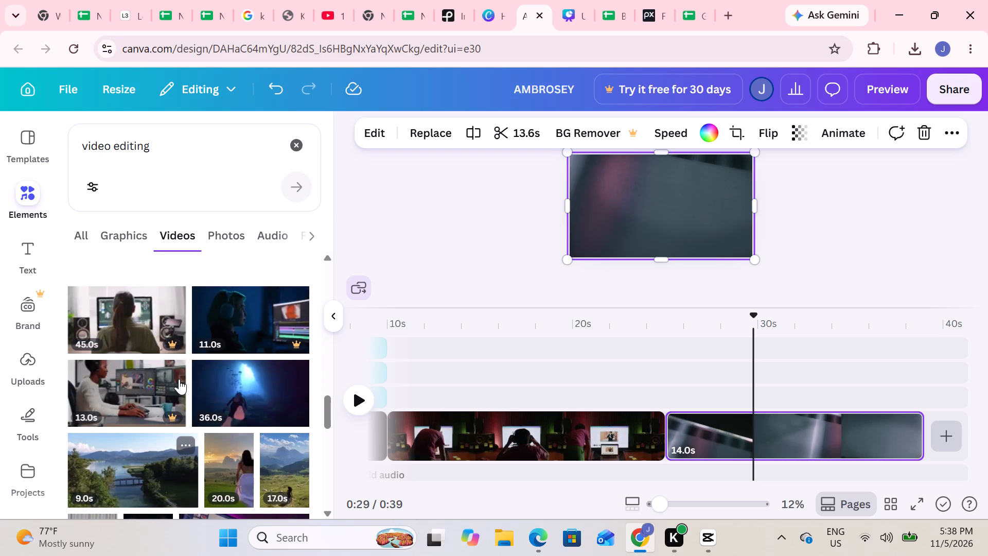
{"action": "scroll", "coordinate": [172, 362], "scroll_direction": "down", "scroll_amount": 3}
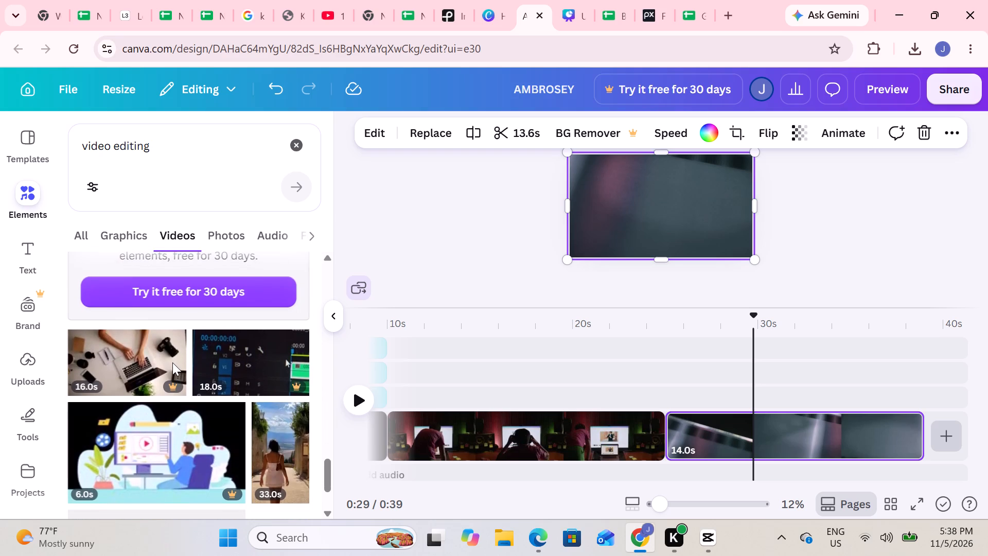
{"action": "scroll", "coordinate": [172, 362], "scroll_direction": "down", "scroll_amount": 2}
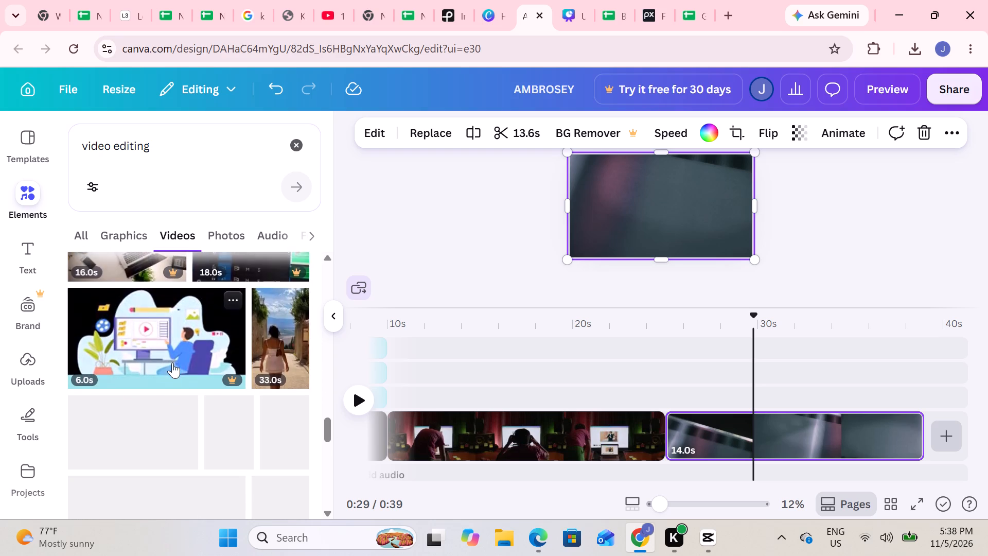
{"action": "scroll", "coordinate": [172, 362], "scroll_direction": "down", "scroll_amount": 2}
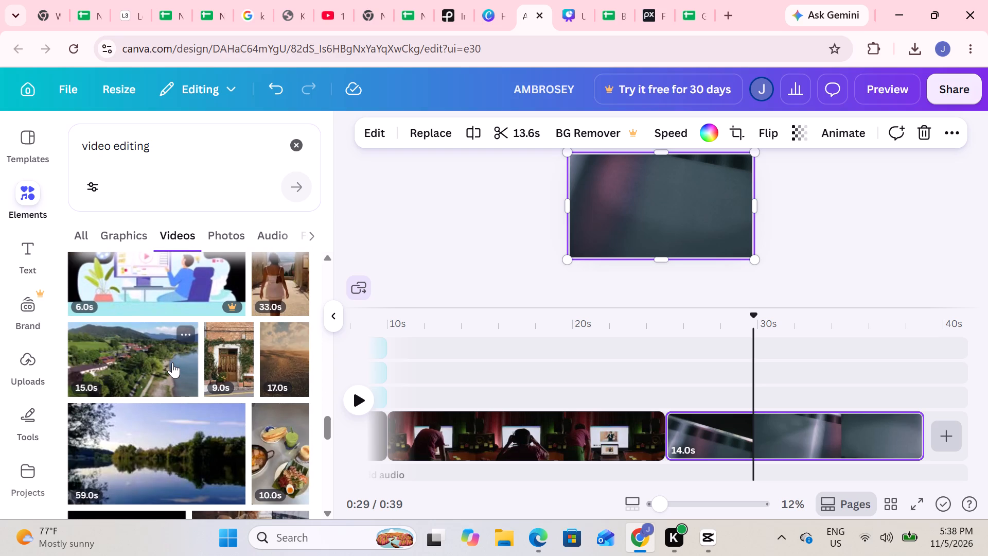
{"action": "scroll", "coordinate": [653, 430], "scroll_direction": "left", "scroll_amount": 3}
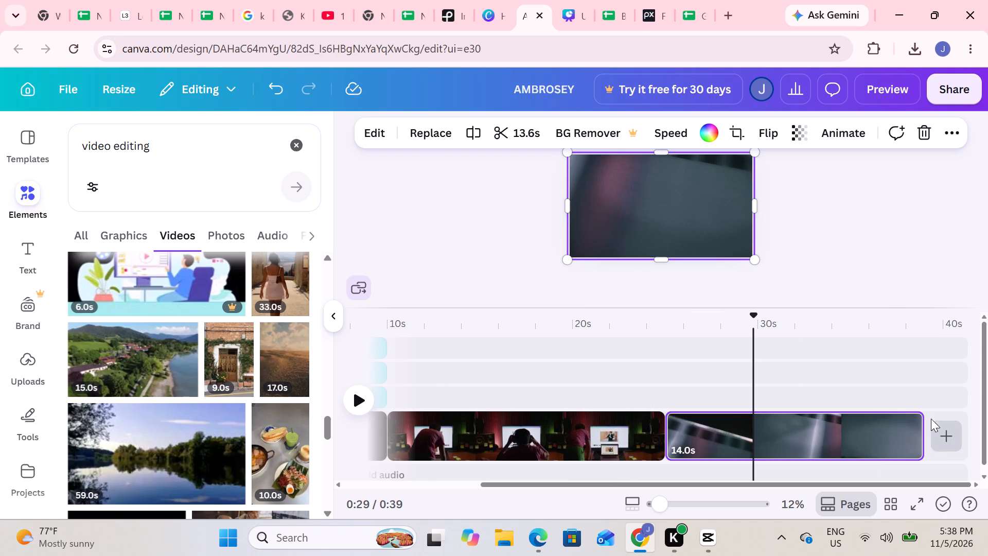
{"action": "left_click", "coordinate": [914, 392]}
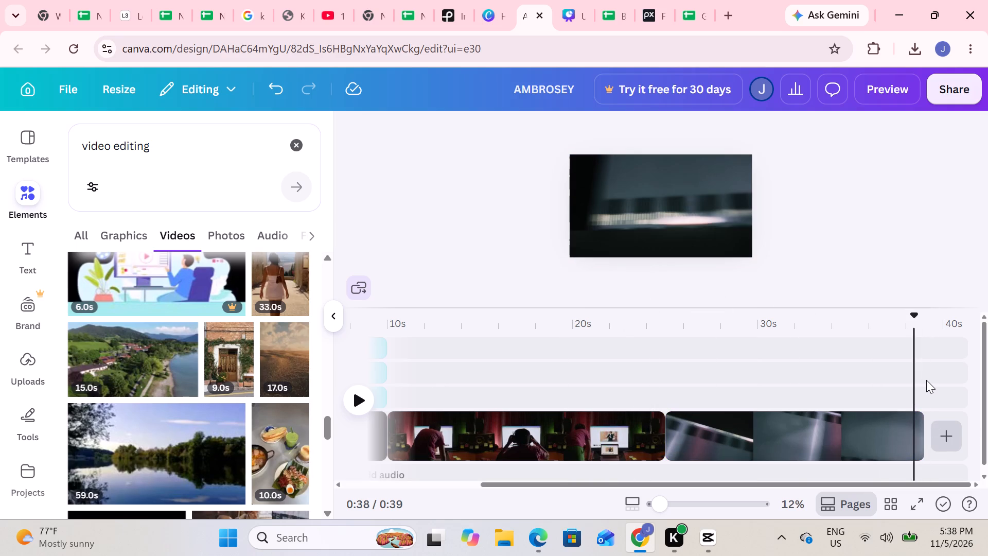
{"action": "left_click", "coordinate": [927, 380]}
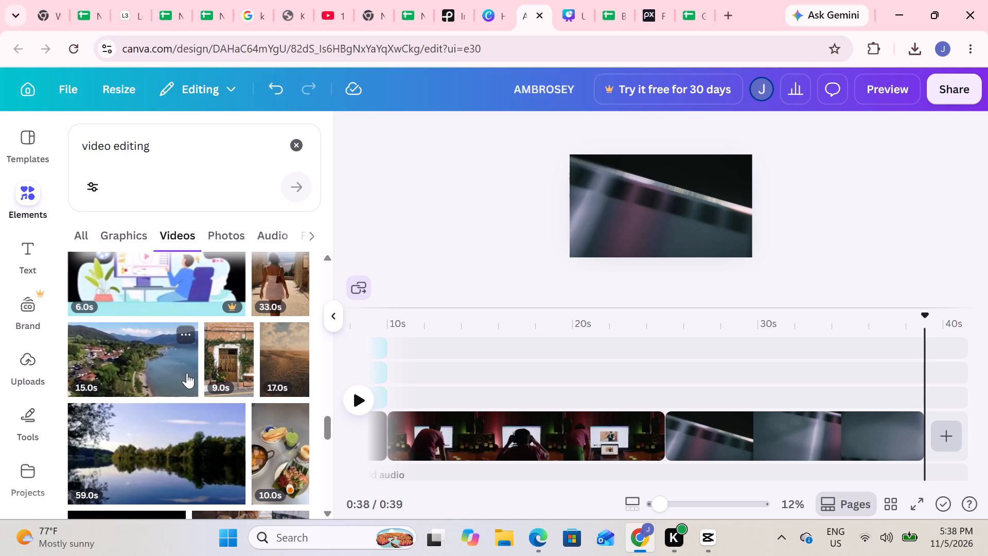
{"action": "scroll", "coordinate": [226, 365], "scroll_direction": "up", "scroll_amount": 4}
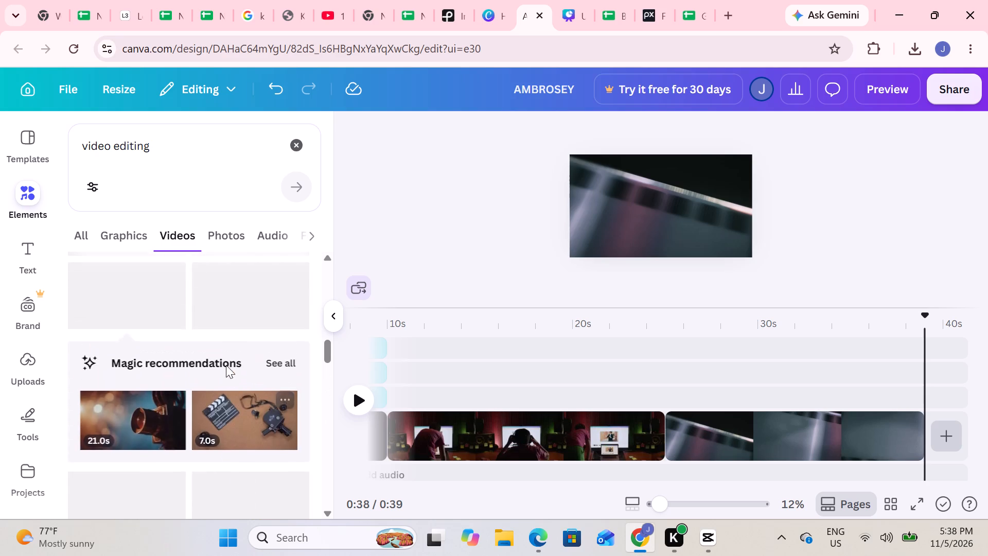
{"action": "scroll", "coordinate": [226, 365], "scroll_direction": "up", "scroll_amount": 4}
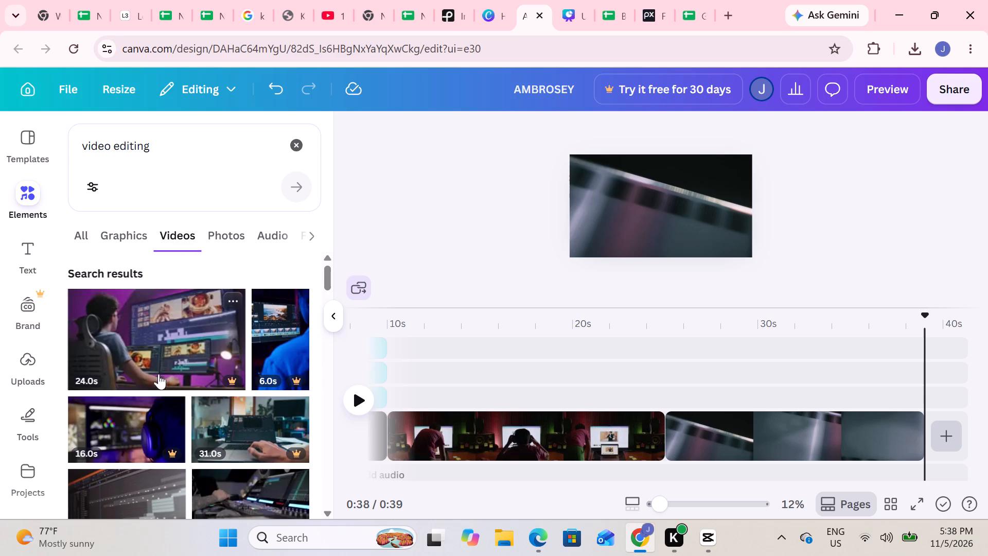
{"action": "scroll", "coordinate": [148, 377], "scroll_direction": "down", "scroll_amount": 2}
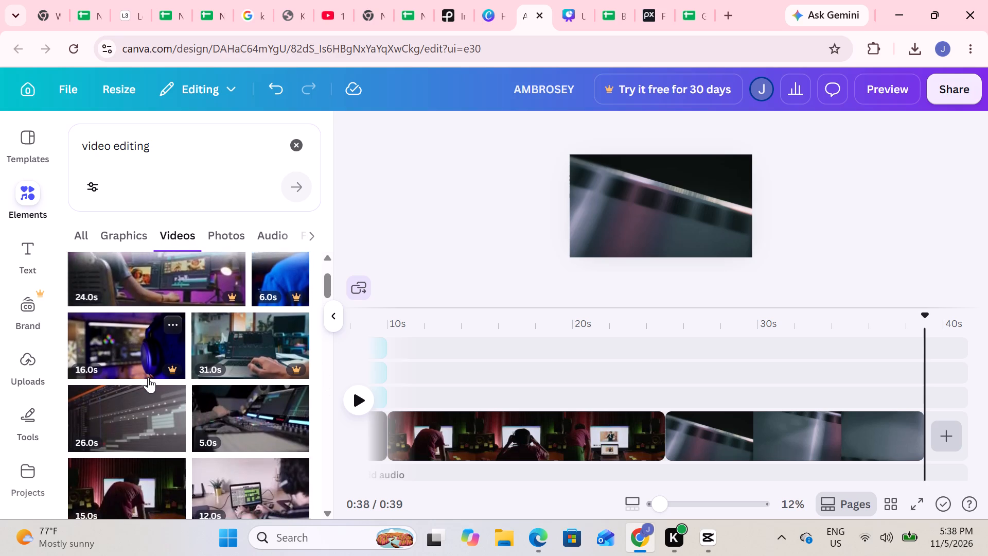
{"action": "scroll", "coordinate": [148, 377], "scroll_direction": "down", "scroll_amount": 1}
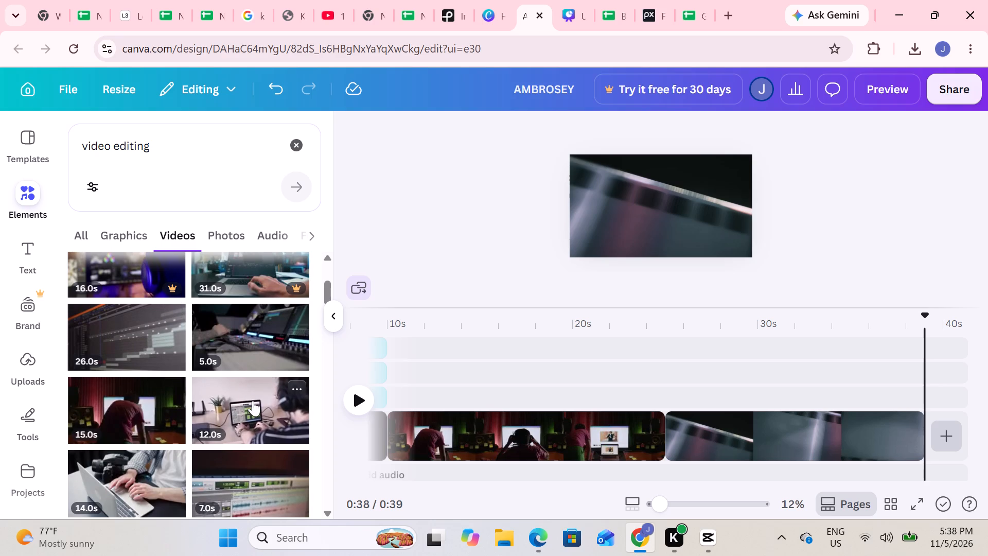
{"action": "scroll", "coordinate": [253, 401], "scroll_direction": "down", "scroll_amount": 1}
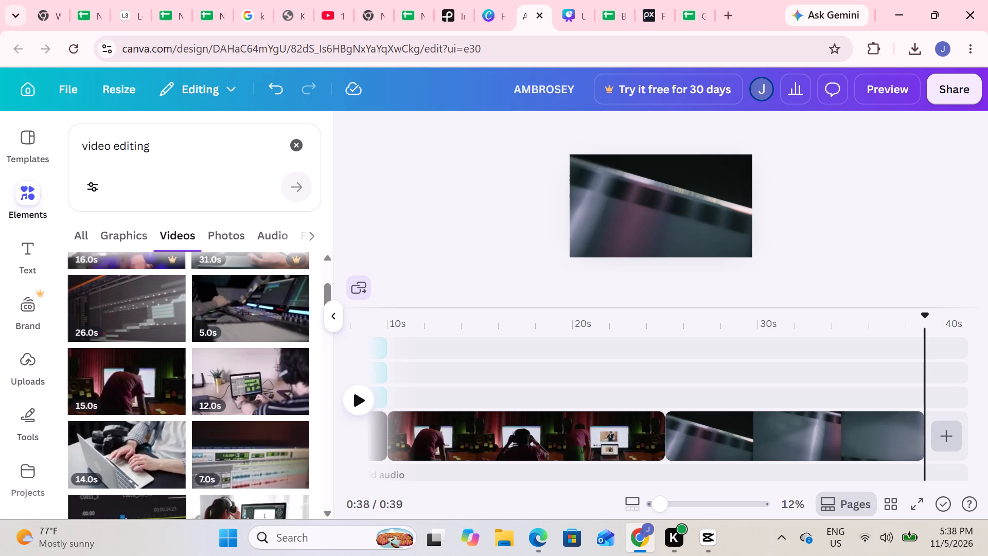
Replace the elements search with "VIDEO EDITING HIGHLIGHTS" and show only the video results.
{"action": "left_click", "coordinate": [167, 150]}
{"action": "left_click", "coordinate": [294, 141]}
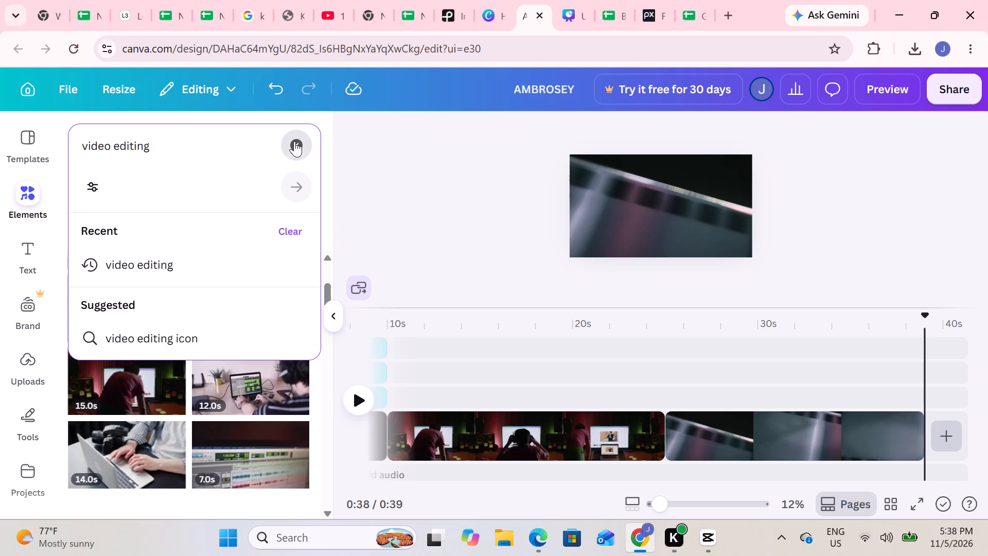
{"action": "left_click", "coordinate": [294, 142]}
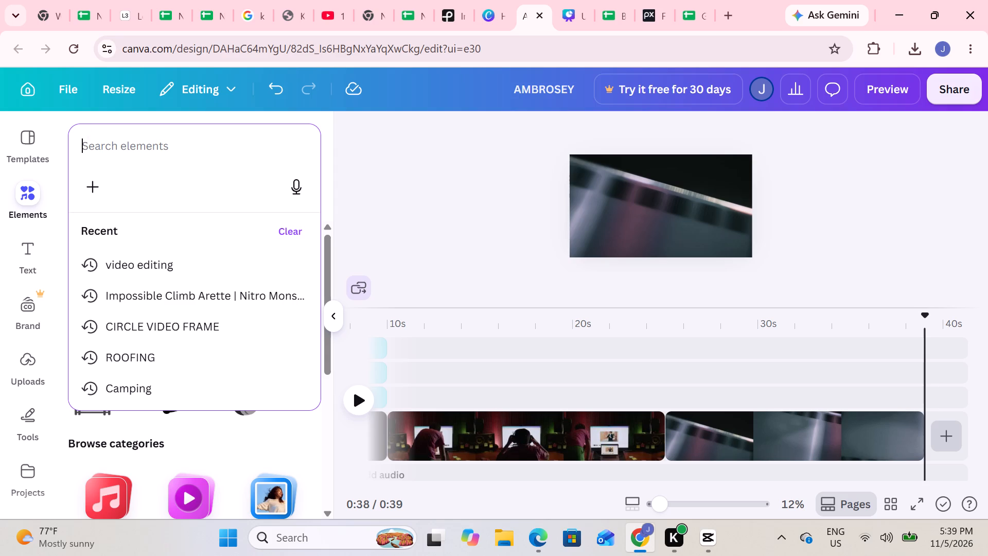
{"action": "type", "text": "HIG"}
{"action": "type", "text": "HI"}
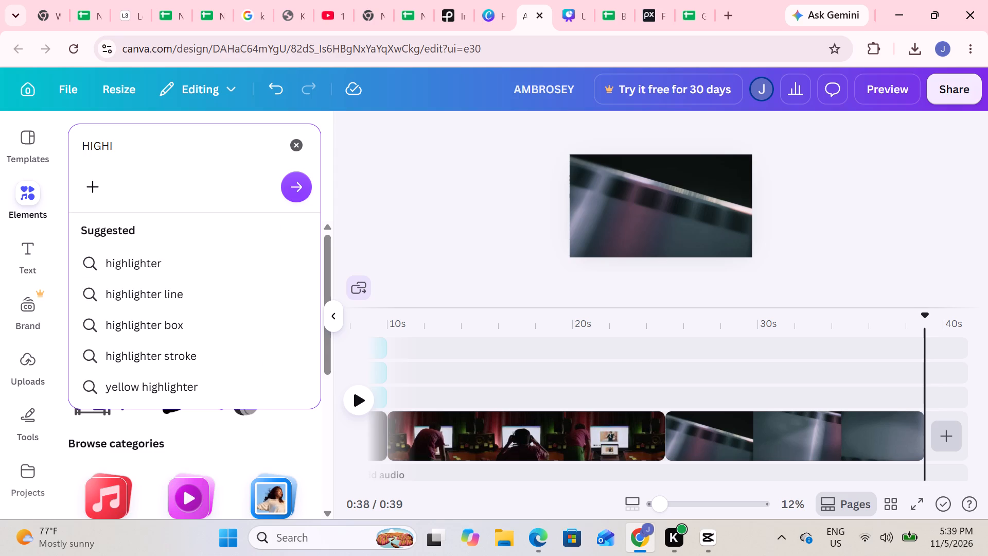
{"action": "key", "text": "BackSpace"}
{"action": "key", "text": "BackSpace"}
{"action": "key", "text": "BackSpace"}
{"action": "key", "text": "BackSpace"}
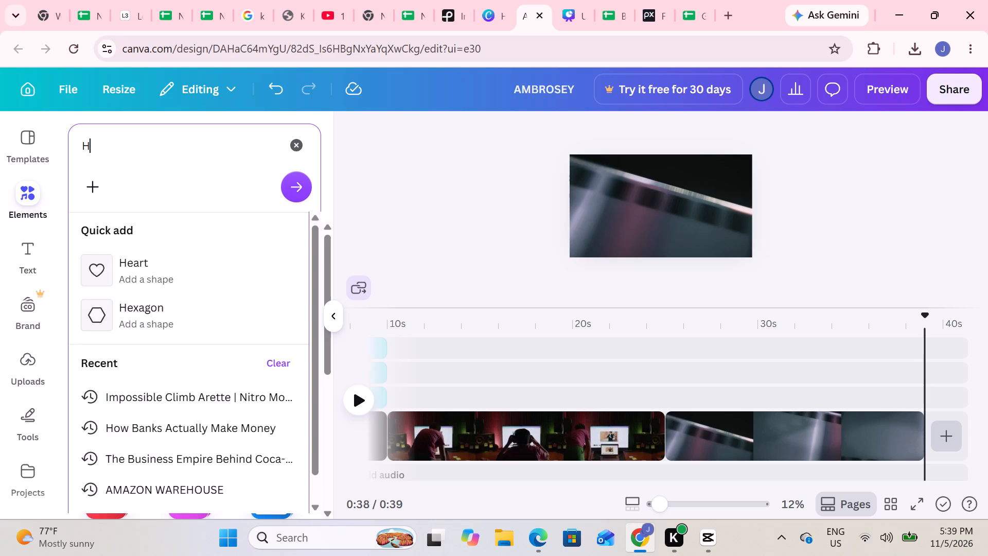
{"action": "key", "text": "BackSpace"}
{"action": "type", "text": "VIDEO"}
{"action": "key", "text": "space"}
{"action": "key", "text": "h"}
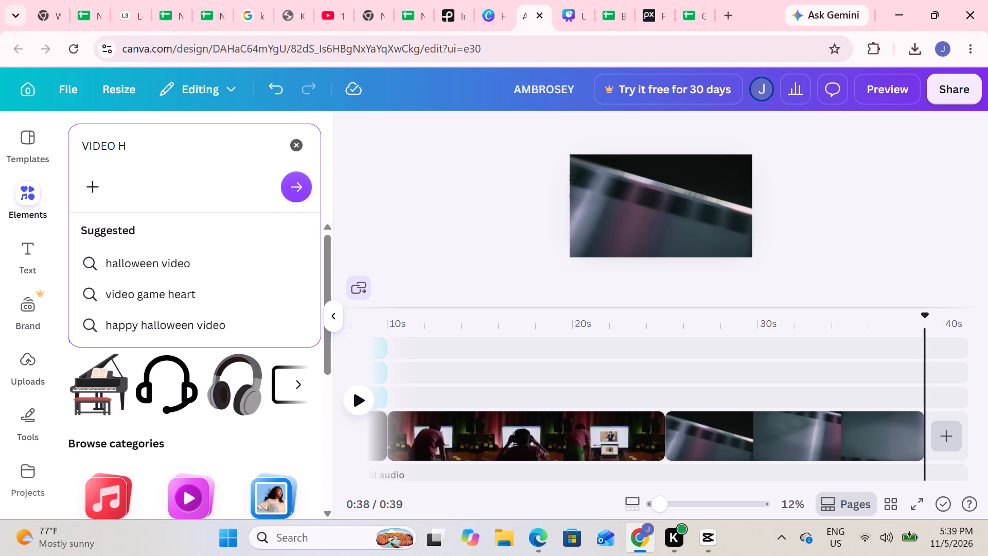
{"action": "key", "text": "BackSpace"}
{"action": "type", "text": "EDITI"}
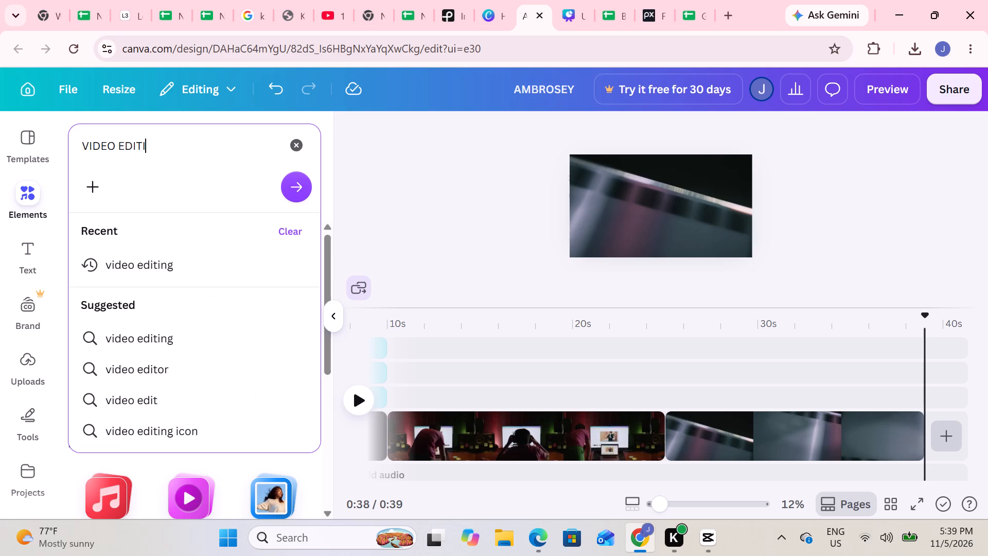
{"action": "type", "text": "NG"}
{"action": "key", "text": "space"}
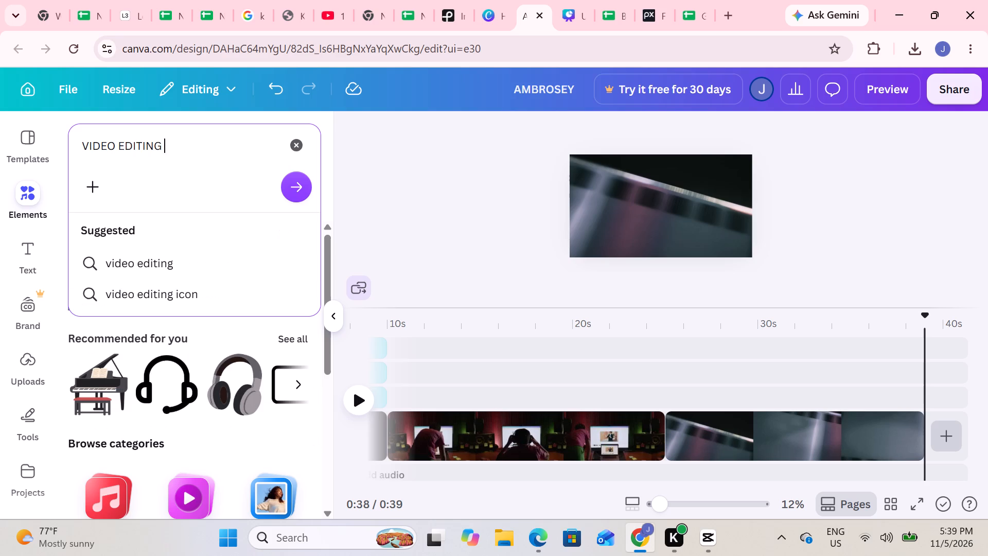
{"action": "type", "text": "HIH"}
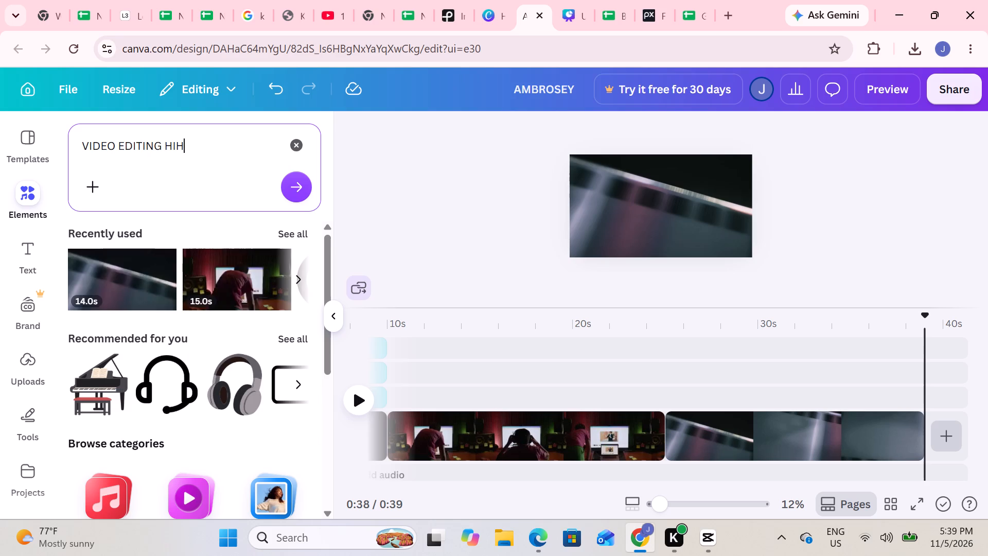
{"action": "key", "text": "BackSpace"}
{"action": "type", "text": "GHLIGHTS"}
{"action": "key", "text": "Return"}
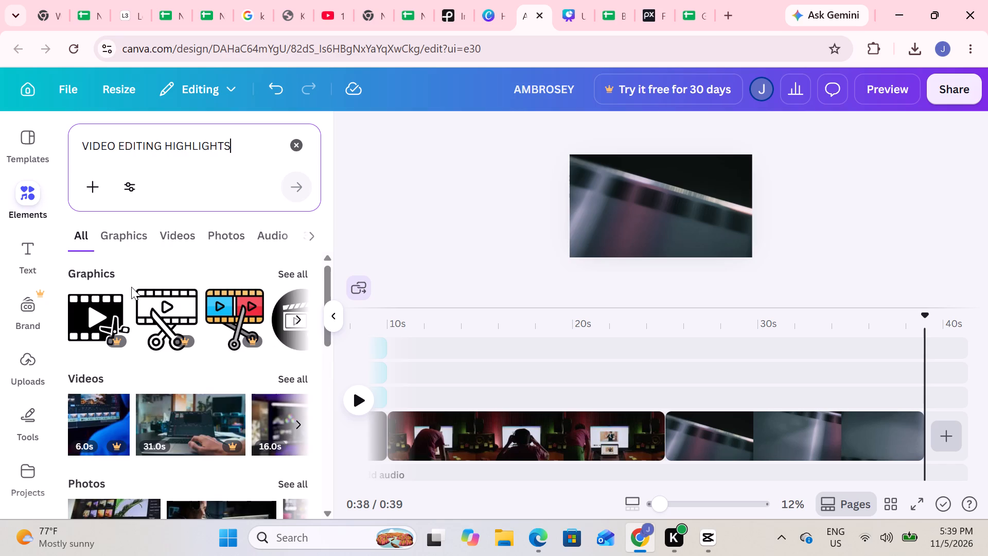
{"action": "scroll", "coordinate": [131, 287], "scroll_direction": "down", "scroll_amount": 3}
{"action": "scroll", "coordinate": [159, 375], "scroll_direction": "down", "scroll_amount": 1}
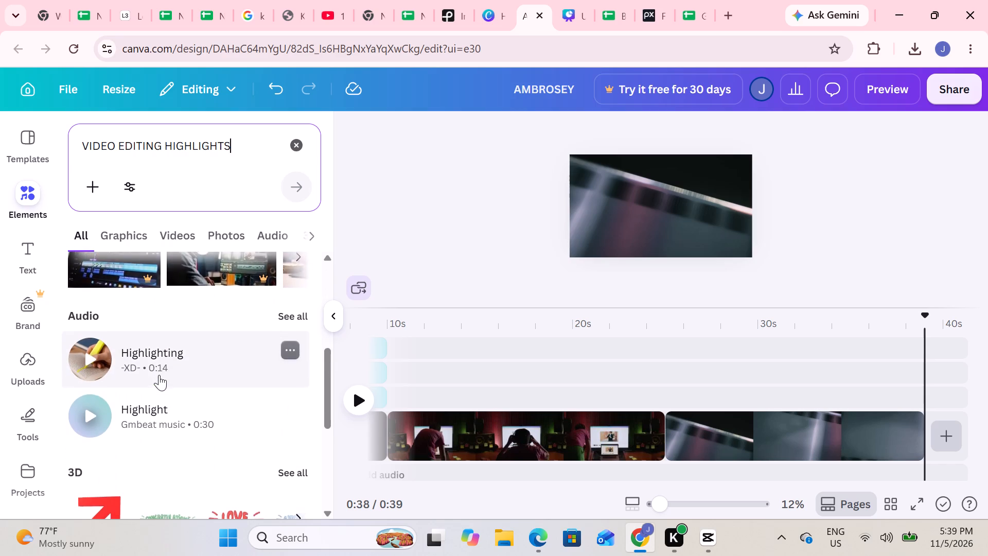
{"action": "left_click", "coordinate": [177, 228]}
Add the 5.0 s clip of hands working at a lit mixing console after the film-strip clip.
{"action": "scroll", "coordinate": [184, 349], "scroll_direction": "down", "scroll_amount": 1}
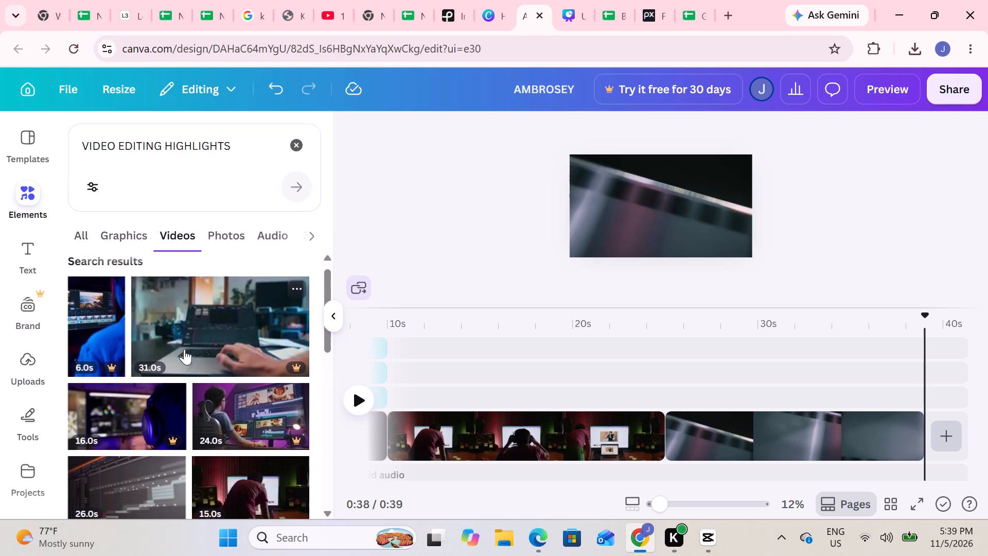
{"action": "scroll", "coordinate": [184, 349], "scroll_direction": "down", "scroll_amount": 2}
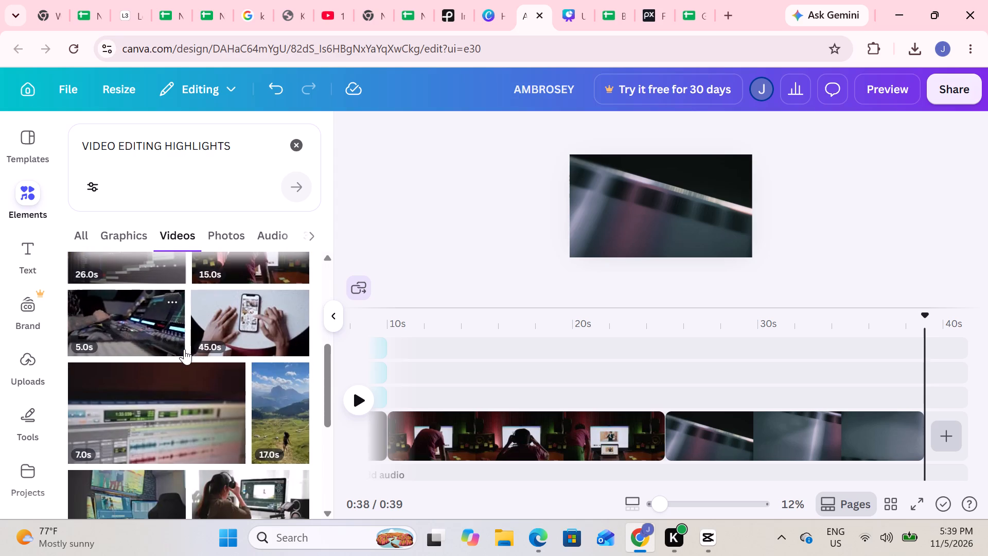
{"action": "left_click", "coordinate": [133, 335]}
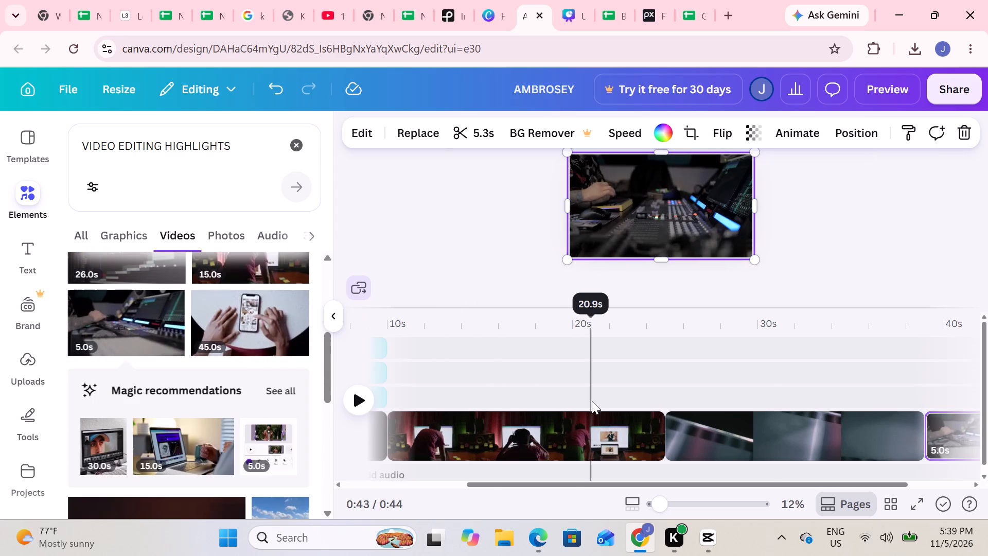
Delete the 14.0 s film-strip clip between the red-lit studio clip and the mixing console clip.
{"action": "scroll", "coordinate": [592, 401], "scroll_direction": "right", "scroll_amount": 3}
{"action": "scroll", "coordinate": [592, 401], "scroll_direction": "left", "scroll_amount": 3}
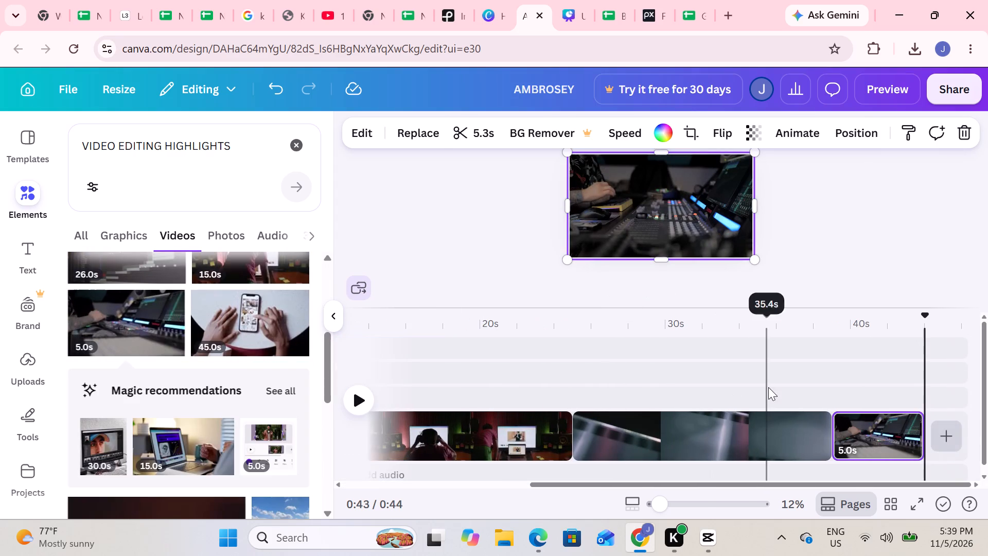
{"action": "left_click", "coordinate": [725, 420]}
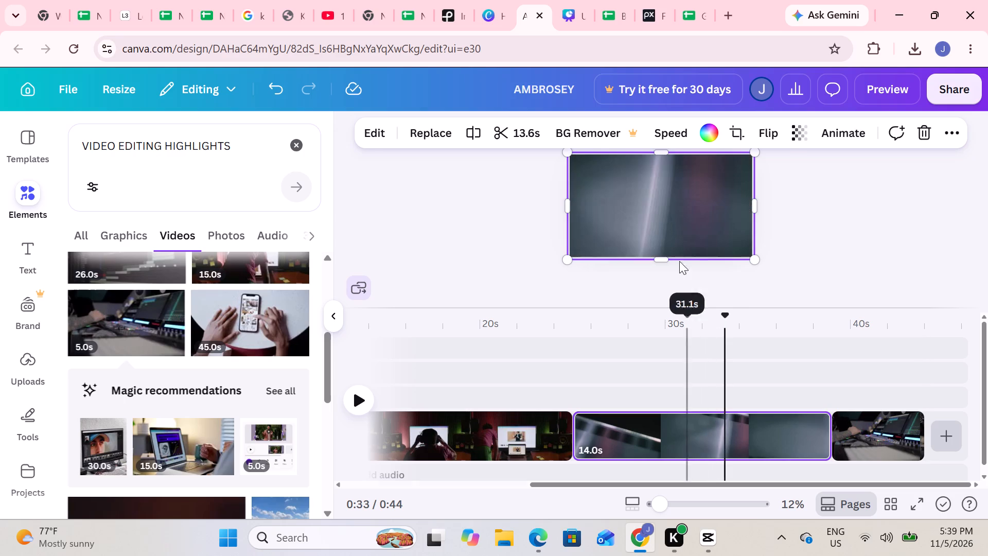
{"action": "left_click", "coordinate": [916, 132]}
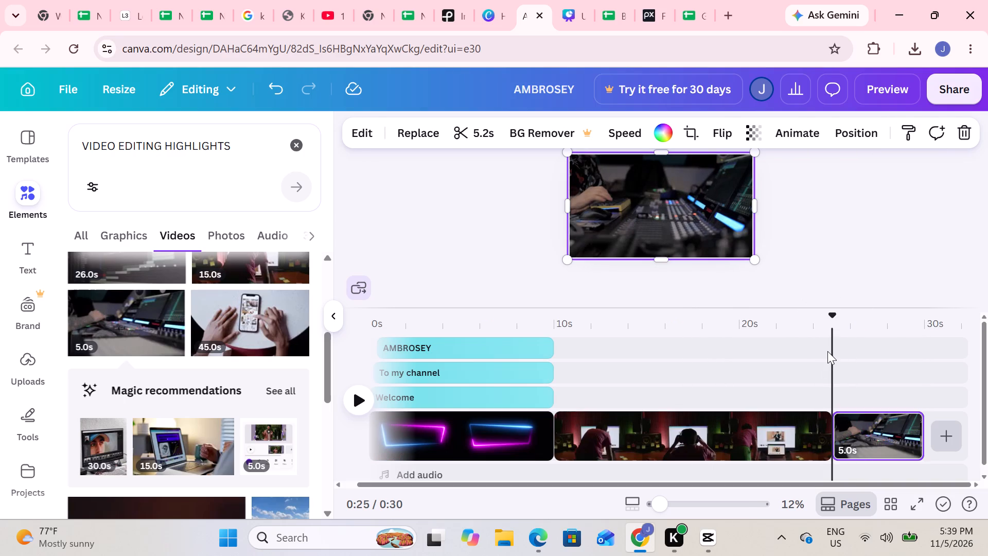
Play back the timeline from about 0:21 through the mixing console clip, stopping at about 0:29.
{"action": "left_click_drag", "start_coordinate": [827, 351], "coordinate": [812, 358]}
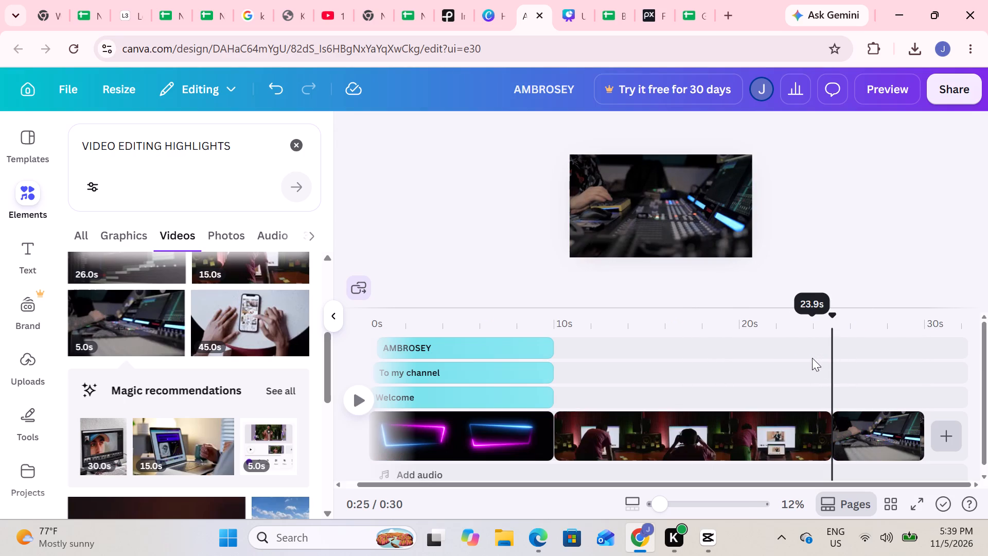
{"action": "left_click_drag", "start_coordinate": [832, 358], "coordinate": [815, 364]}
{"action": "left_click", "coordinate": [769, 374]}
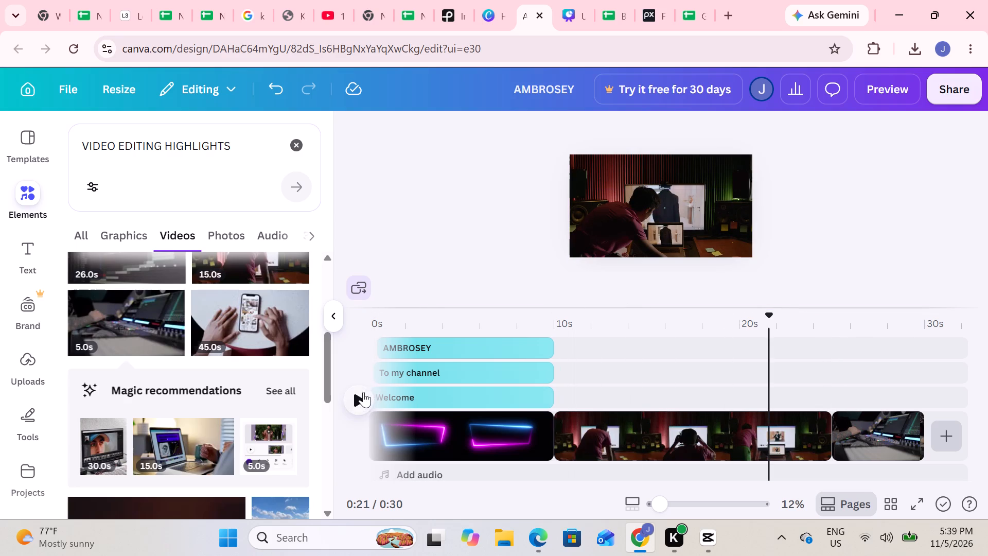
{"action": "left_click", "coordinate": [351, 397]}
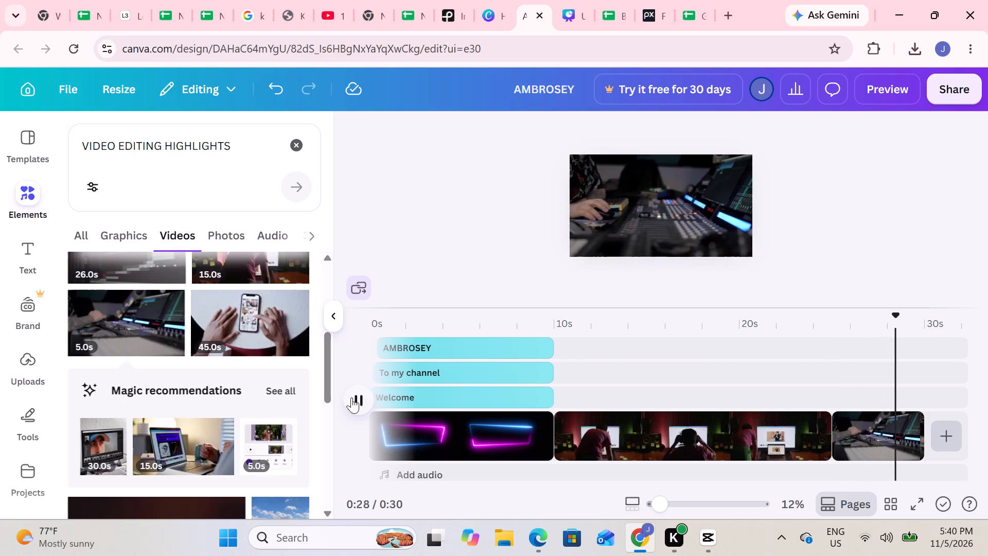
{"action": "left_click", "coordinate": [351, 397]}
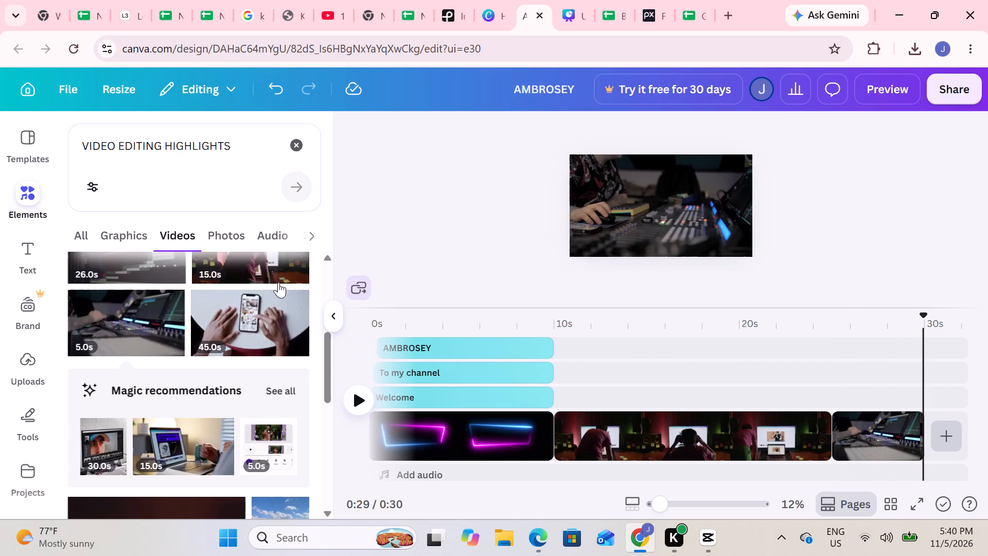
Add the 15.0 s recommended clip of a laptop on a desk and a hand with a mug after the mixing console clip.
{"action": "scroll", "coordinate": [269, 294], "scroll_direction": "down", "scroll_amount": 1}
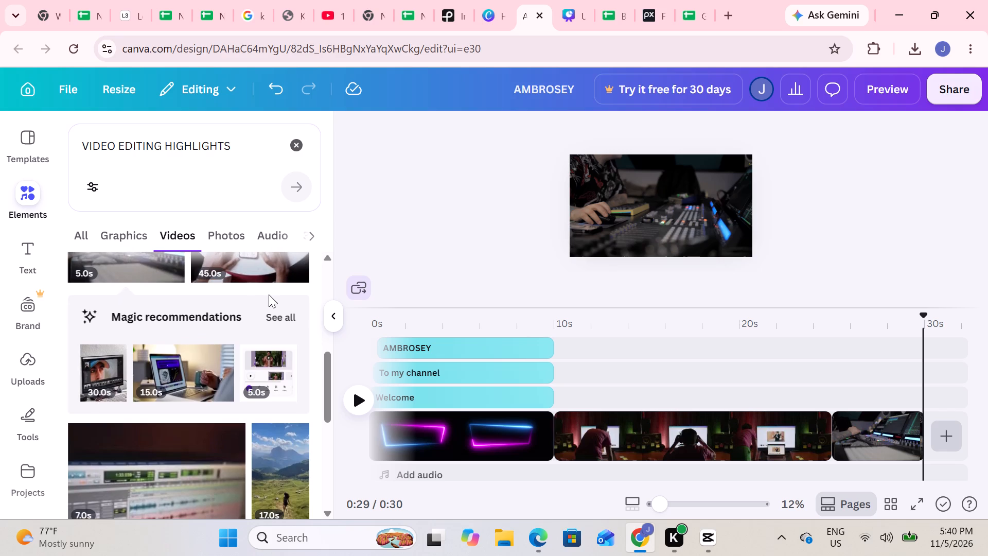
{"action": "left_click", "coordinate": [186, 369]}
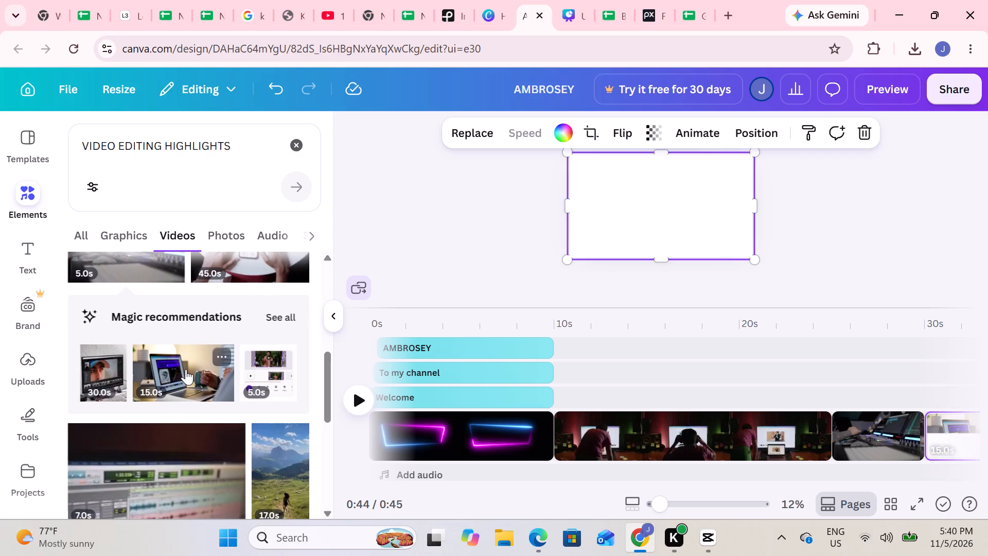
Add the 30.0 s recommended clip of a monitor showing photo edits of a man in a cap after the laptop clip.
{"action": "scroll", "coordinate": [771, 430], "scroll_direction": "left", "scroll_amount": 1}
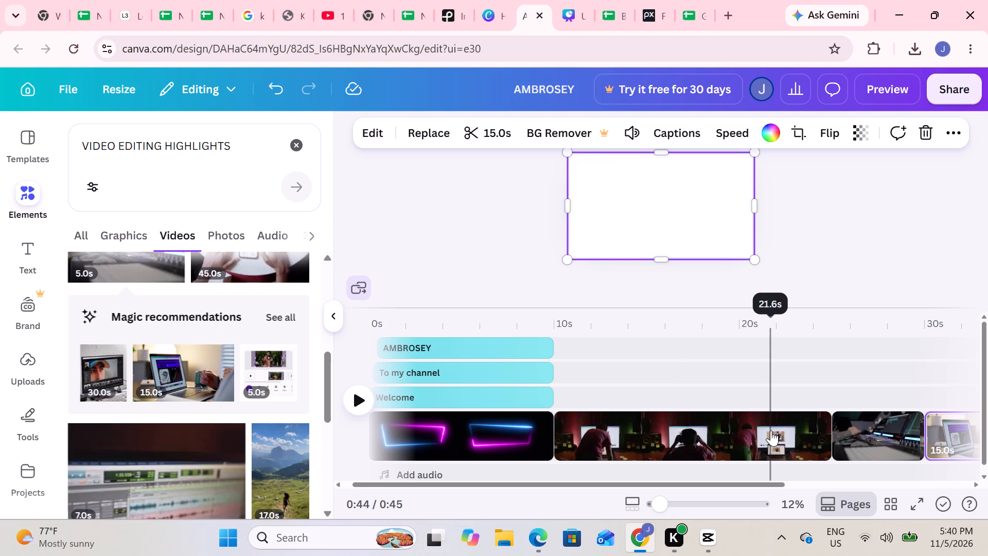
{"action": "scroll", "coordinate": [771, 430], "scroll_direction": "left", "scroll_amount": 4}
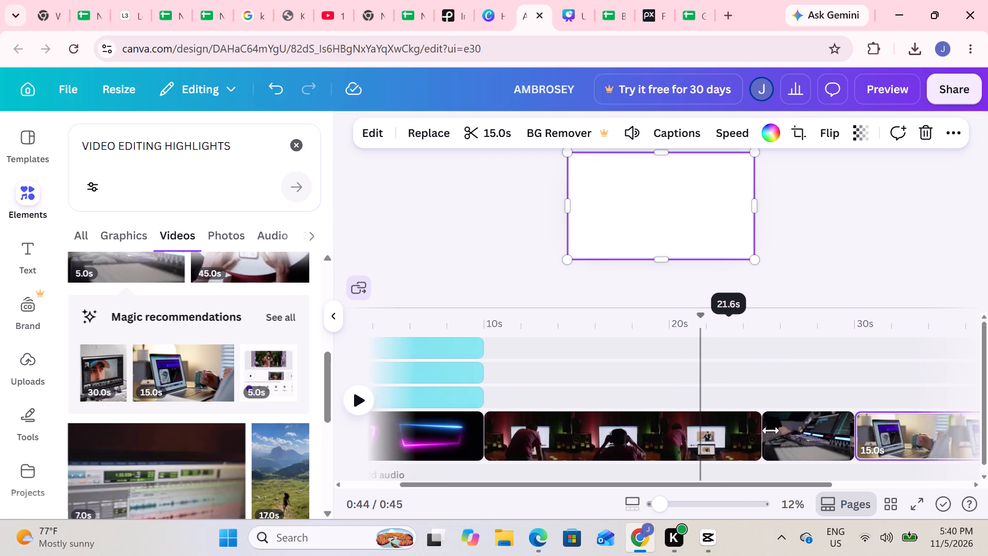
{"action": "scroll", "coordinate": [771, 430], "scroll_direction": "left", "scroll_amount": 1}
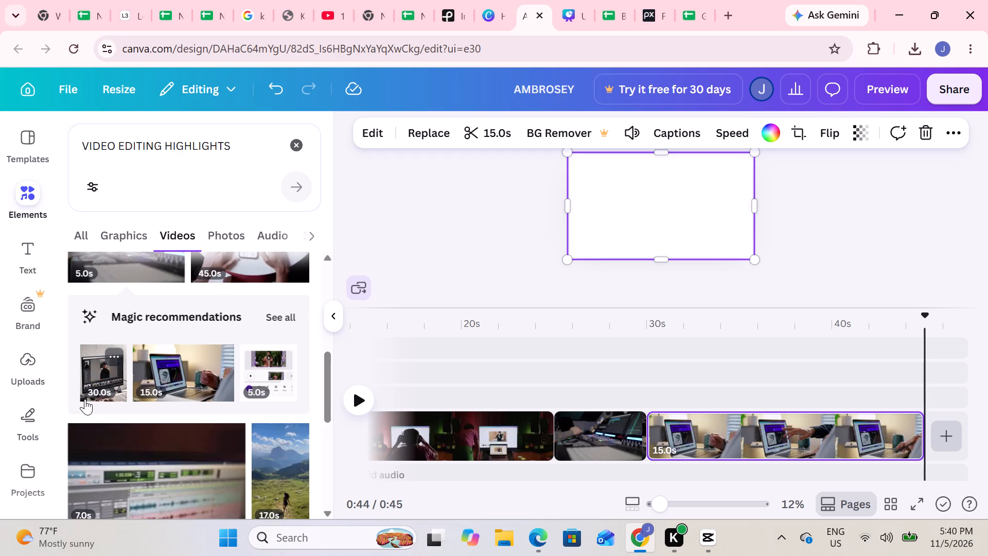
{"action": "left_click", "coordinate": [109, 387]}
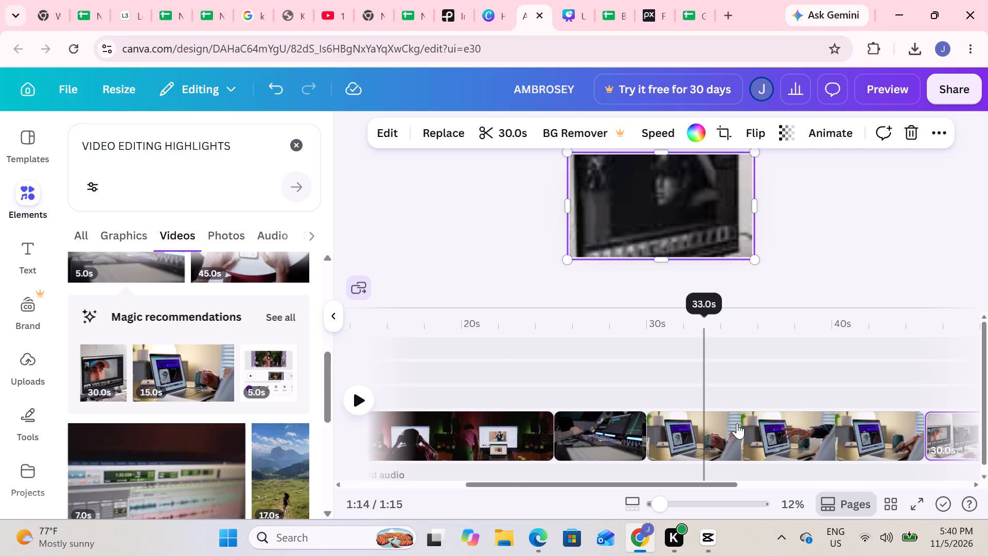
Play back the 30.0 s photo-editing monitor clip from about 0:49, stopping at about 0:57.
{"action": "scroll", "coordinate": [792, 427], "scroll_direction": "left", "scroll_amount": 3}
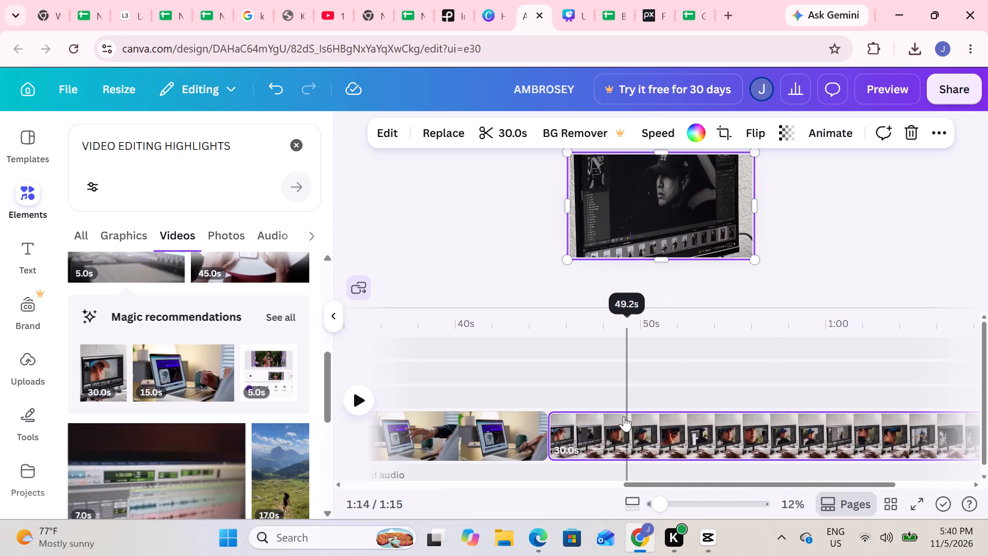
{"action": "left_click", "coordinate": [623, 416]}
{"action": "left_click", "coordinate": [355, 394]}
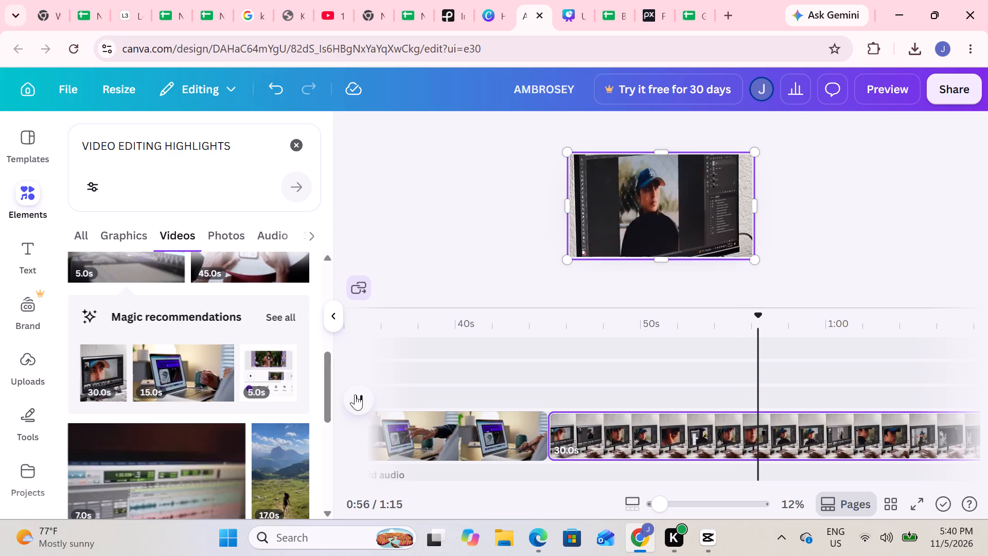
{"action": "left_click", "coordinate": [355, 394]}
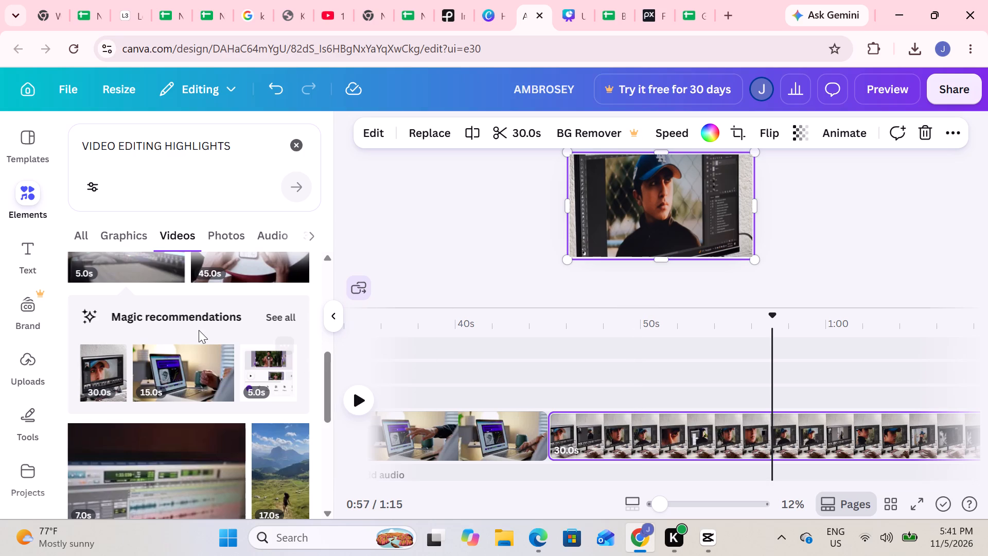
Browse the remaining "VIDEO EDITING HIGHLIGHTS" video results for another suitable clip, returning to the start of the results.
{"action": "scroll", "coordinate": [172, 397], "scroll_direction": "down", "scroll_amount": 1}
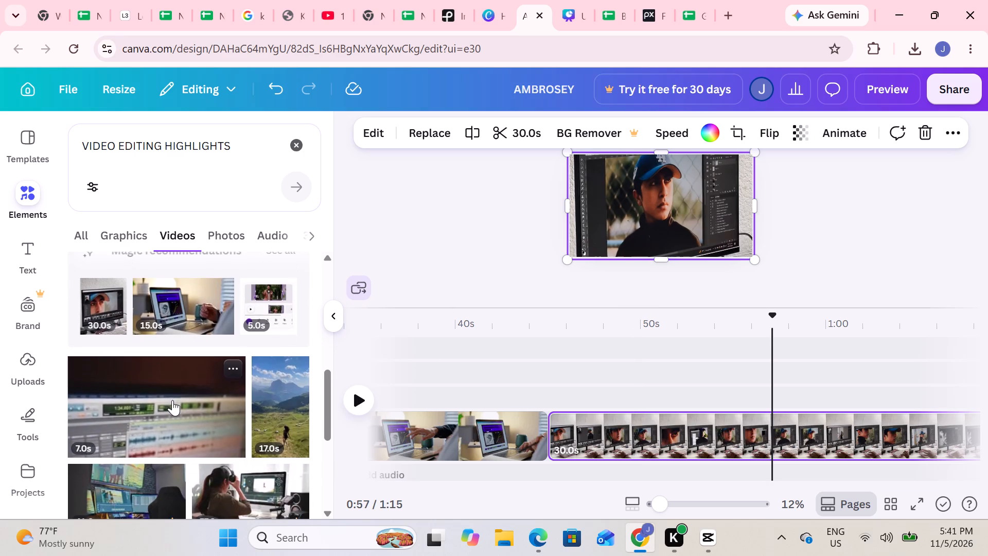
{"action": "scroll", "coordinate": [172, 400], "scroll_direction": "down", "scroll_amount": 2}
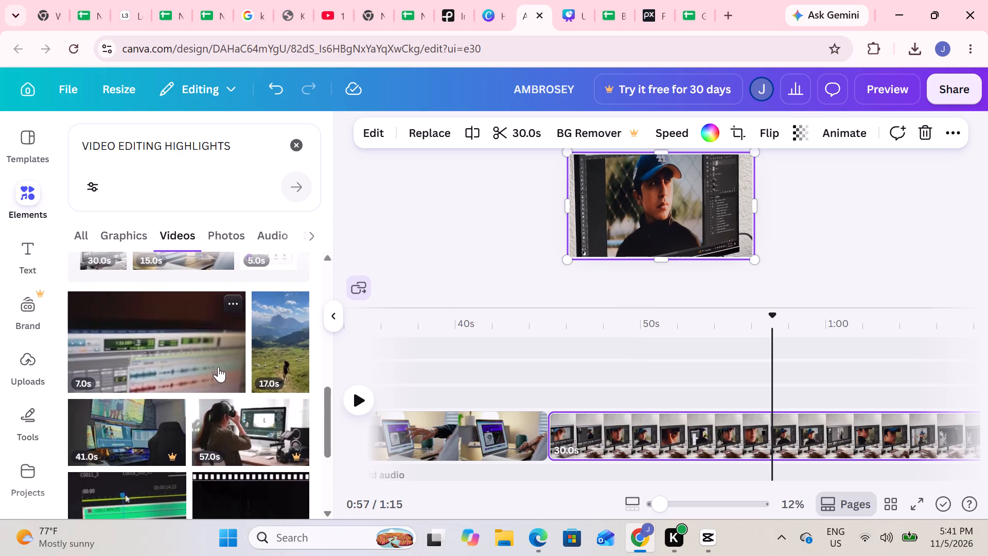
{"action": "scroll", "coordinate": [135, 411], "scroll_direction": "down", "scroll_amount": 2}
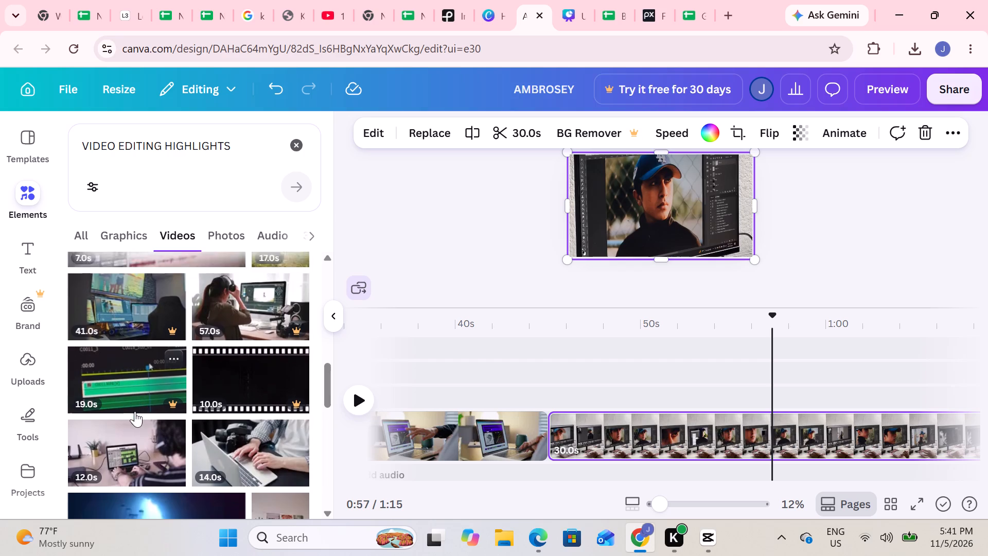
{"action": "scroll", "coordinate": [135, 411], "scroll_direction": "down", "scroll_amount": 1}
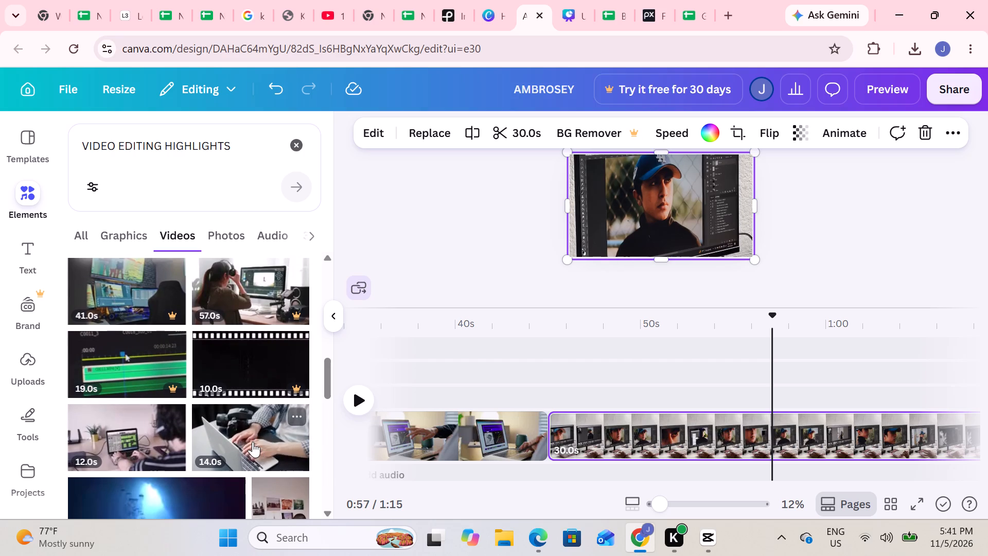
{"action": "scroll", "coordinate": [272, 433], "scroll_direction": "down", "scroll_amount": 1}
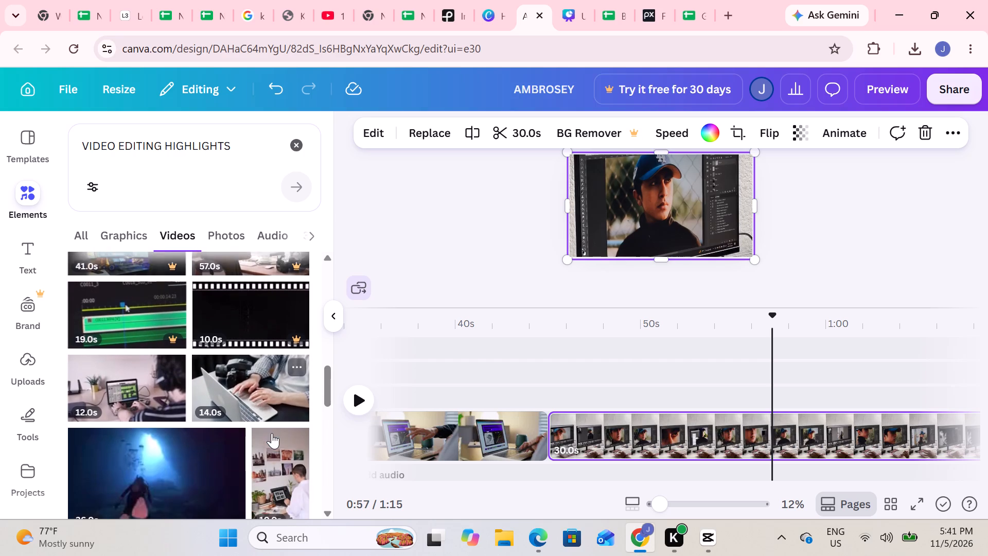
{"action": "scroll", "coordinate": [272, 433], "scroll_direction": "down", "scroll_amount": 2}
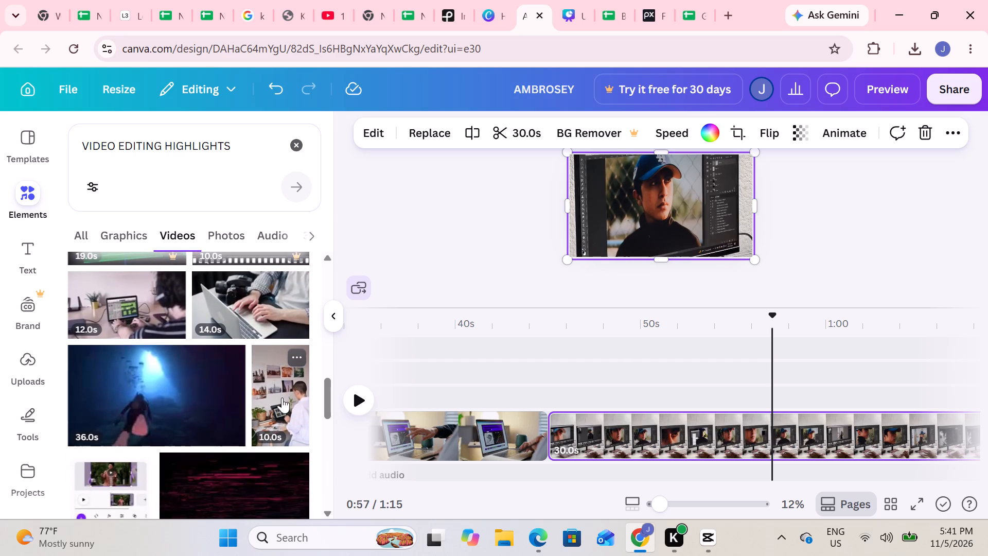
{"action": "scroll", "coordinate": [130, 388], "scroll_direction": "down", "scroll_amount": 1}
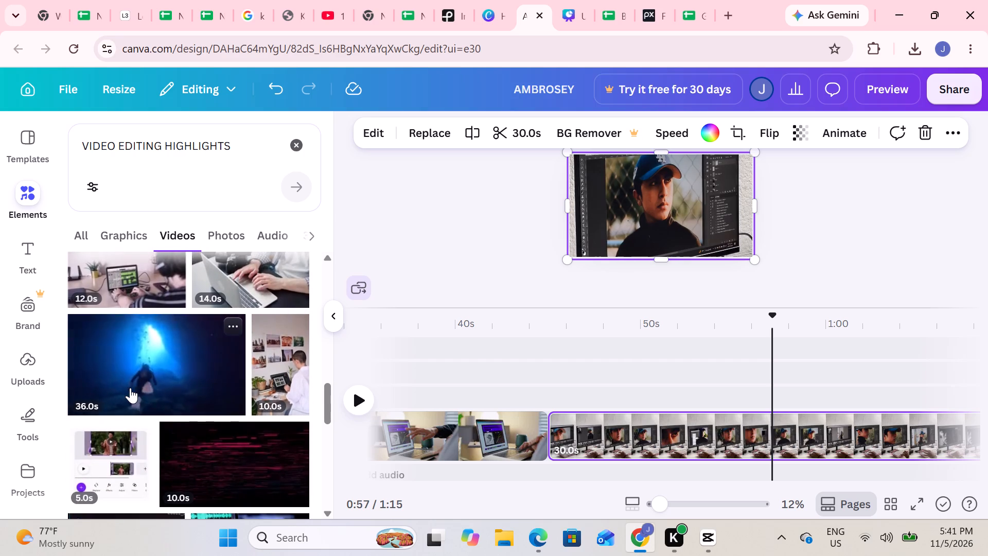
{"action": "scroll", "coordinate": [130, 388], "scroll_direction": "down", "scroll_amount": 1}
{"action": "scroll", "coordinate": [236, 368], "scroll_direction": "down", "scroll_amount": 1}
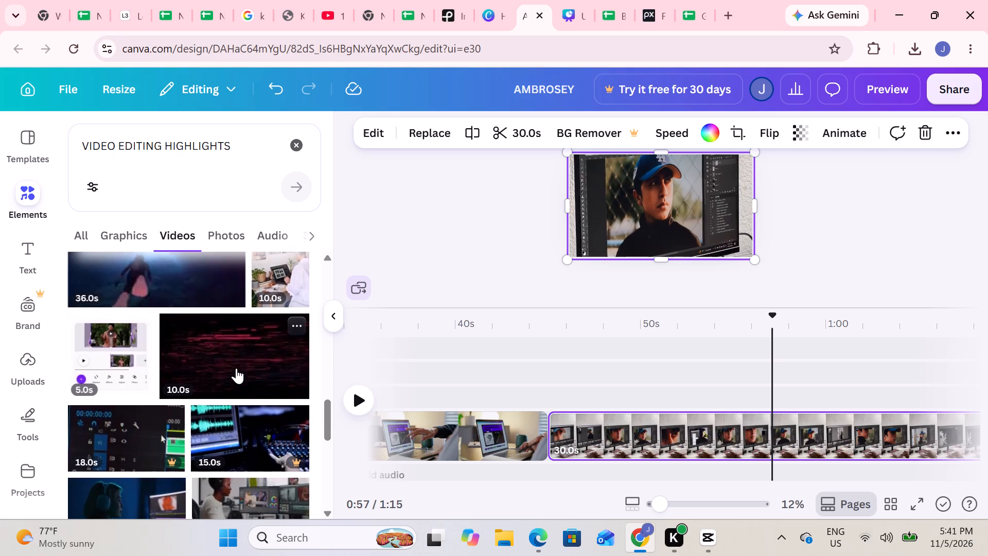
{"action": "scroll", "coordinate": [236, 368], "scroll_direction": "down", "scroll_amount": 1}
{"action": "scroll", "coordinate": [236, 368], "scroll_direction": "up", "scroll_amount": 3}
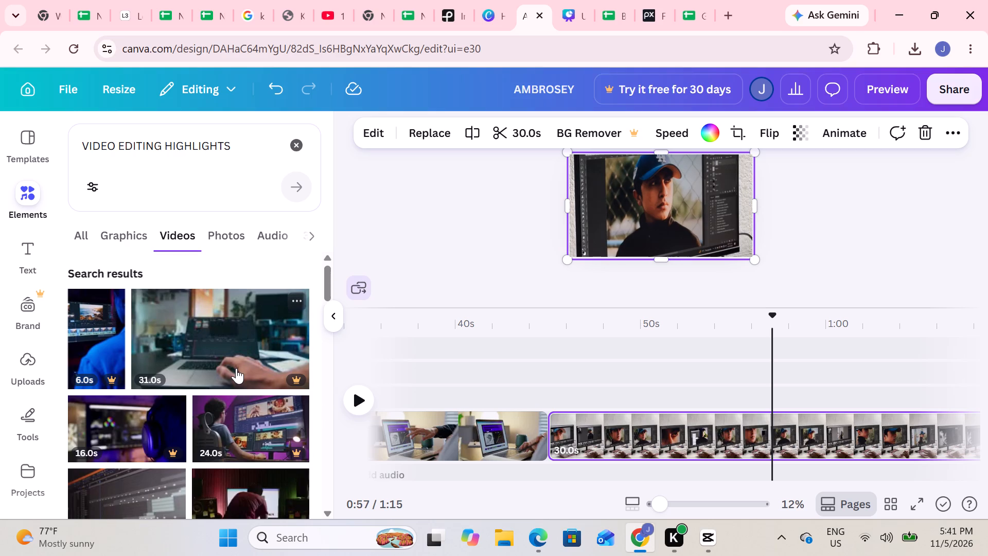
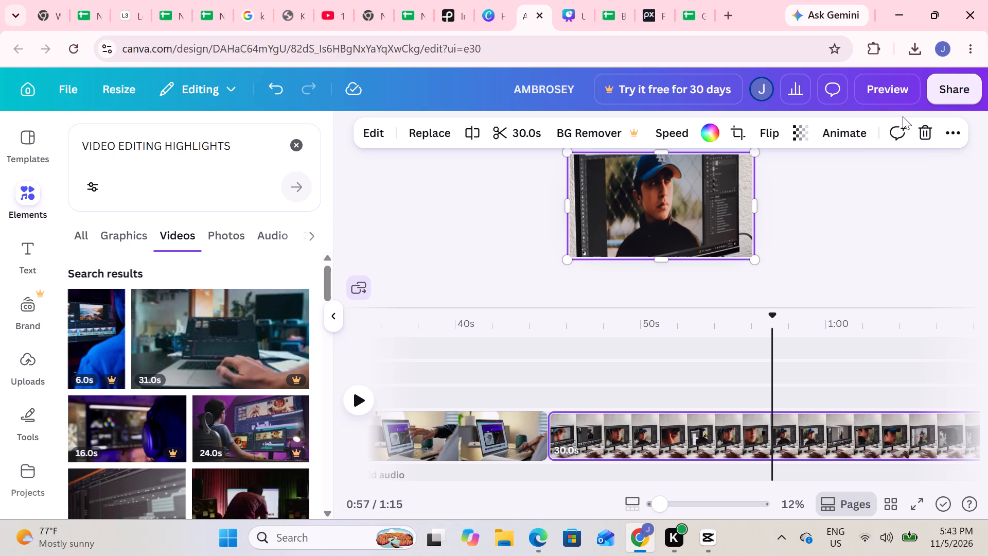
Download the AMBROSEY design as an MP4 video at 1080p.
{"action": "left_click", "coordinate": [946, 92]}
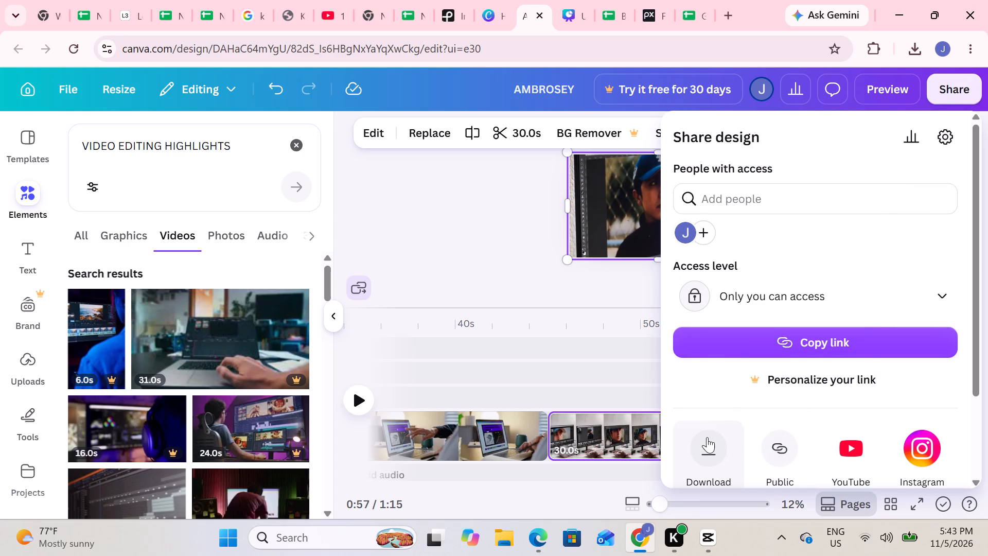
{"action": "left_click", "coordinate": [707, 437]}
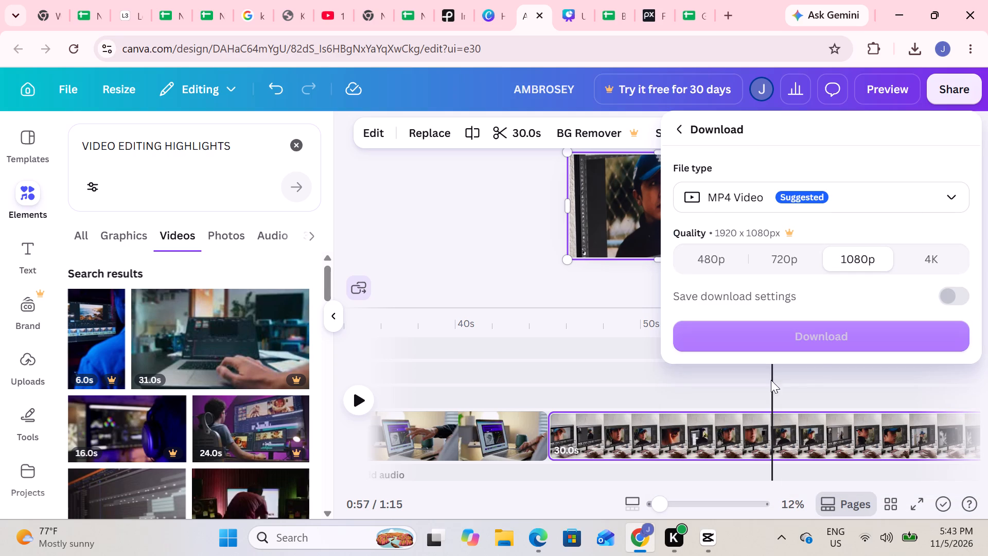
{"action": "left_click", "coordinate": [815, 349]}
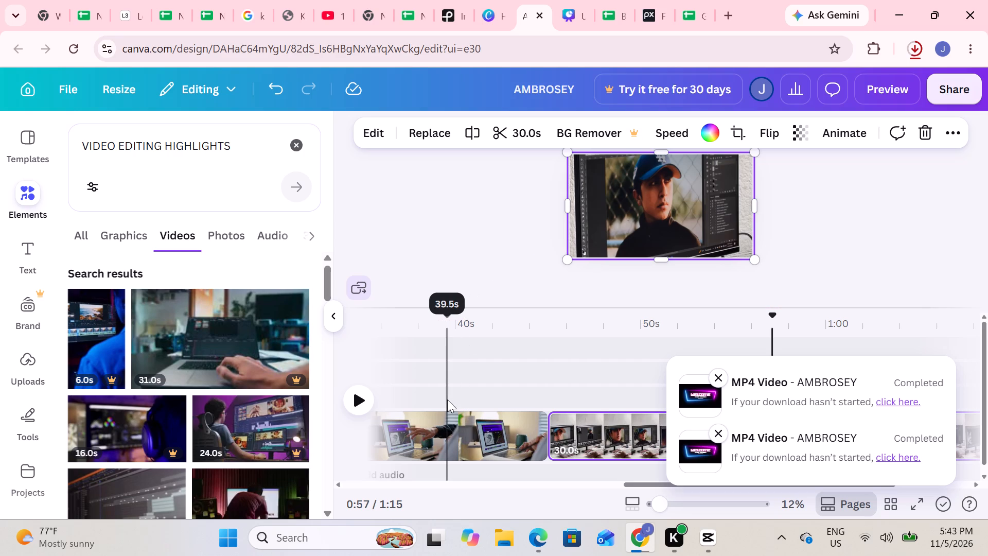
{"action": "scroll", "coordinate": [447, 399], "scroll_direction": "down", "scroll_amount": 2}
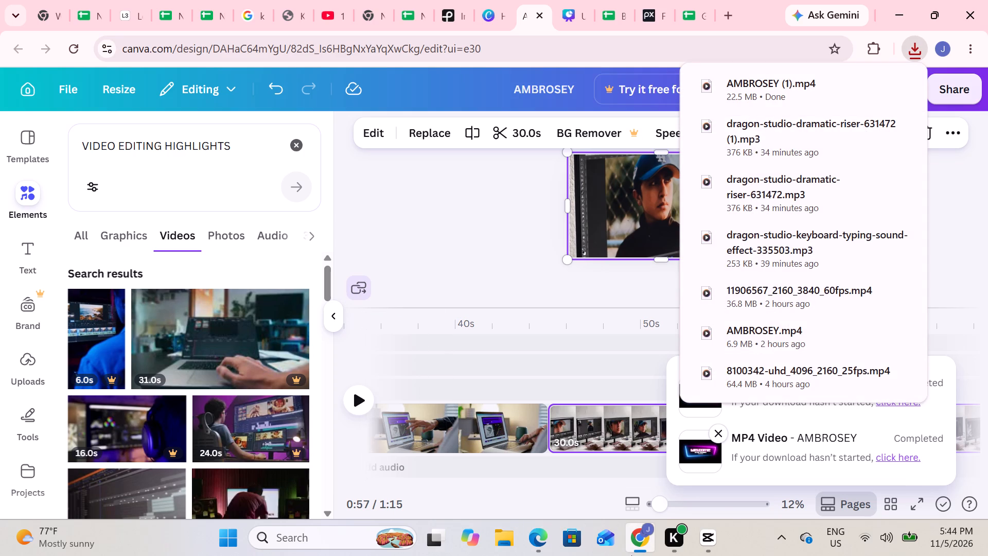
Switch to CapCut and delete both dailycamping clips and the 8100342-uhd overlay clip, keeping the neon intro and its audio.
{"action": "left_click", "coordinate": [704, 536]}
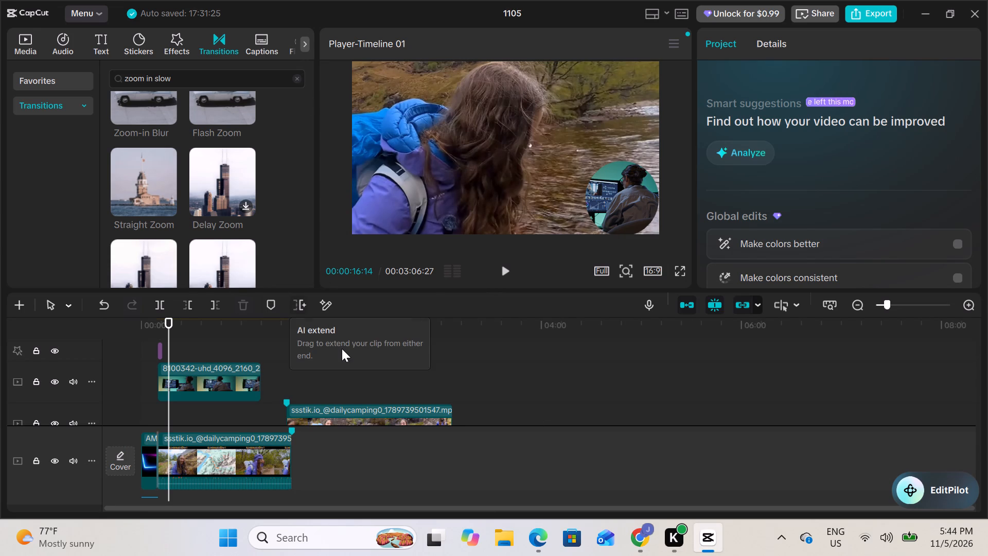
{"action": "left_click", "coordinate": [213, 457]}
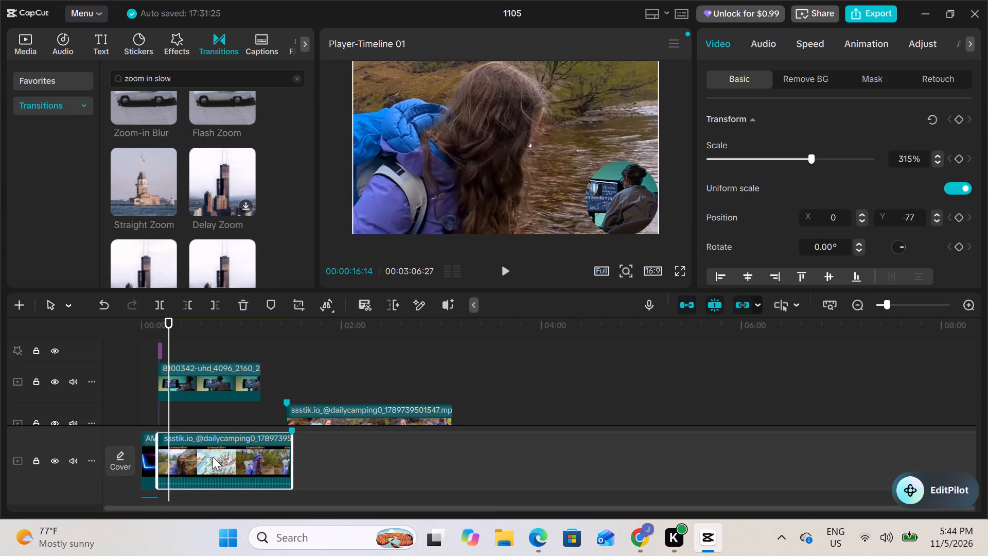
{"action": "key", "text": "BackSpace"}
{"action": "left_click", "coordinate": [321, 387]}
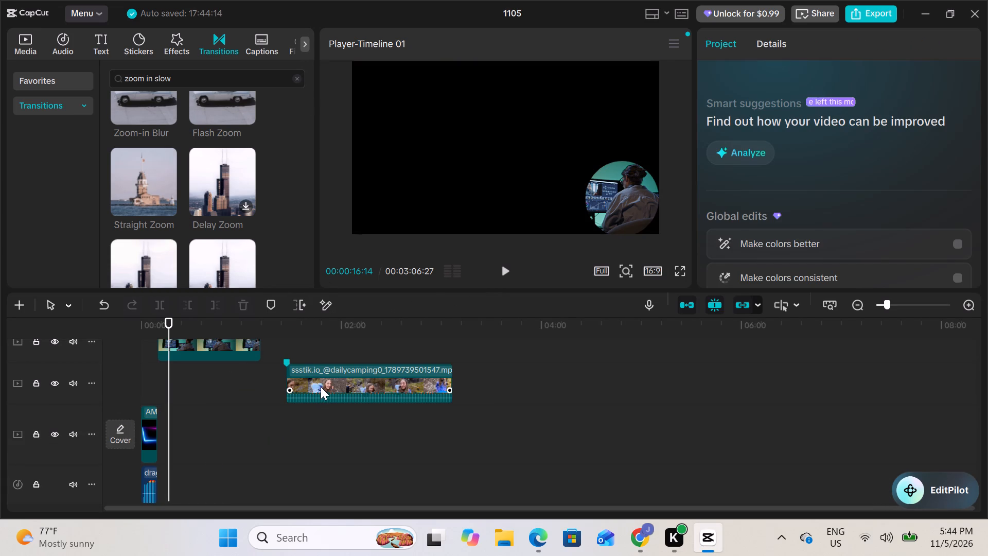
{"action": "key", "text": "BackSpace"}
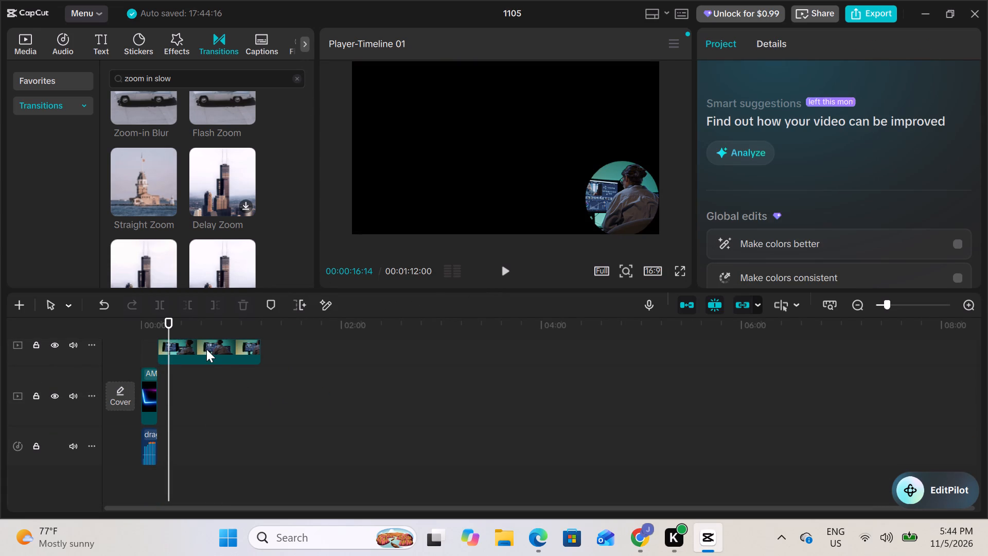
{"action": "left_click", "coordinate": [206, 349]}
{"action": "key", "text": "BackSpace"}
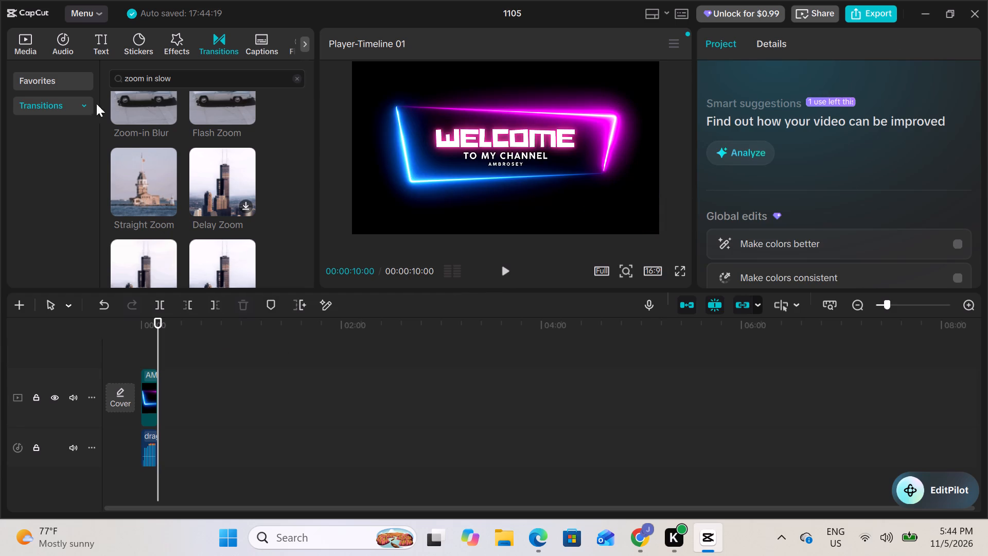
Import AMBROSEY (1) from the Downloads folder and add it to the main track after the neon intro, at 10 s.
{"action": "left_click", "coordinate": [30, 39]}
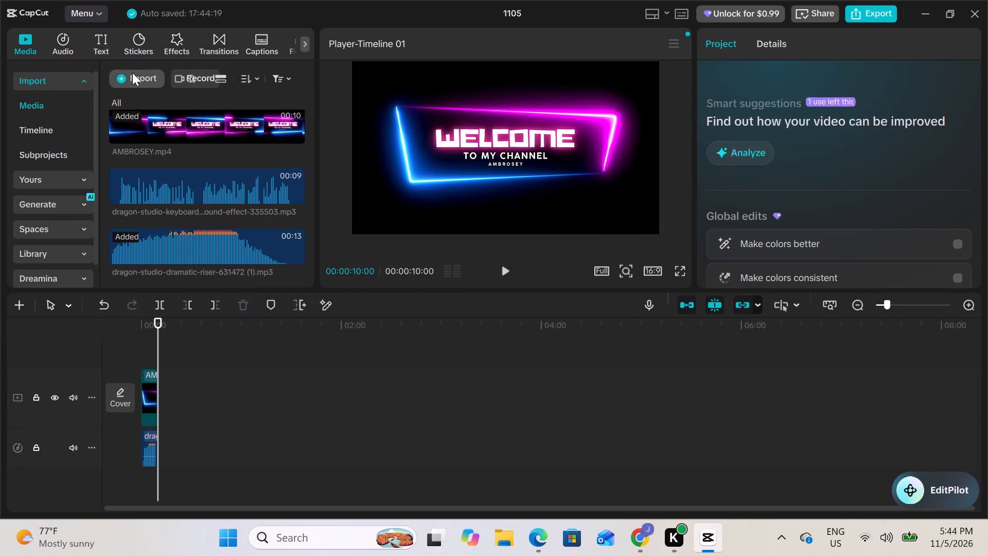
{"action": "left_click", "coordinate": [132, 73]}
{"action": "left_click", "coordinate": [145, 108]}
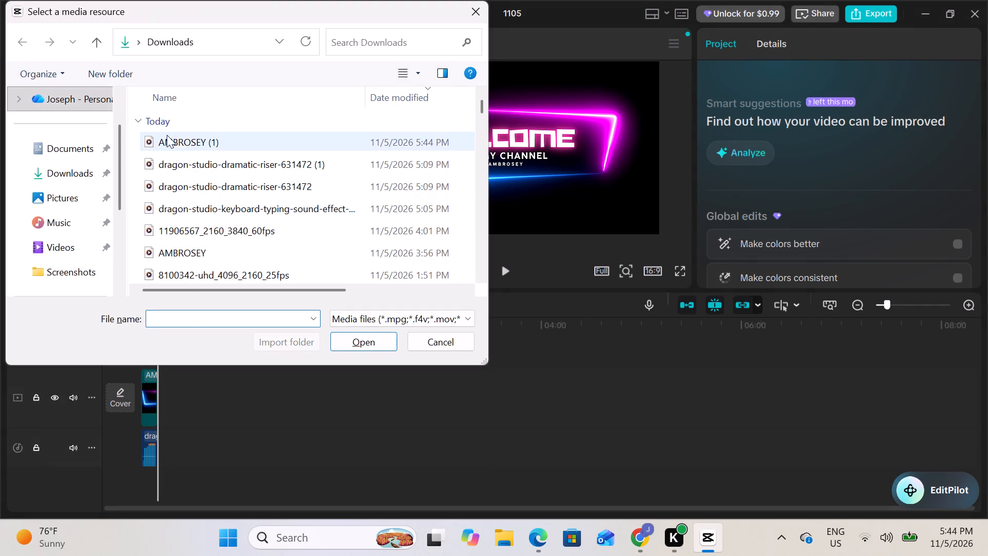
{"action": "left_click", "coordinate": [176, 140]}
{"action": "left_click", "coordinate": [358, 334]}
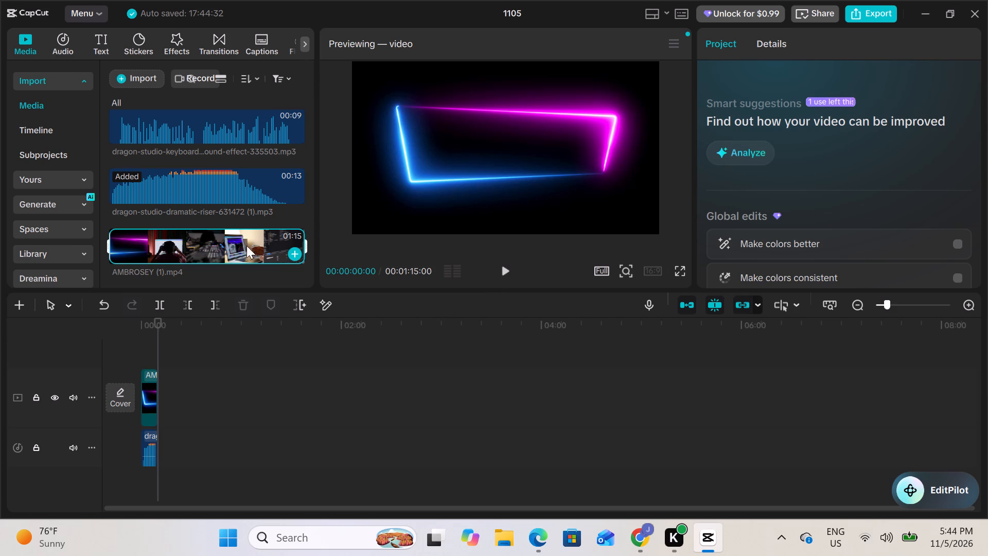
{"action": "left_click", "coordinate": [293, 253]}
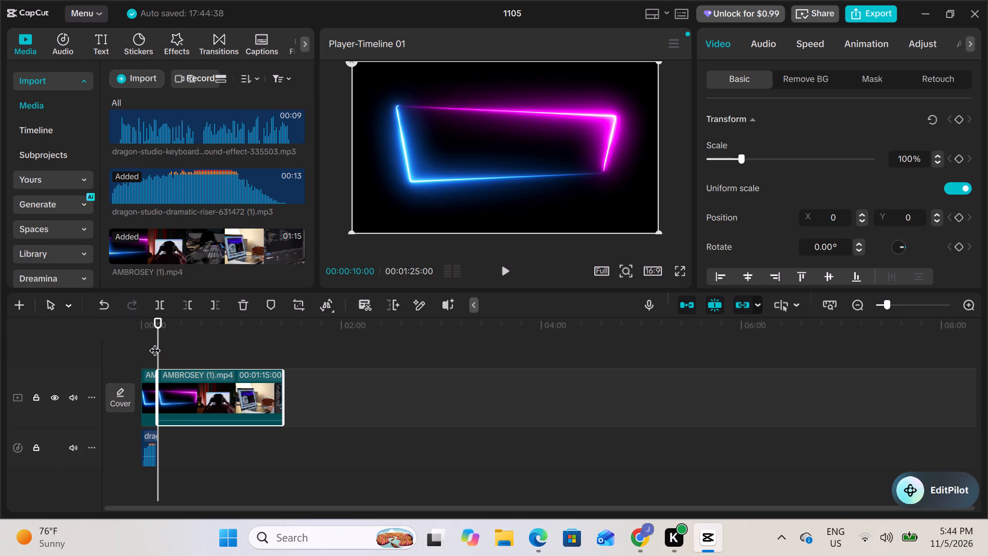
Play back the timeline from the start through the neon intro, stopping at about 8 s.
{"action": "left_click_drag", "start_coordinate": [148, 342], "coordinate": [131, 344]}
{"action": "left_click", "coordinate": [131, 344]}
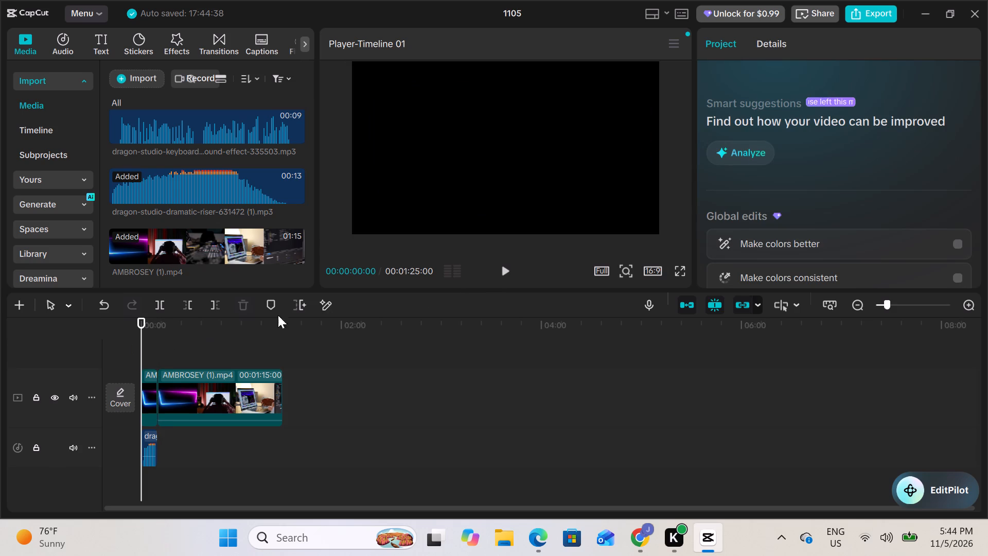
{"action": "left_click", "coordinate": [504, 266]}
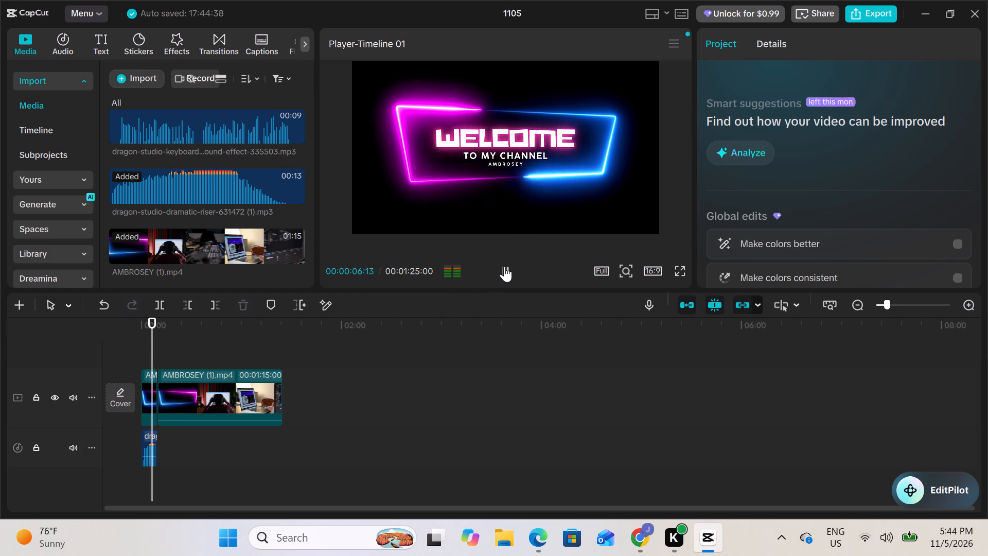
{"action": "left_click", "coordinate": [504, 266]}
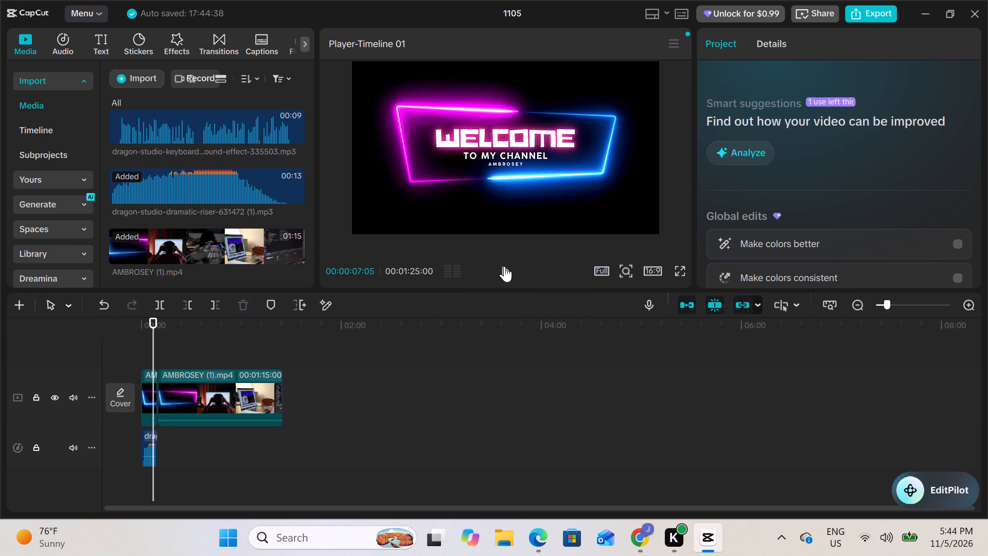
{"action": "left_click", "coordinate": [504, 266]}
{"action": "left_click", "coordinate": [504, 266]}
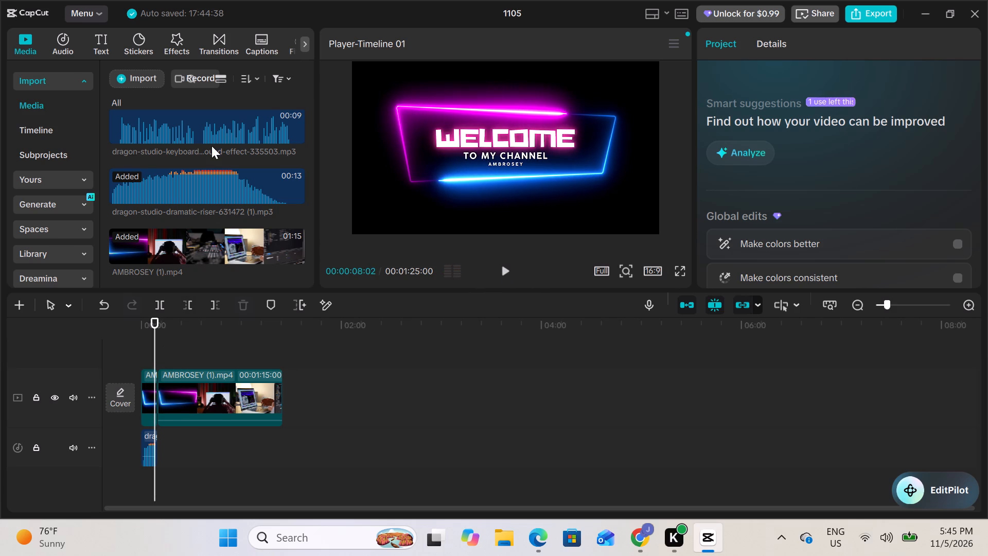
Open the video effects library and move the playhead to 10 s, where the AMBROSEY (1) clip starts.
{"action": "left_click", "coordinate": [182, 45]}
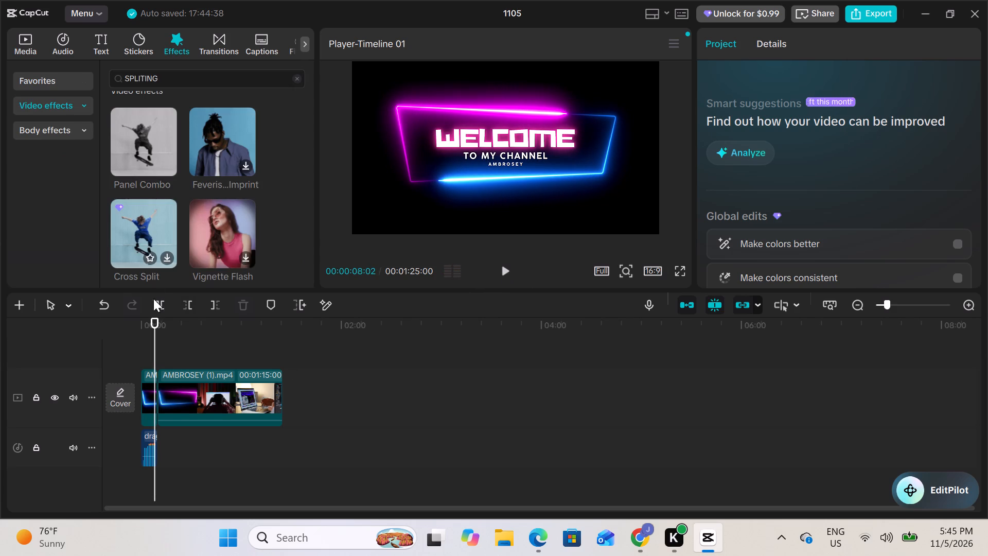
{"action": "left_click", "coordinate": [155, 340]}
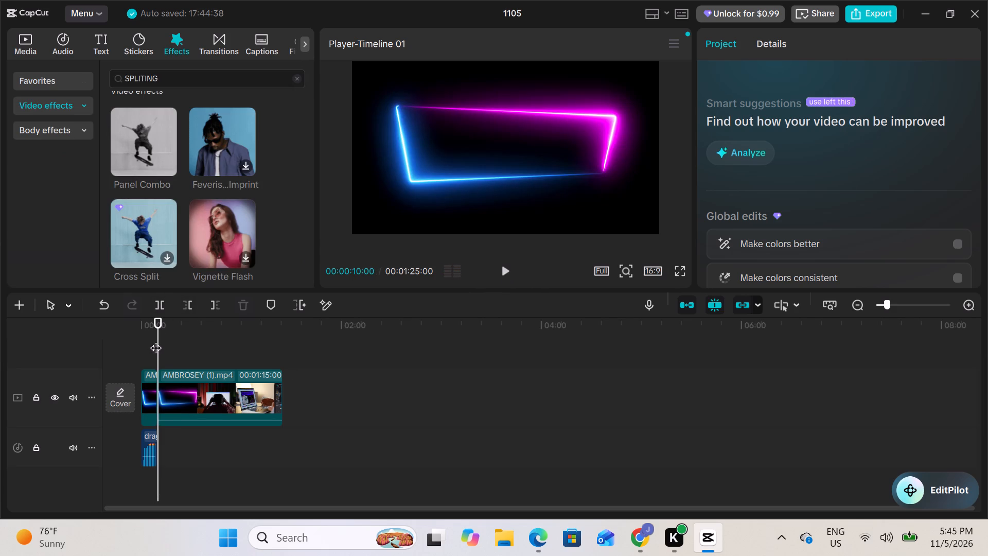
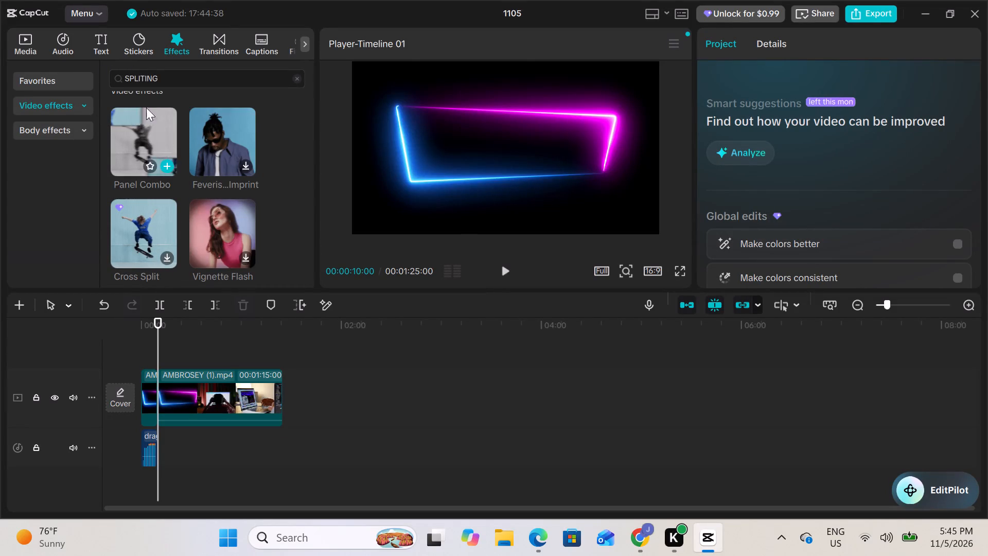
Search the video effects for zoom out and add the second Zoom Out result at 10 s, over the start of AMBROSEY (1).
{"action": "double_click", "coordinate": [161, 74]}
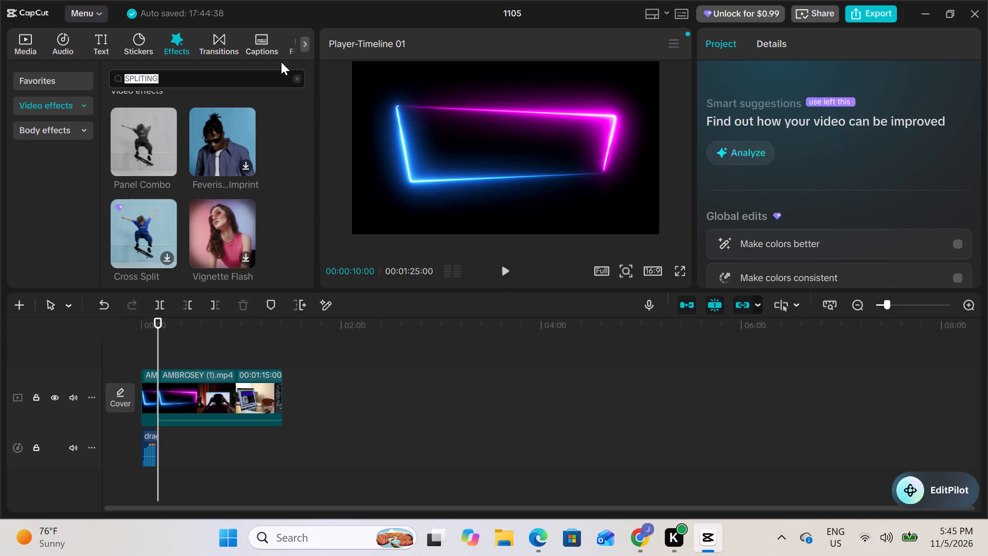
{"action": "left_click", "coordinate": [295, 74]}
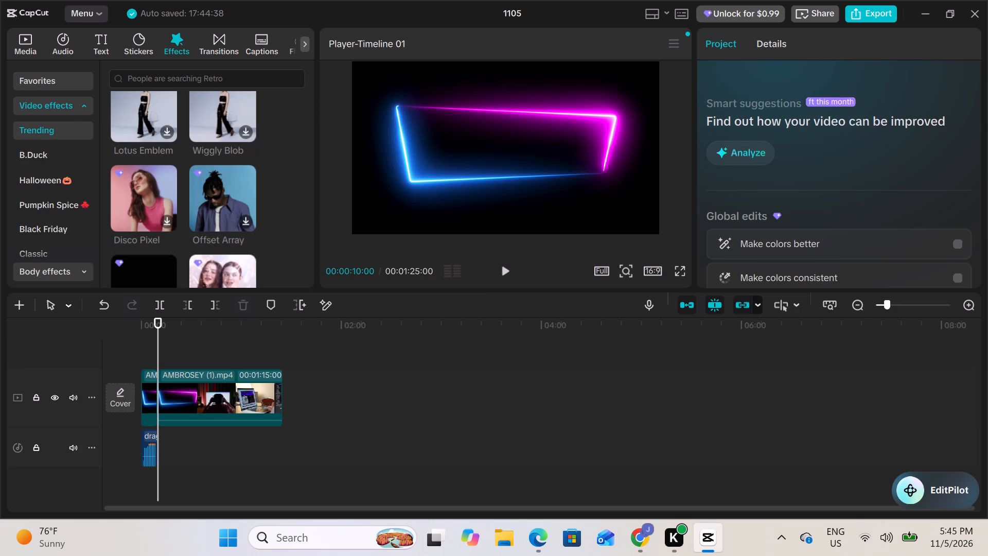
{"action": "left_click", "coordinate": [153, 82]}
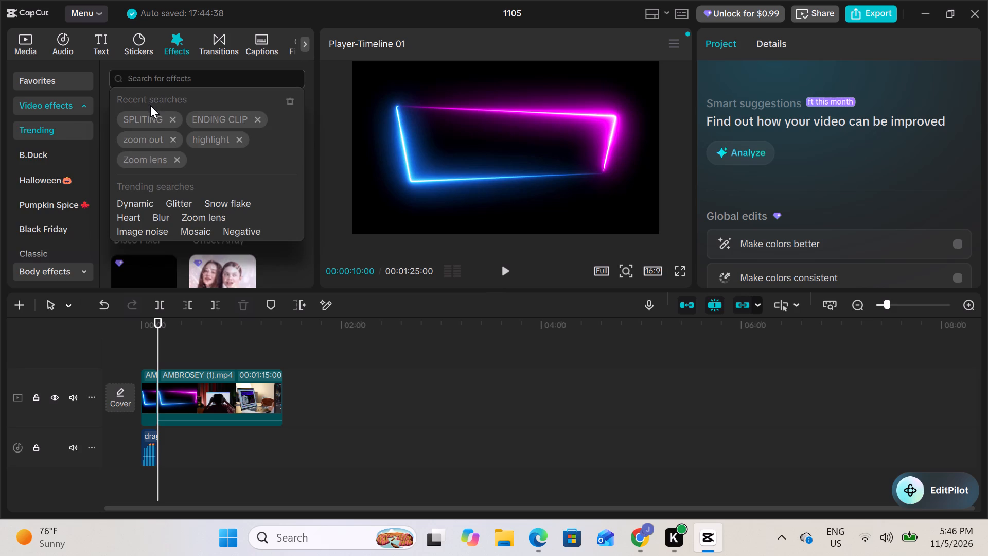
{"action": "left_click", "coordinate": [142, 141]}
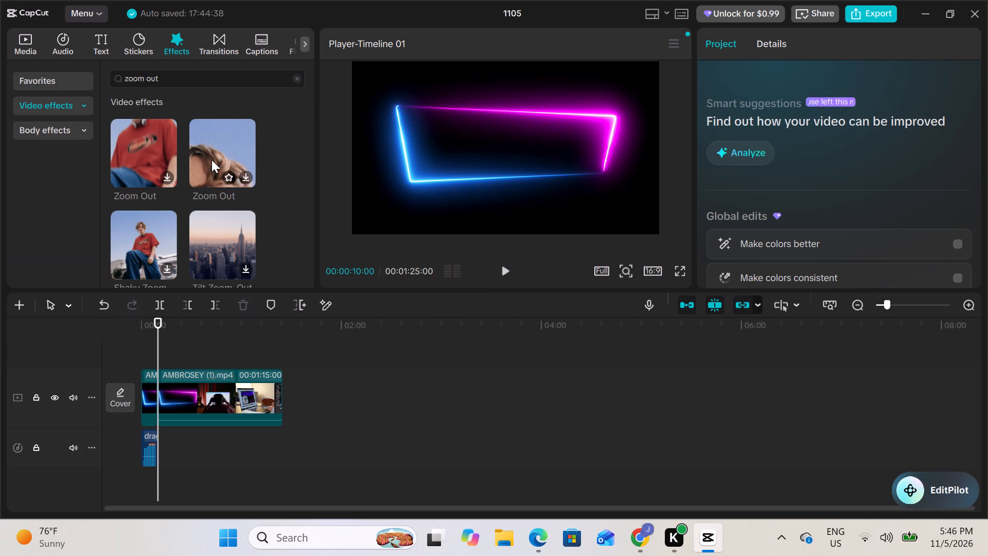
{"action": "left_click", "coordinate": [244, 175]}
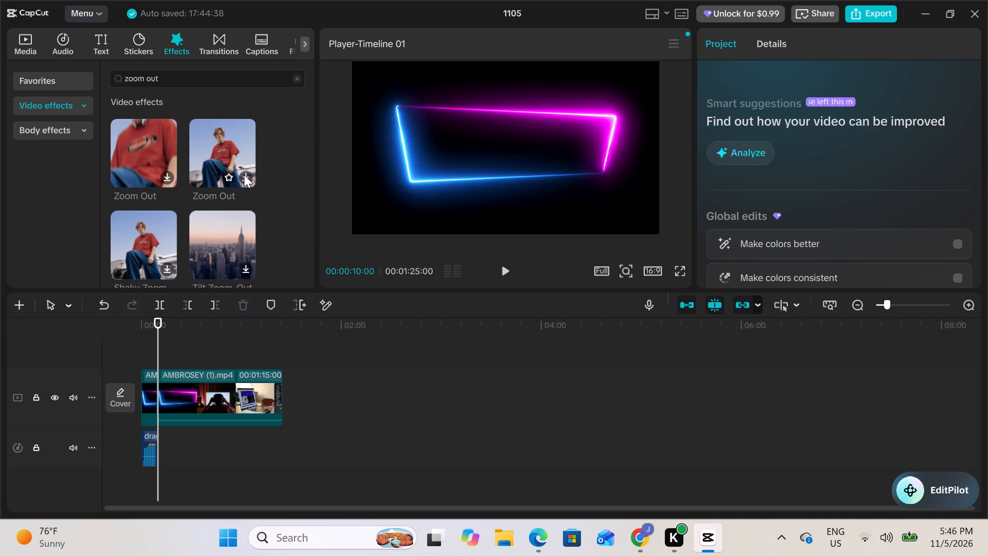
{"action": "double_click", "coordinate": [244, 175]}
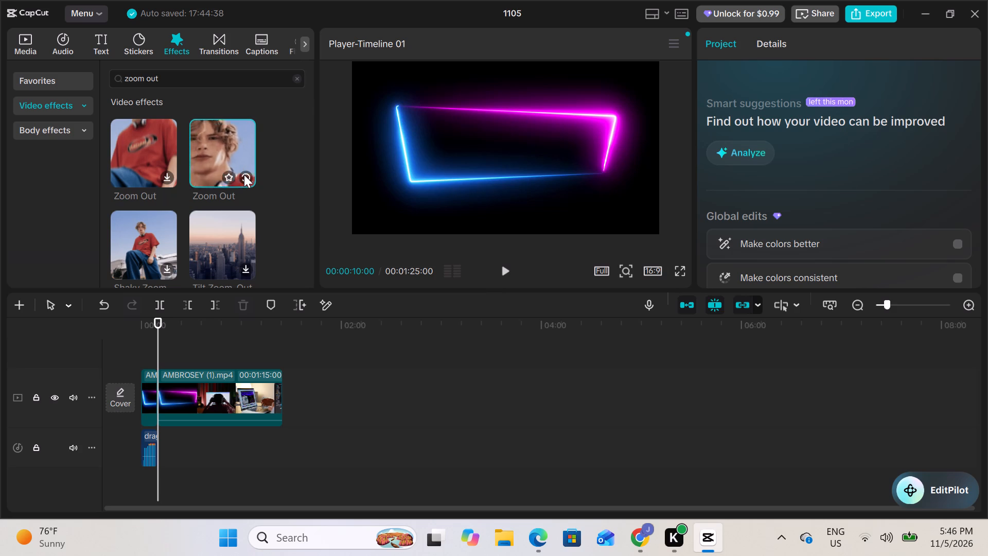
{"action": "left_click", "coordinate": [244, 175]}
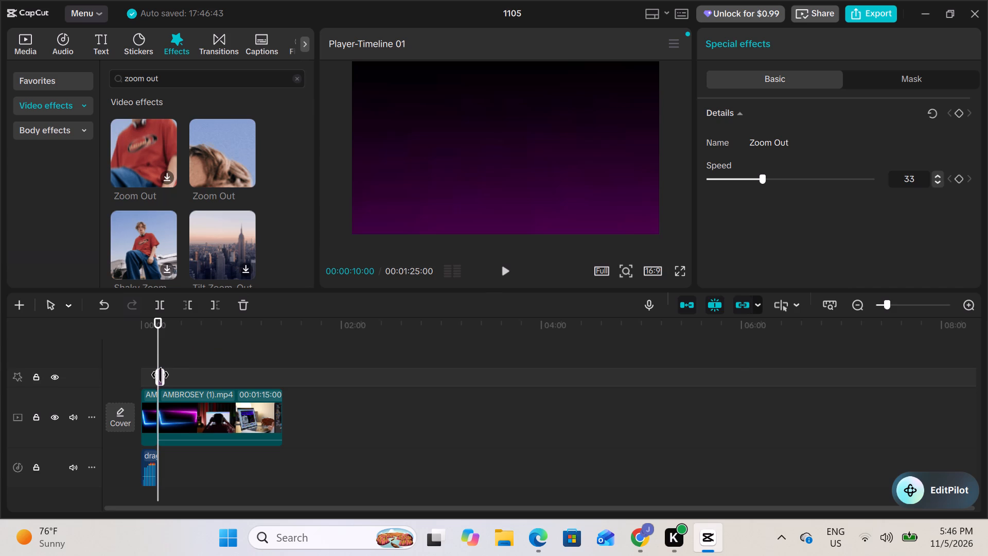
Play back the timeline from about 6 s to review the Zoom Out effect and the start of AMBROSEY (1).
{"action": "left_click_drag", "start_coordinate": [156, 341], "coordinate": [151, 341]}
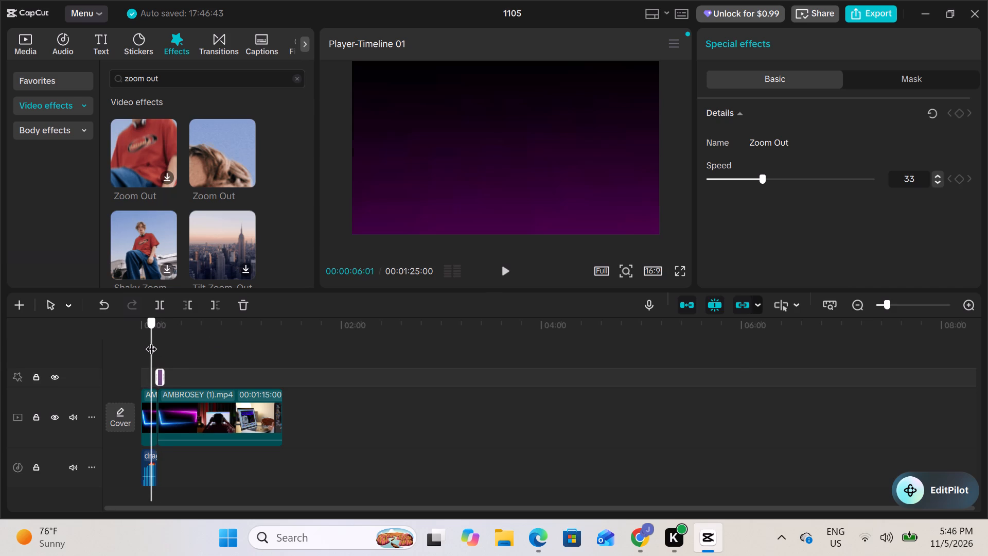
{"action": "left_click_drag", "start_coordinate": [151, 341], "coordinate": [150, 341]}
{"action": "left_click", "coordinate": [501, 263]}
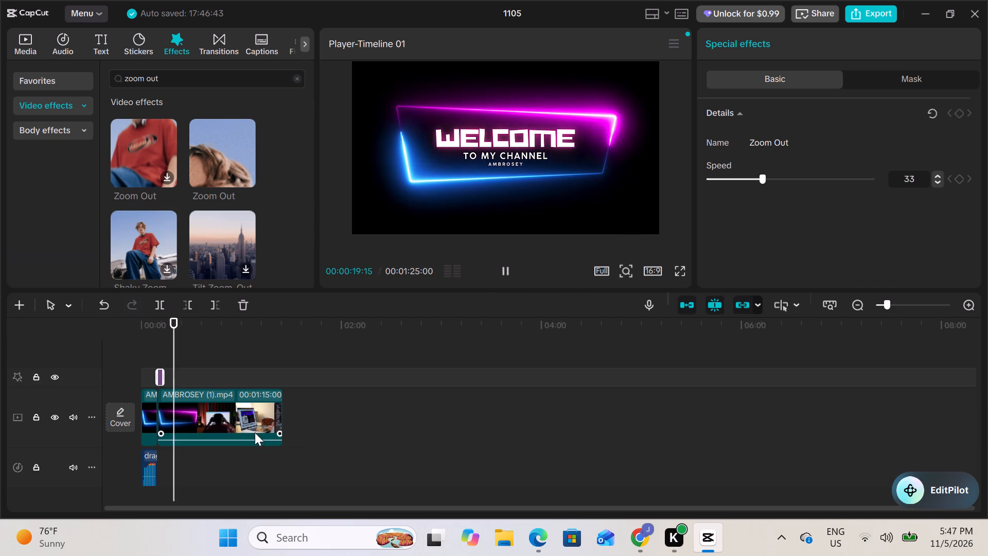
Delete the first neon intro clip from the main track, keeping the AMBROSEY (1) clip.
{"action": "left_click", "coordinate": [249, 409]}
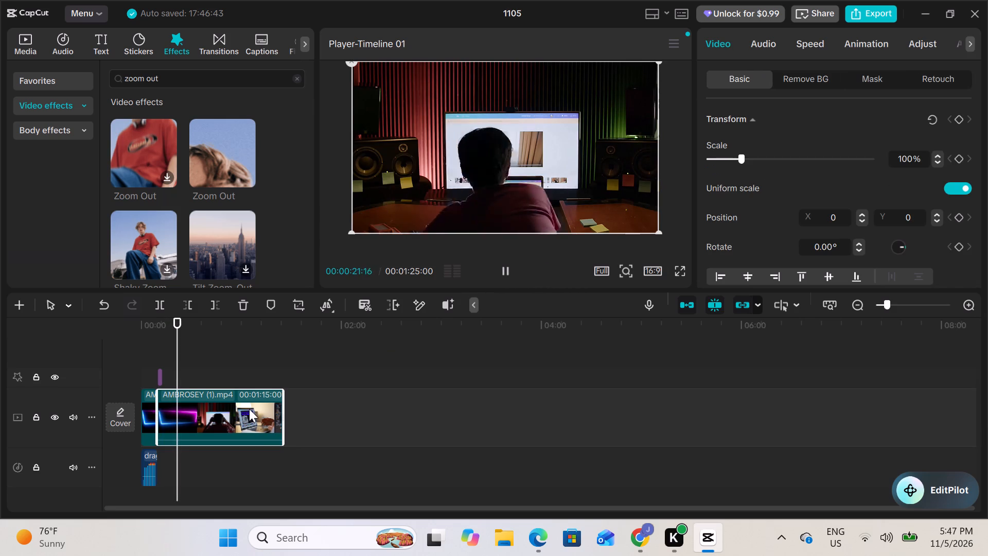
{"action": "left_click", "coordinate": [149, 415]}
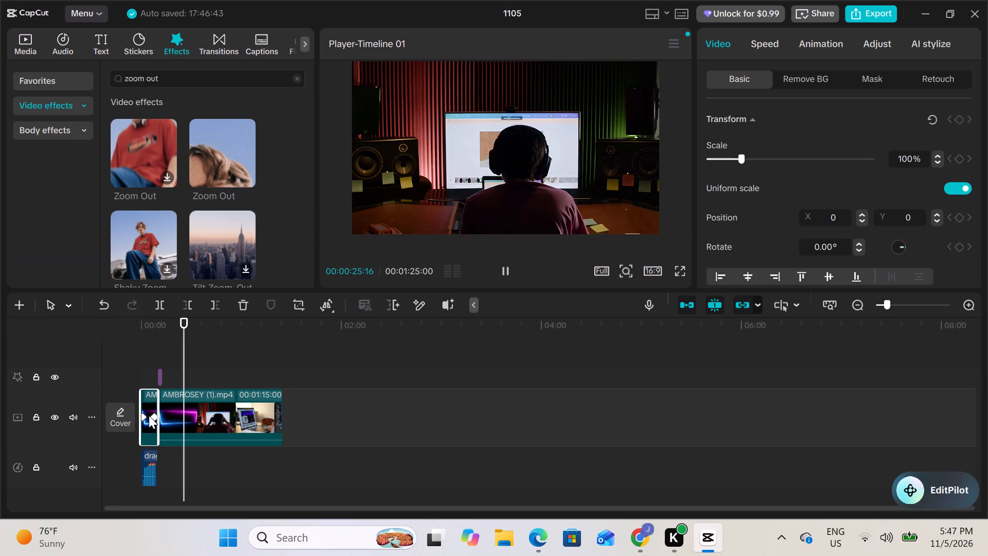
{"action": "key", "text": "BackSpace"}
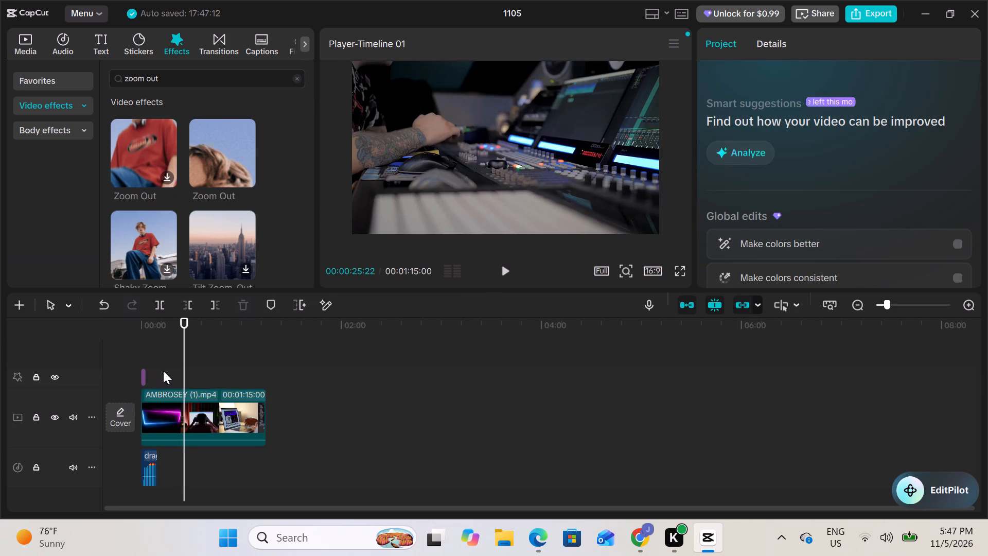
Play back the timeline from the start to about 1:08, and move the playhead back to about 1:01.
{"action": "left_click_drag", "start_coordinate": [185, 354], "coordinate": [178, 354]}
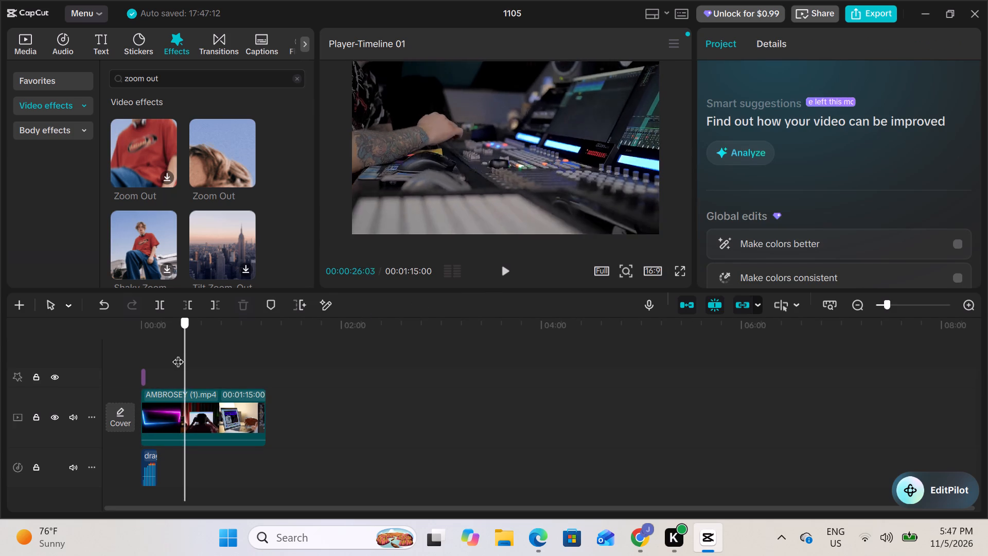
{"action": "left_click_drag", "start_coordinate": [178, 354], "coordinate": [140, 357]}
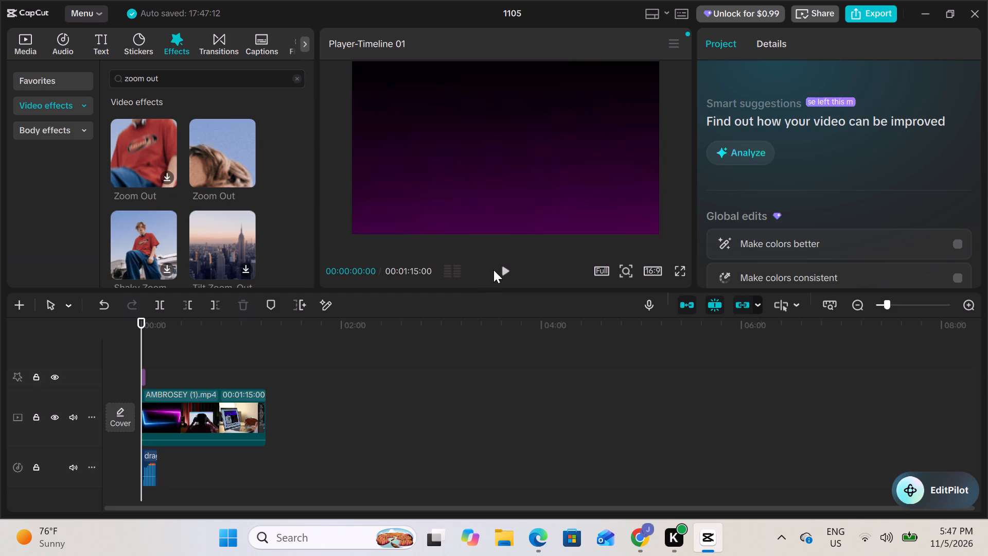
{"action": "left_click", "coordinate": [501, 266]}
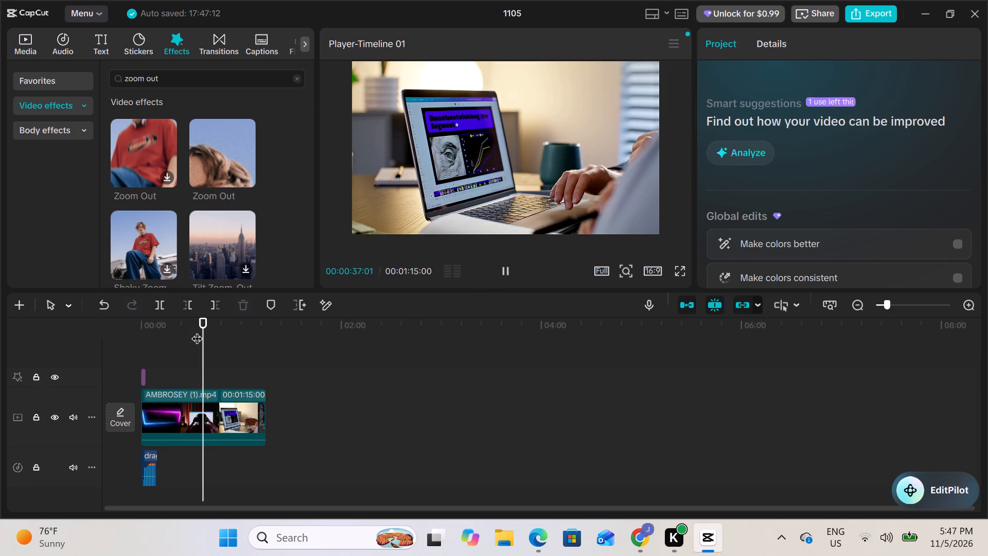
{"action": "left_click", "coordinate": [249, 290]}
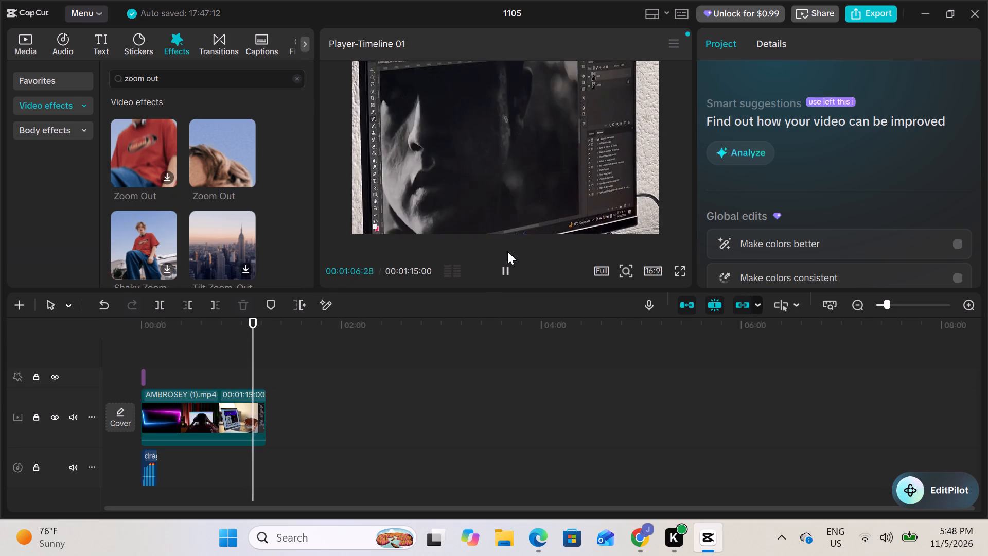
{"action": "left_click", "coordinate": [502, 266]}
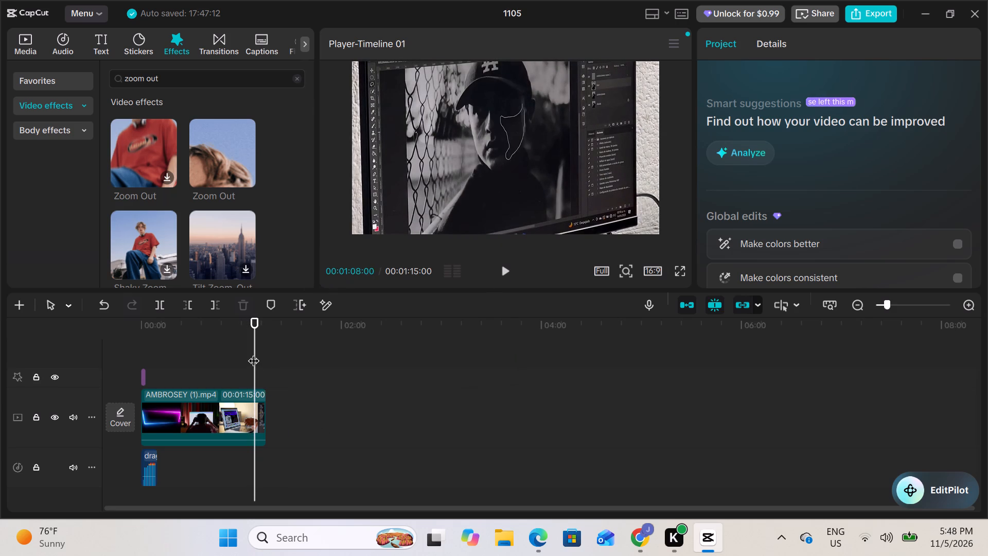
{"action": "left_click_drag", "start_coordinate": [253, 353], "coordinate": [244, 353]}
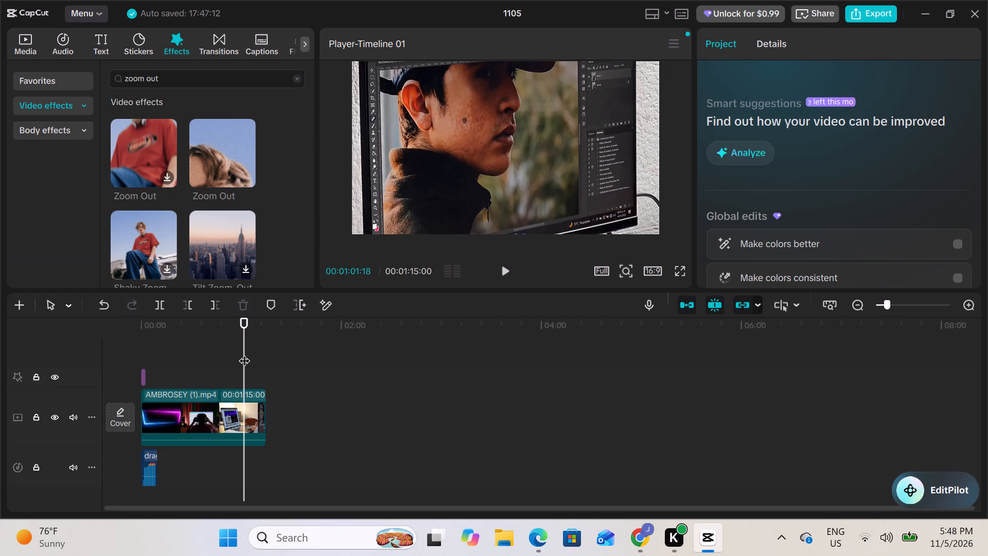
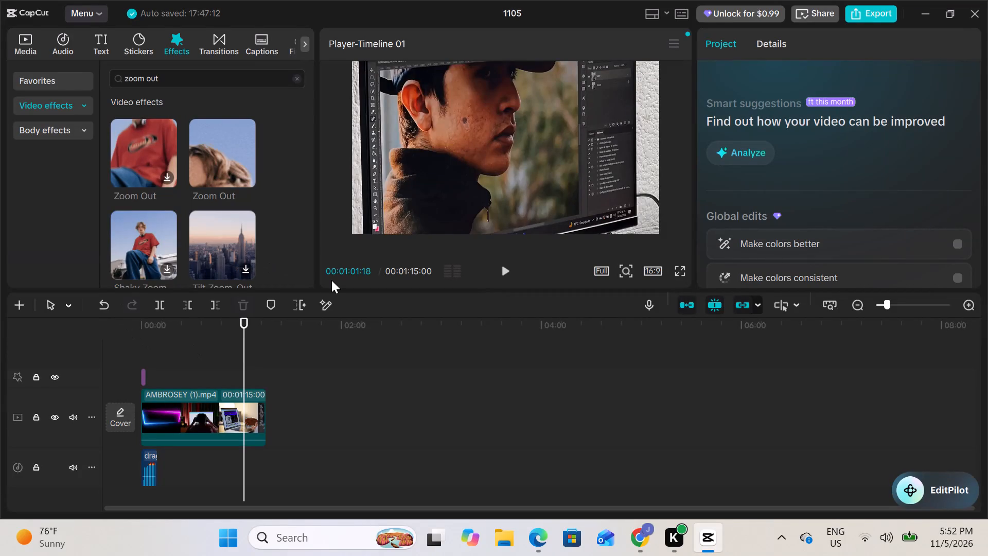
Play back the timeline briefly from about 1:01 to 1:02 to check the photo-editing clip.
{"action": "scroll", "coordinate": [331, 280], "scroll_direction": "up", "scroll_amount": 2}
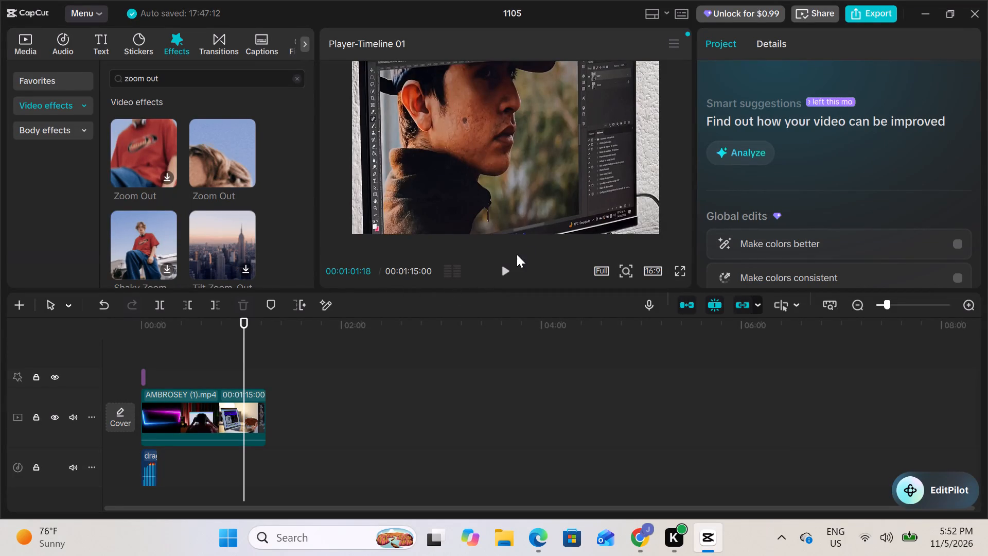
{"action": "left_click", "coordinate": [503, 267]}
{"action": "left_click", "coordinate": [503, 267]}
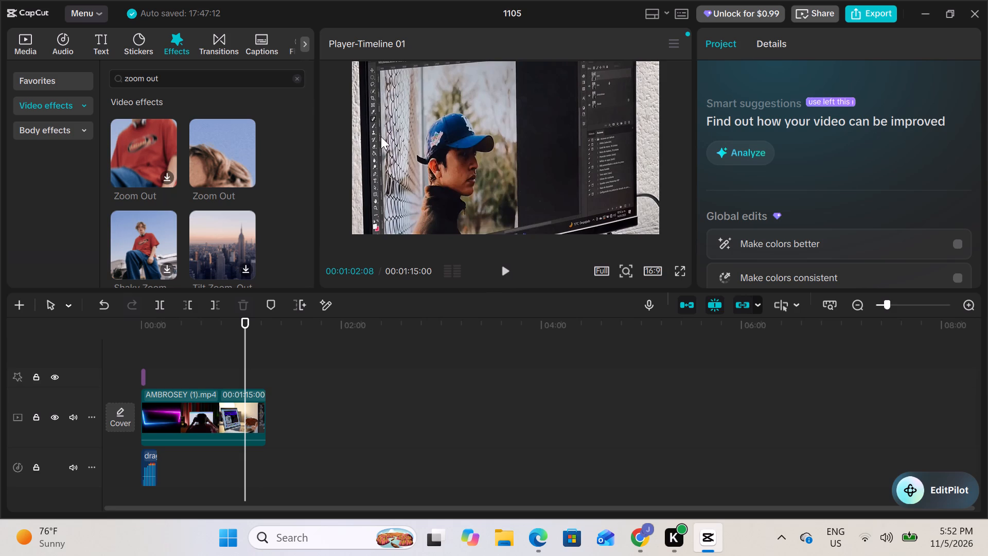
Search the video effects for "zoom IN".
{"action": "left_click", "coordinate": [171, 75]}
{"action": "key", "text": "BackSpace"}
{"action": "key", "text": "BackSpace"}
{"action": "key", "text": "BackSpace"}
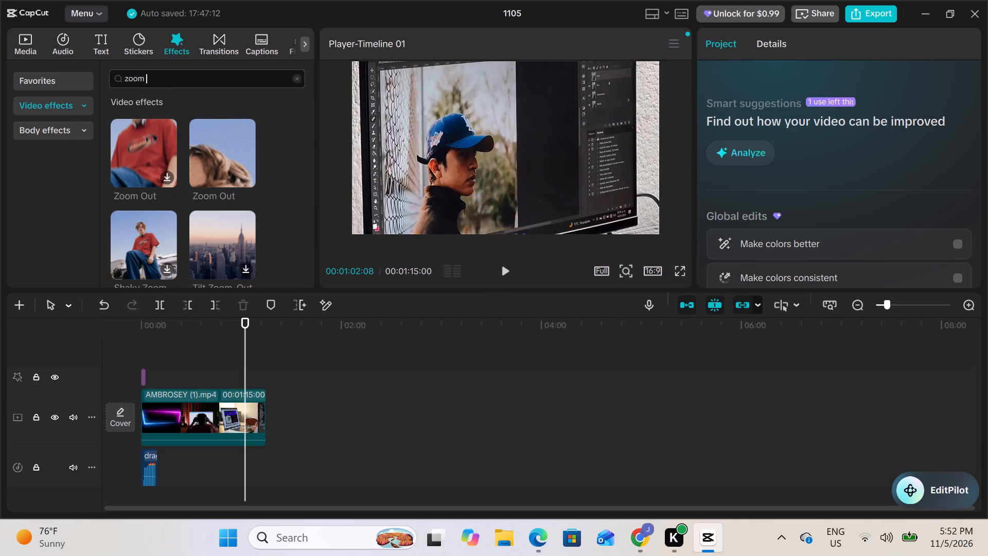
{"action": "type", "text": "IN"}
{"action": "key", "text": "Return"}
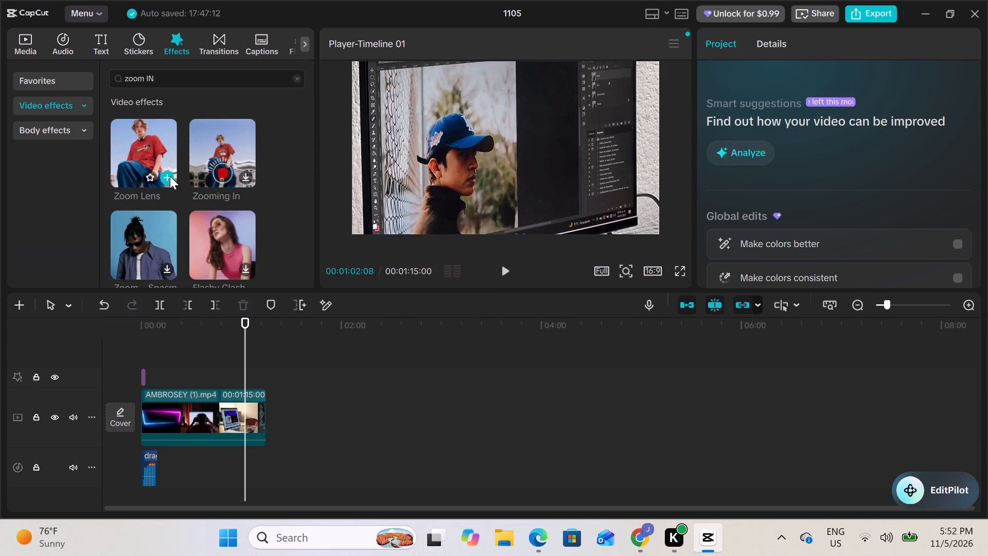
Delete the Zoom Out effect at the start of the timeline.
{"action": "left_click", "coordinate": [145, 374]}
{"action": "key", "text": "BackSpace"}
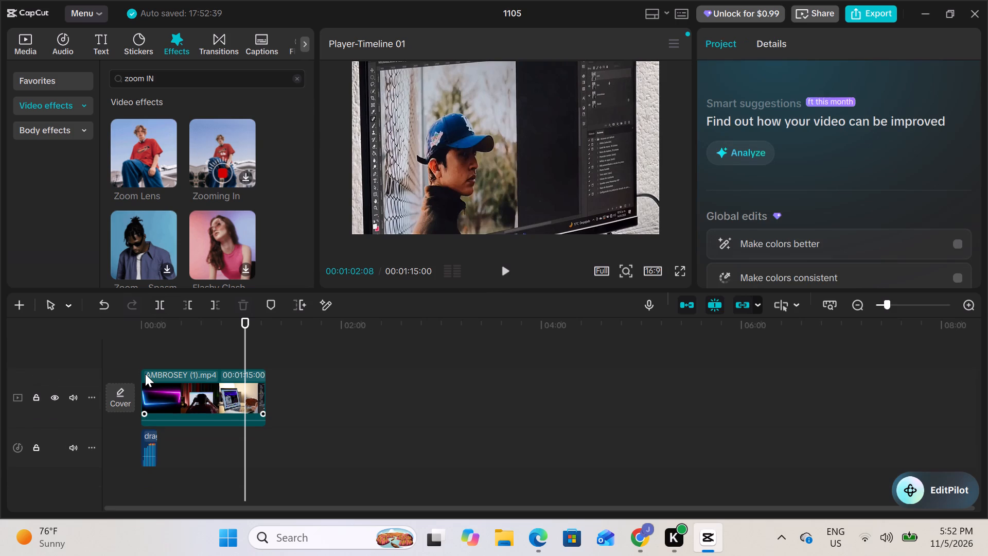
Add the Zoom Lens effect at the start of the timeline and extend it to about 10 s, over the neon intro.
{"action": "left_click_drag", "start_coordinate": [242, 342], "coordinate": [137, 341]}
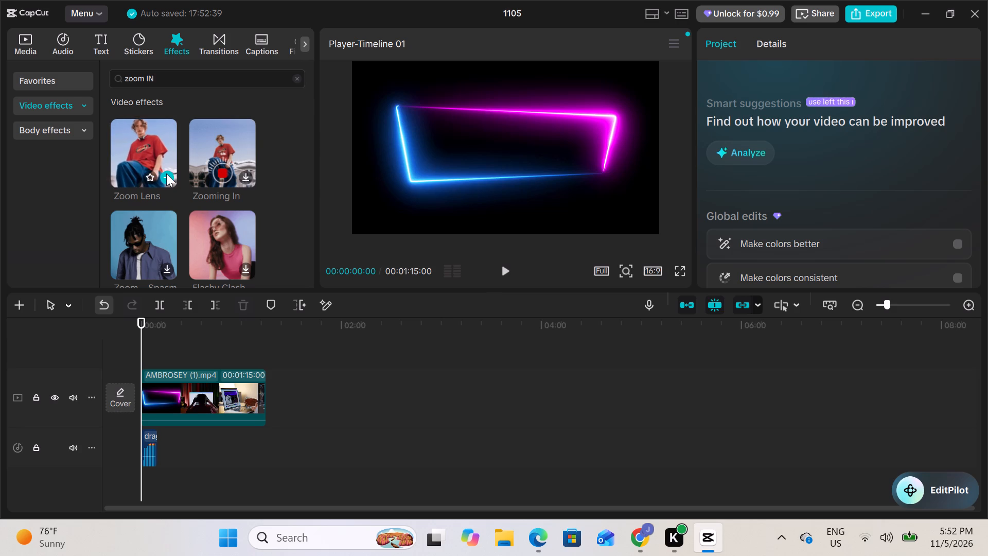
{"action": "left_click", "coordinate": [166, 173]}
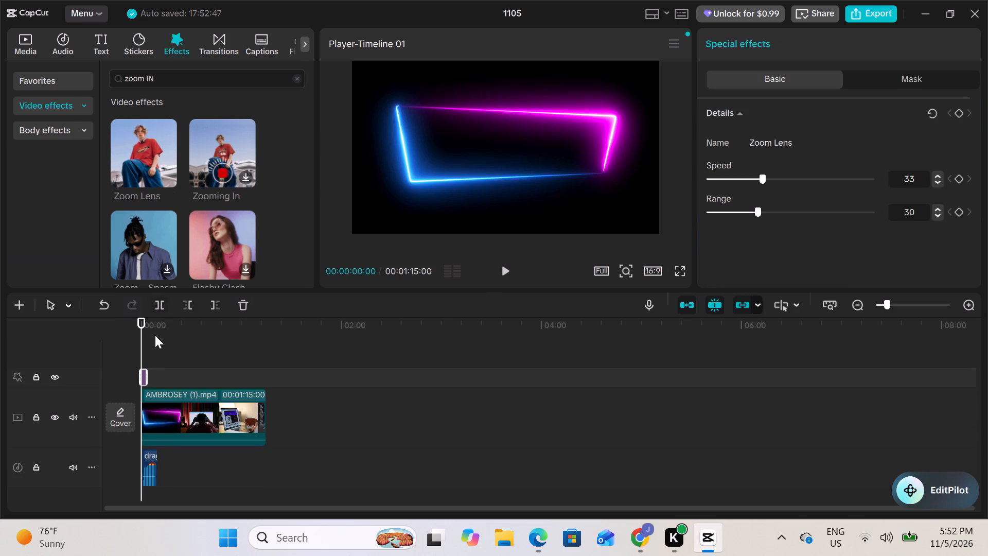
{"action": "left_click_drag", "start_coordinate": [148, 374], "coordinate": [152, 374]}
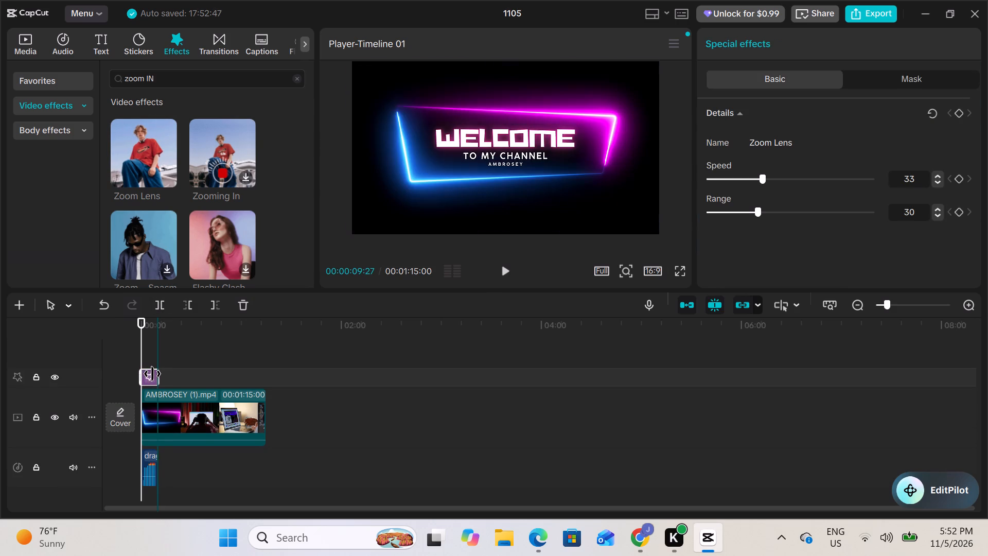
{"action": "left_click_drag", "start_coordinate": [152, 374], "coordinate": [155, 373]}
{"action": "left_click_drag", "start_coordinate": [155, 373], "coordinate": [159, 373]}
{"action": "left_click_drag", "start_coordinate": [159, 373], "coordinate": [160, 373]}
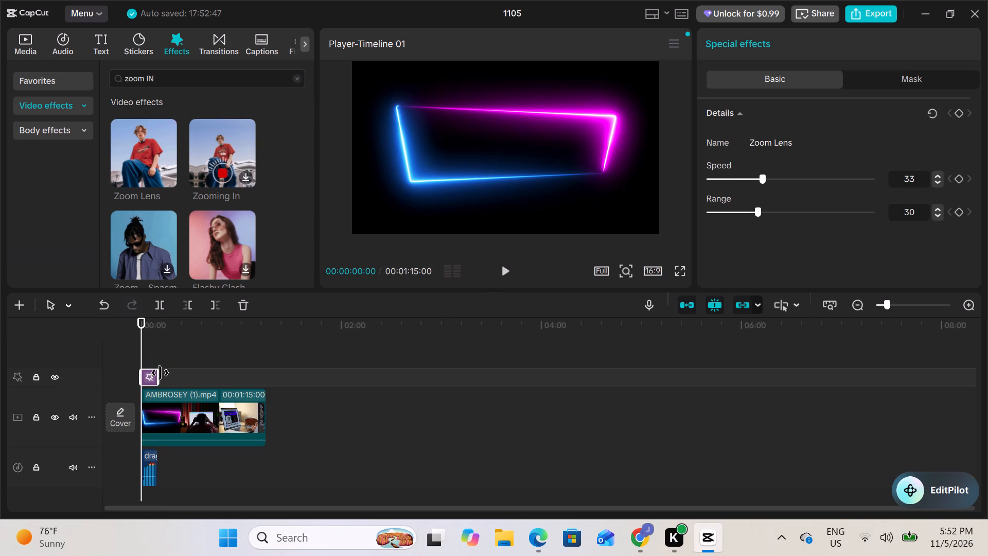
Play back the timeline from the start to about 20 s to review the Zoom Lens effect on the intro.
{"action": "left_click", "coordinate": [507, 273]}
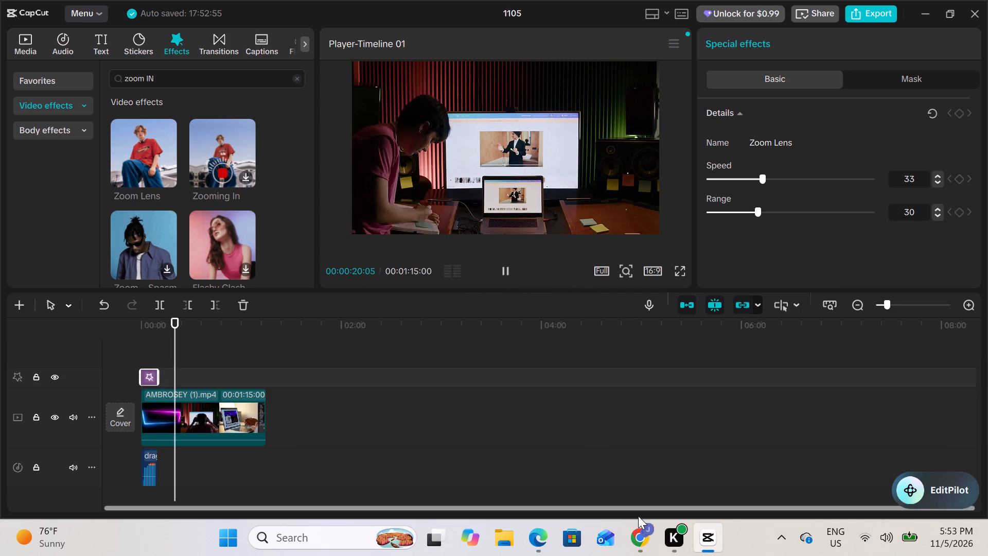
Switch to the Pixabay page in Chrome and look through the riser sound effects.
{"action": "left_click", "coordinate": [639, 532]}
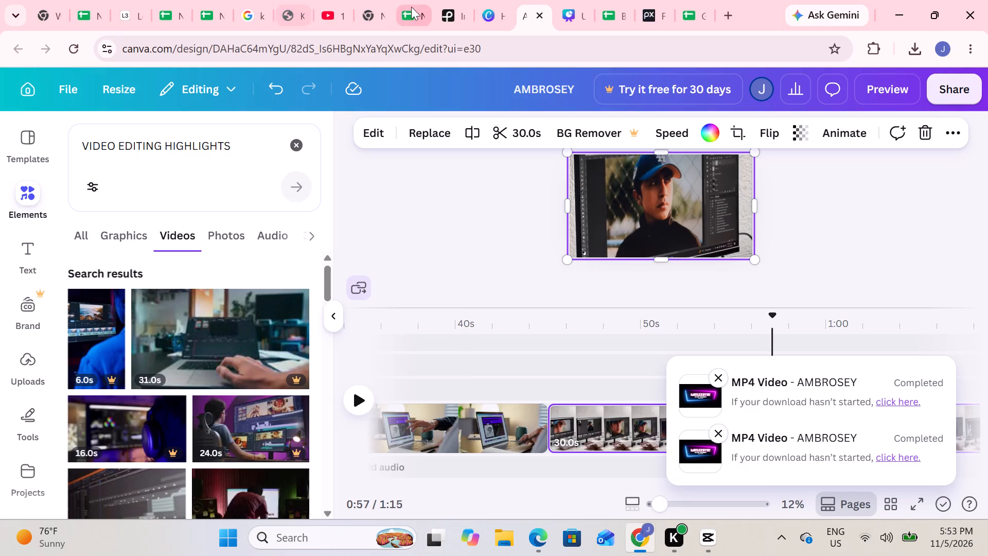
{"action": "left_click", "coordinate": [644, 16]}
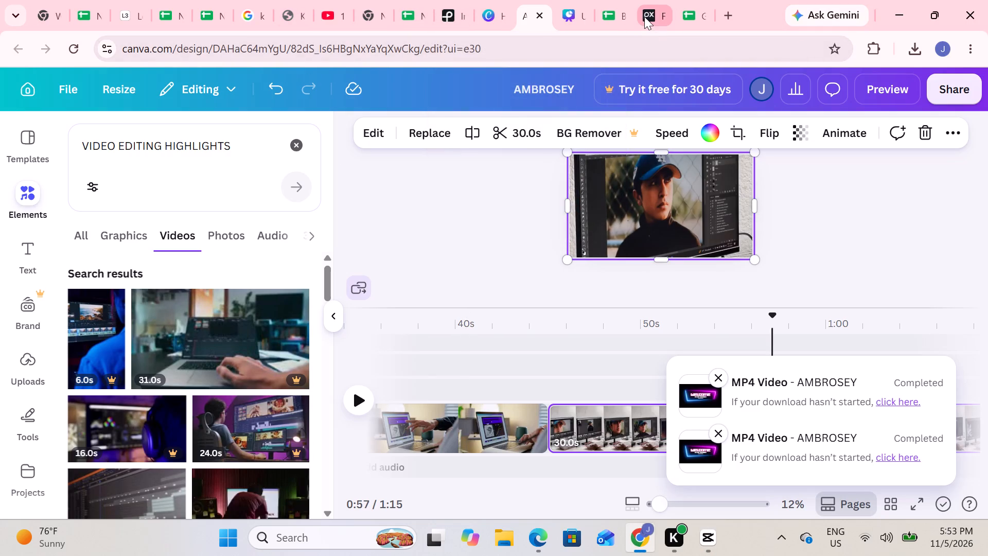
{"action": "left_click", "coordinate": [725, 136]}
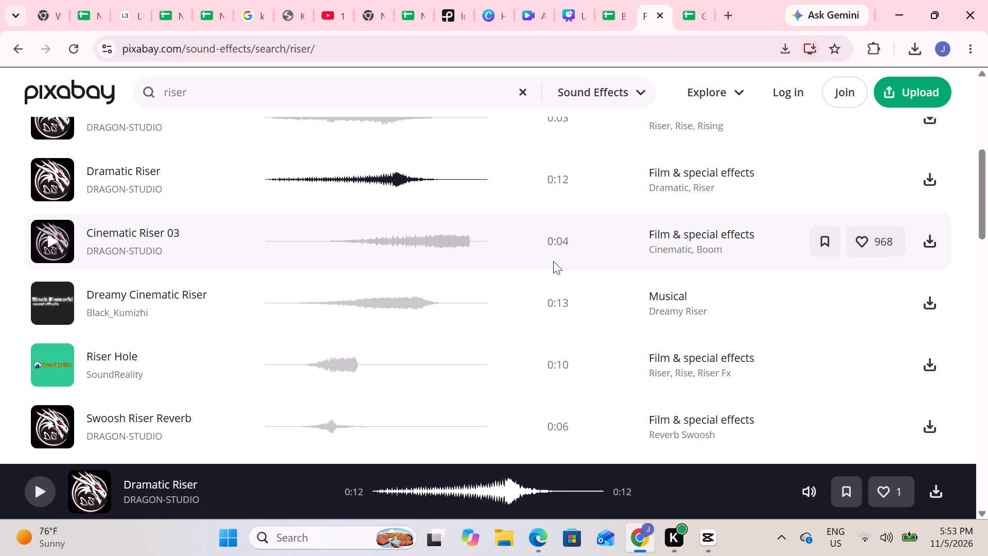
{"action": "scroll", "coordinate": [384, 341], "scroll_direction": "down", "scroll_amount": 2}
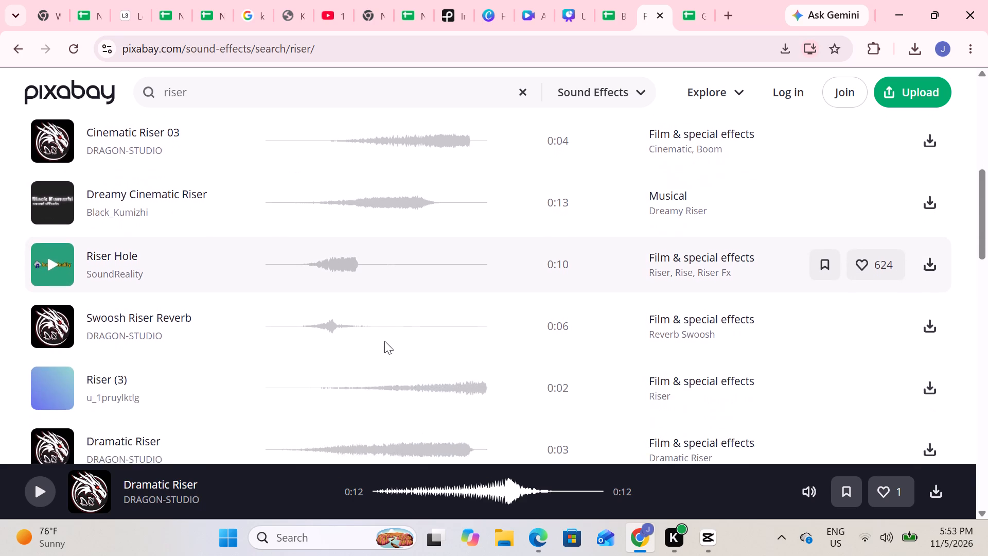
{"action": "scroll", "coordinate": [384, 341], "scroll_direction": "down", "scroll_amount": 1}
{"action": "scroll", "coordinate": [384, 341], "scroll_direction": "up", "scroll_amount": 3}
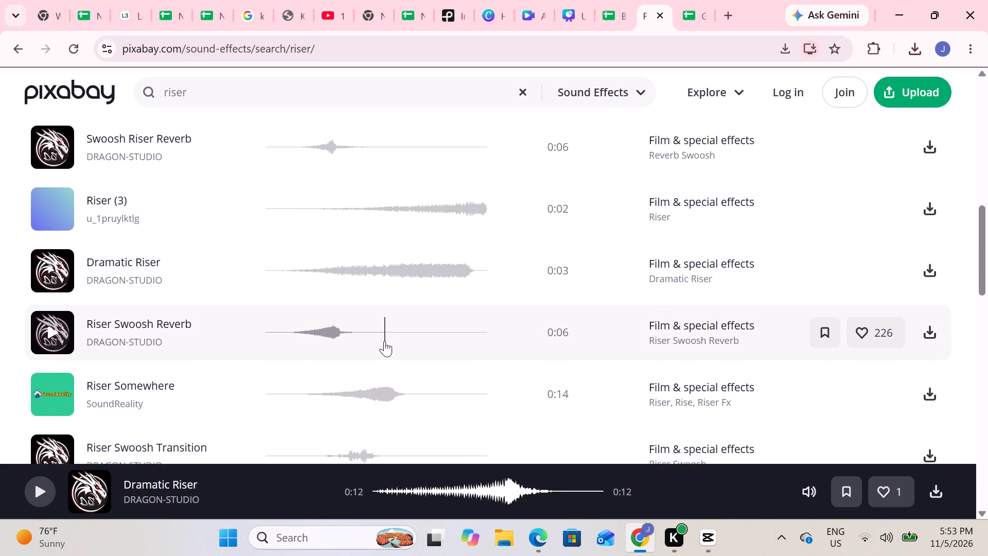
{"action": "scroll", "coordinate": [384, 341], "scroll_direction": "up", "scroll_amount": 1}
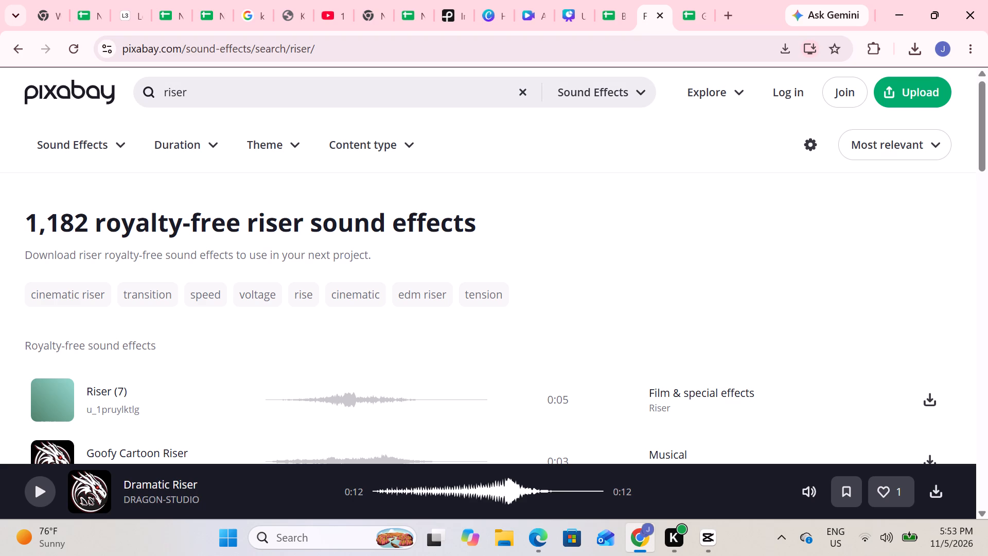
Search Pixabay's sound effects for "FREE" and look through the results for usable audio.
{"action": "left_click", "coordinate": [194, 93]}
{"action": "key", "text": "BackSpace"}
{"action": "key", "text": "BackSpace"}
{"action": "key", "text": "BackSpace"}
{"action": "key", "text": "BackSpace"}
{"action": "key", "text": "BackSpace"}
{"action": "key", "text": "BackSpace"}
{"action": "key", "text": "BackSpace"}
{"action": "key", "text": "BackSpace"}
{"action": "key", "text": "BackSpace"}
{"action": "key", "text": "BackSpace"}
{"action": "key", "text": "BackSpace"}
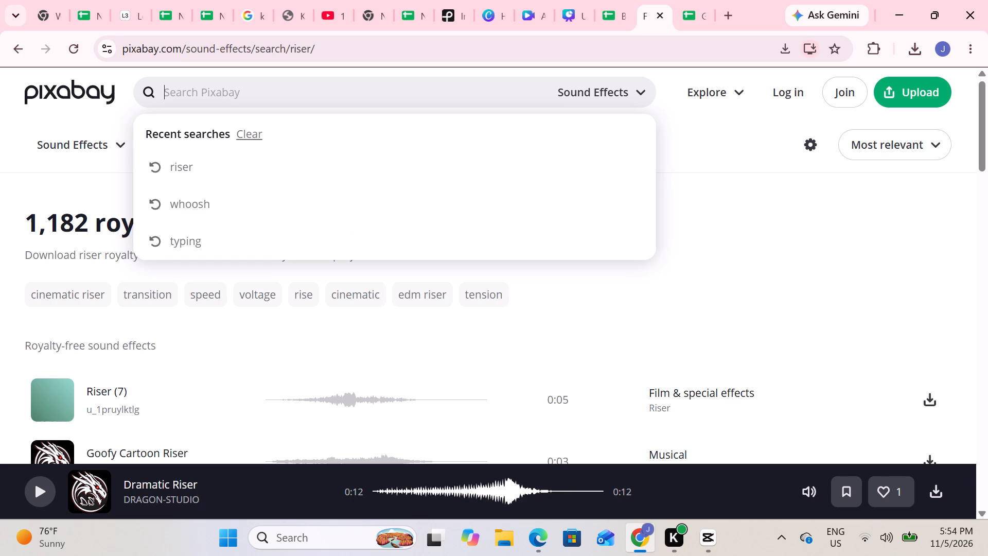
{"action": "type", "text": "FREE"}
{"action": "key", "text": "space"}
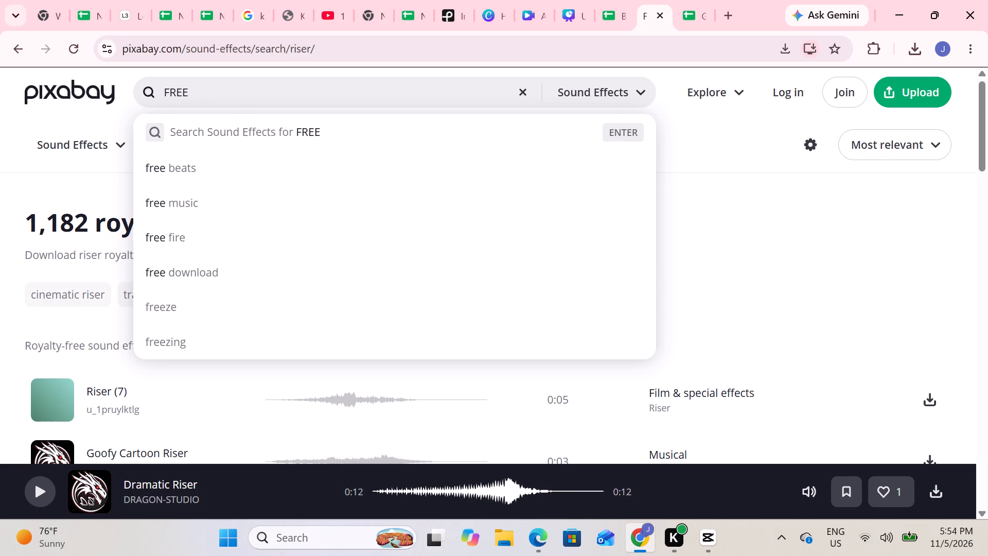
{"action": "left_click", "coordinate": [247, 127]}
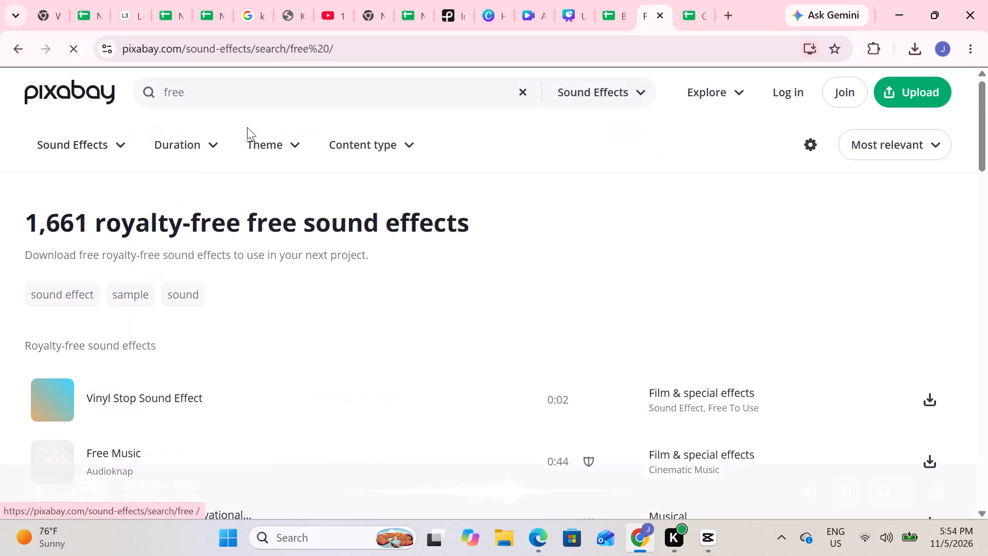
{"action": "scroll", "coordinate": [320, 151], "scroll_direction": "down", "scroll_amount": 3}
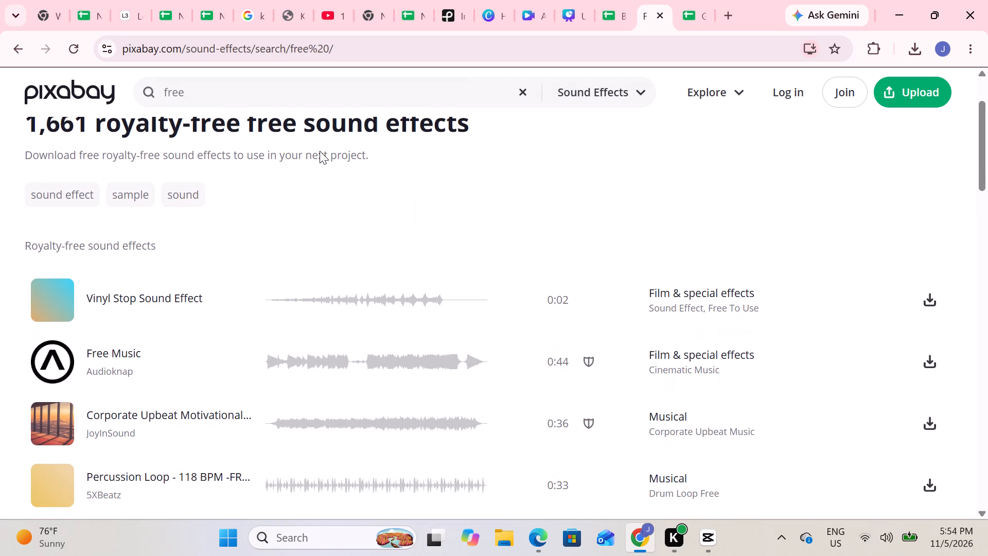
{"action": "scroll", "coordinate": [320, 151], "scroll_direction": "down", "scroll_amount": 3}
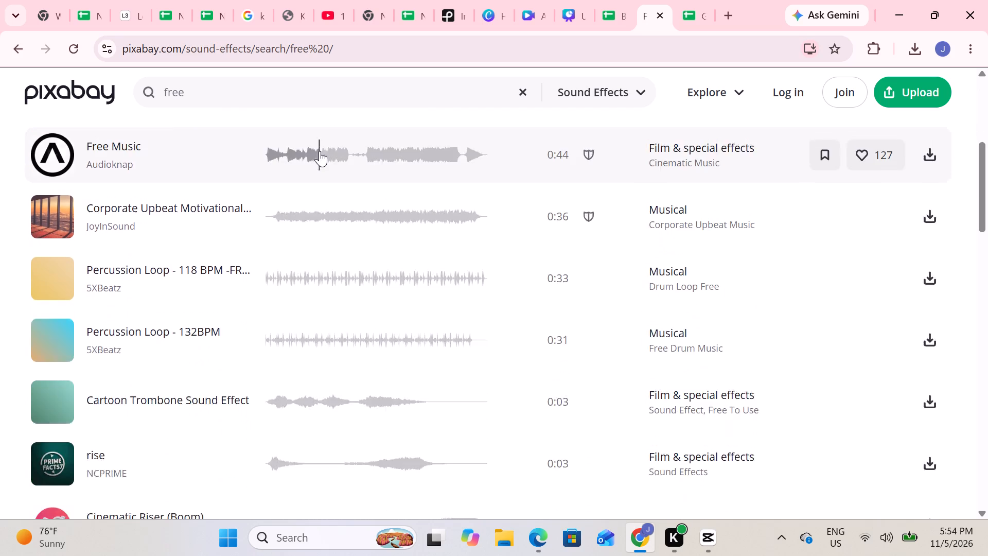
{"action": "scroll", "coordinate": [320, 151], "scroll_direction": "down", "scroll_amount": 1}
{"action": "scroll", "coordinate": [320, 151], "scroll_direction": "up", "scroll_amount": 3}
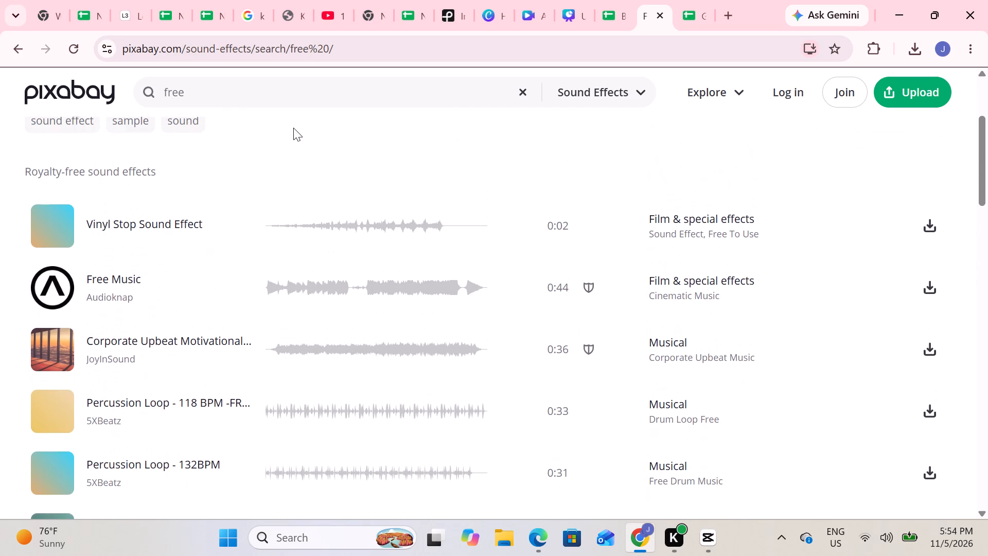
Search Pixabay's sound effects for "free beats" using the suggested term, and look through the tracks.
{"action": "left_click", "coordinate": [200, 81]}
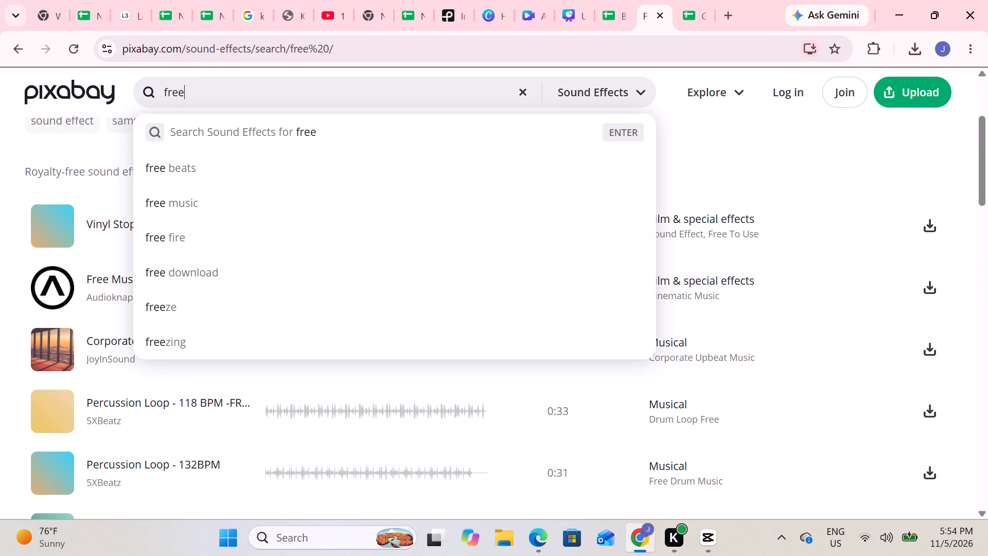
{"action": "left_click", "coordinate": [181, 164]}
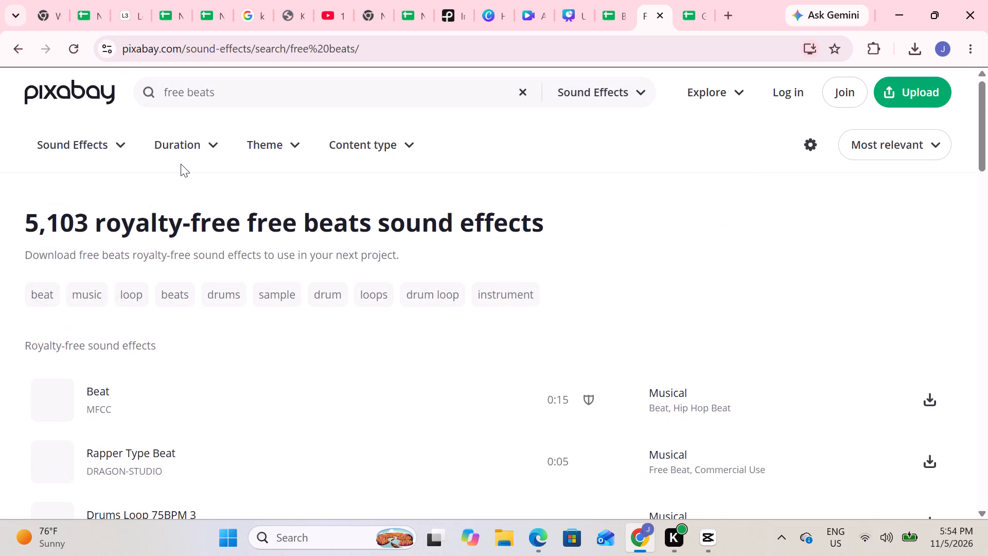
{"action": "scroll", "coordinate": [193, 239], "scroll_direction": "down", "scroll_amount": 2}
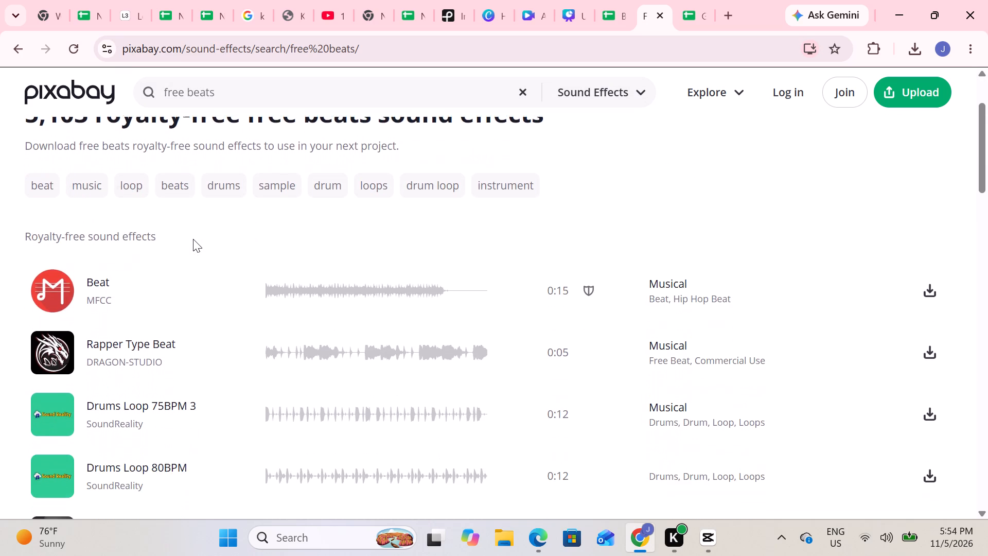
{"action": "scroll", "coordinate": [193, 239], "scroll_direction": "down", "scroll_amount": 3}
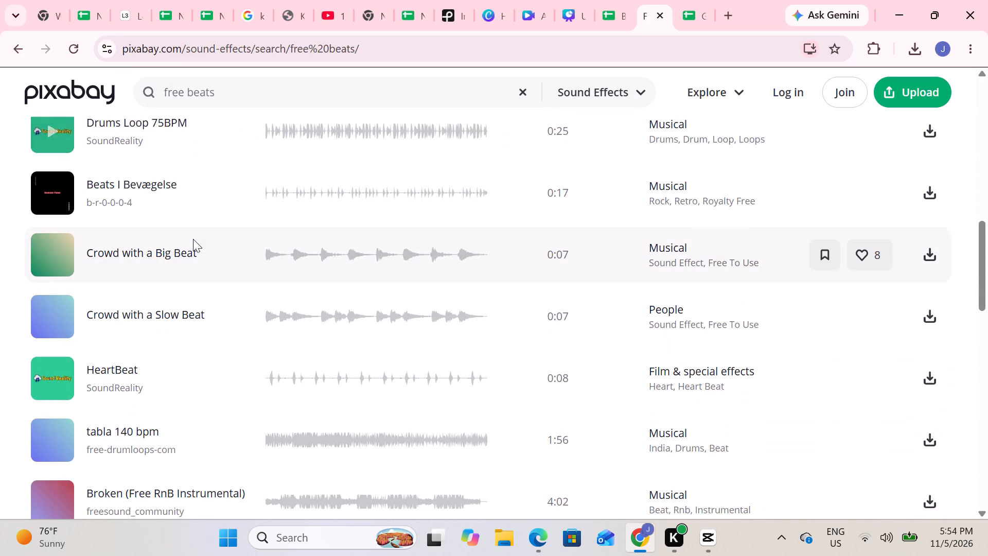
{"action": "scroll", "coordinate": [193, 239], "scroll_direction": "down", "scroll_amount": 1}
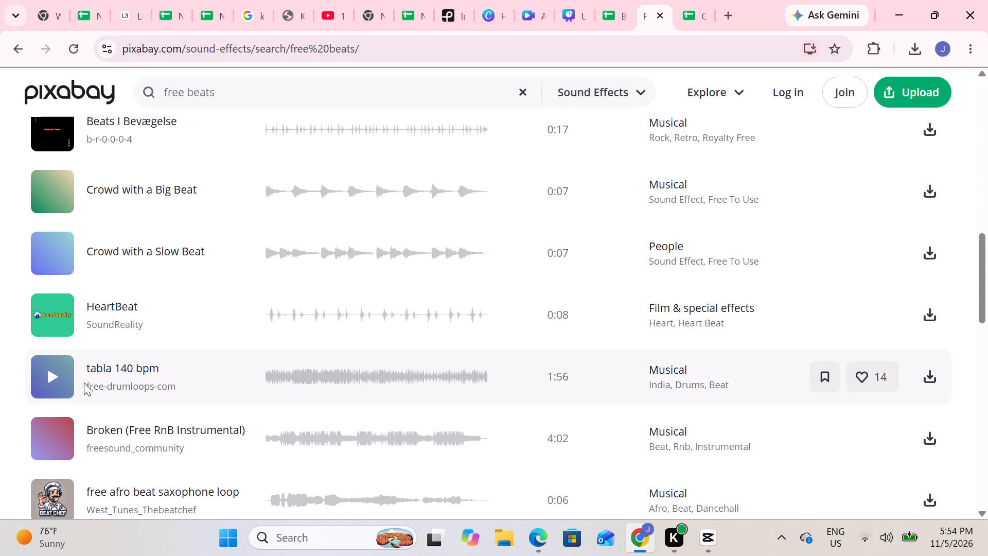
Preview the "tabla 140 bpm" track and look further through the free beats results.
{"action": "left_click", "coordinate": [50, 374]}
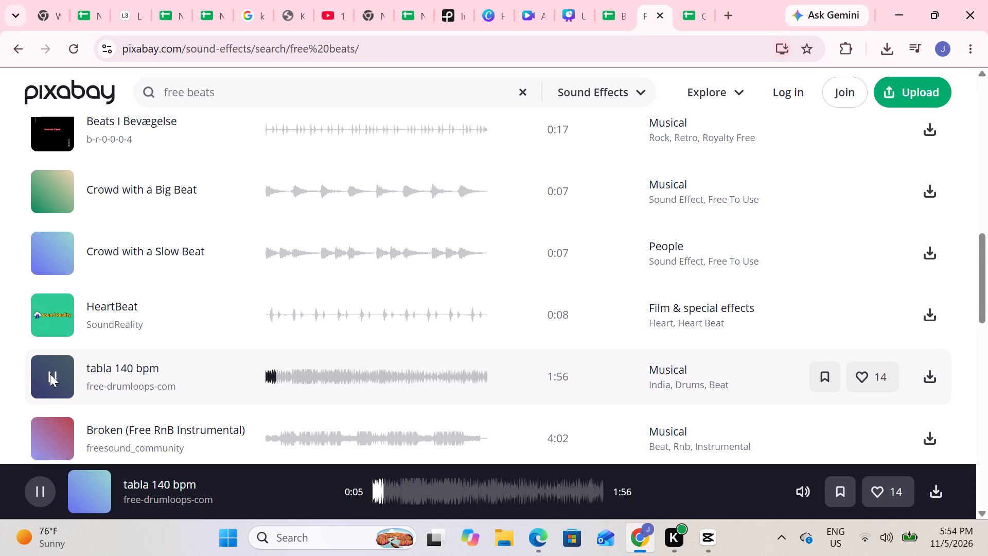
{"action": "scroll", "coordinate": [239, 350], "scroll_direction": "down", "scroll_amount": 1}
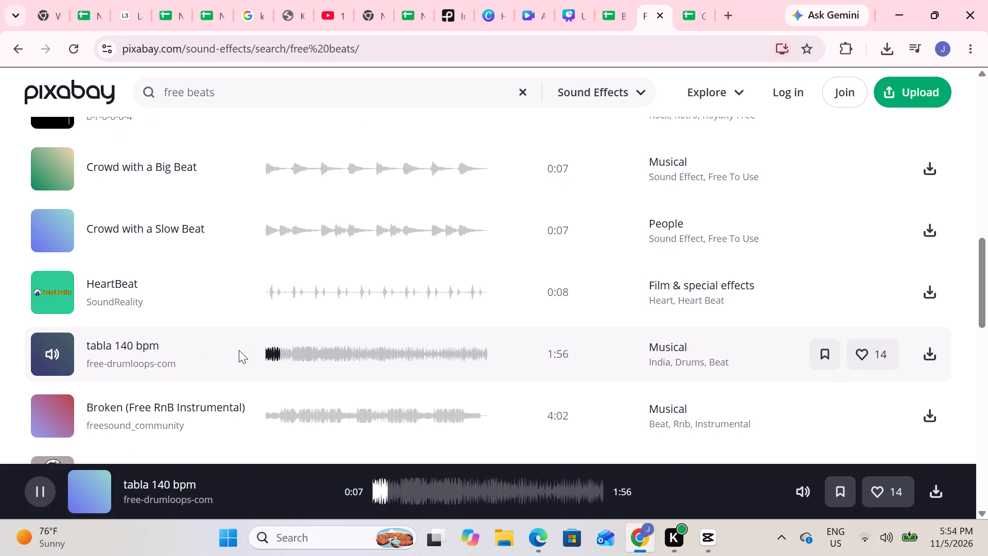
{"action": "scroll", "coordinate": [239, 350], "scroll_direction": "down", "scroll_amount": 2}
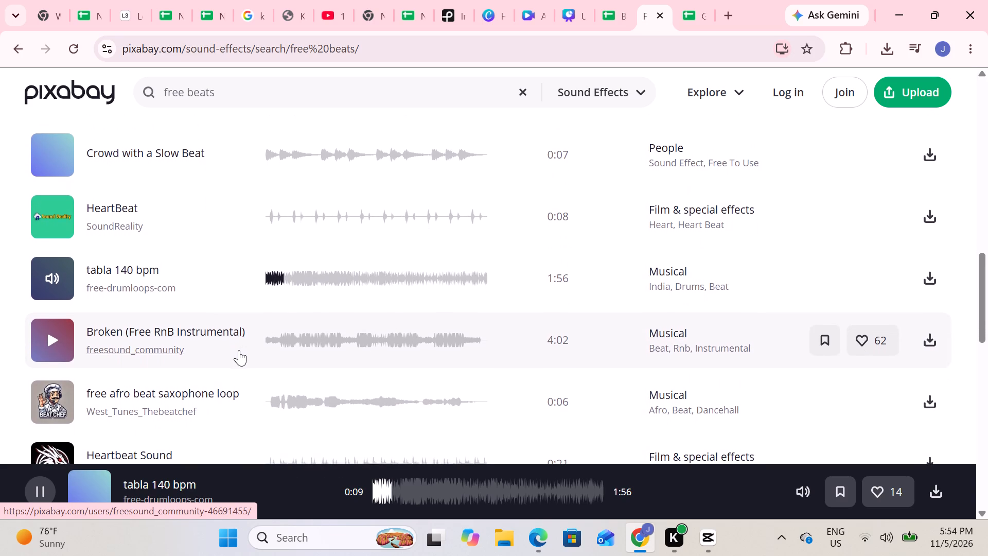
{"action": "scroll", "coordinate": [239, 350], "scroll_direction": "down", "scroll_amount": 2}
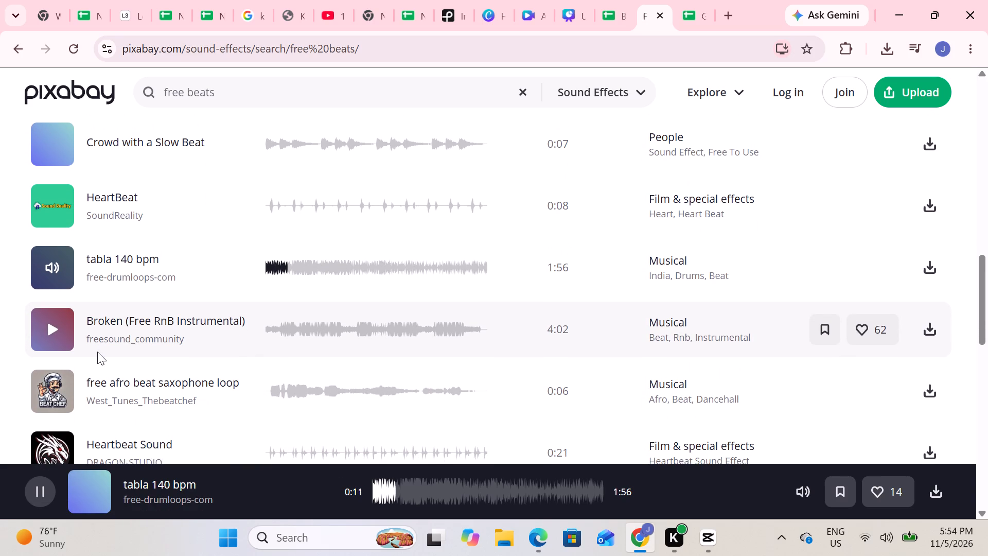
Listen to "Broken (Free RnB Instrumental)" up to about 0:23 and compare it with the neighbouring tracks in the results.
{"action": "left_click", "coordinate": [53, 327]}
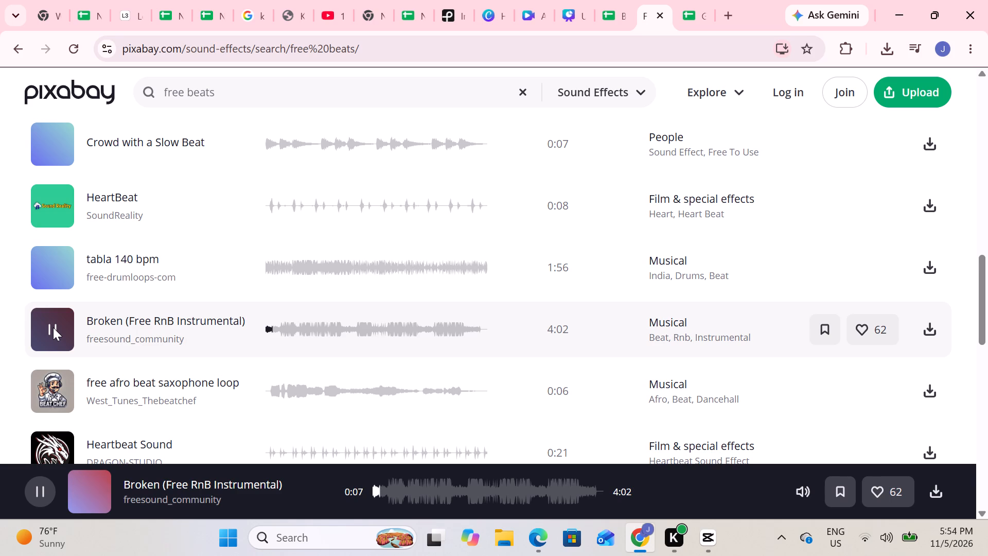
{"action": "left_click", "coordinate": [53, 327]}
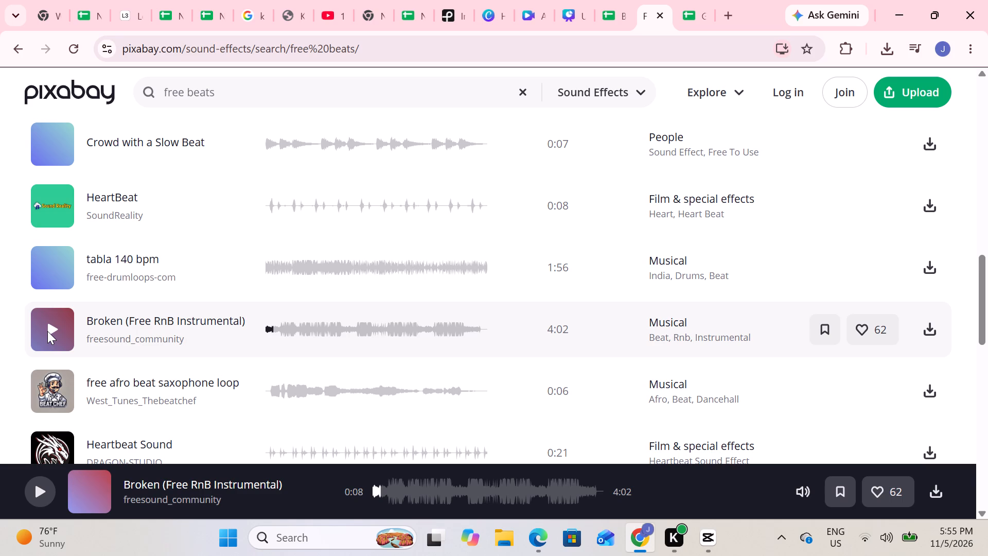
{"action": "left_click", "coordinate": [51, 331]}
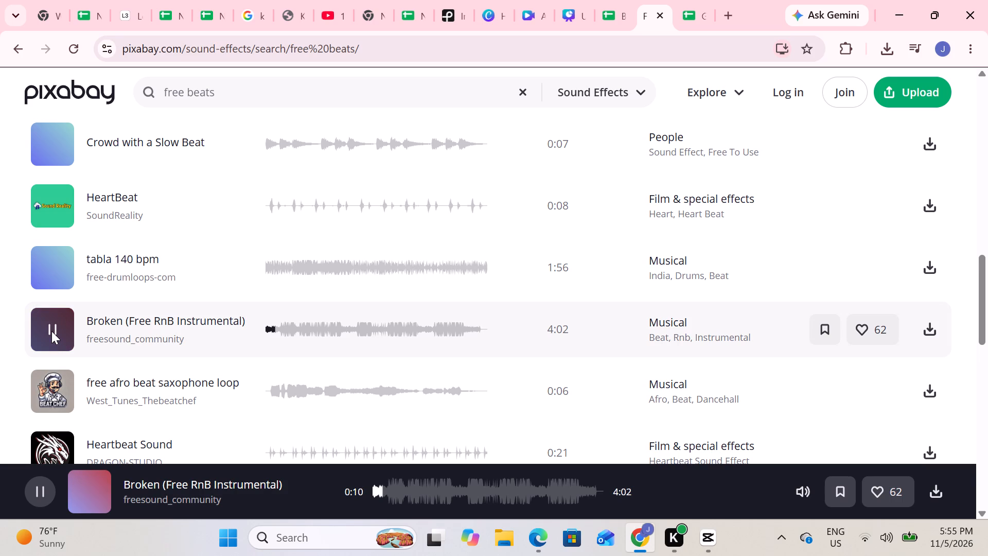
{"action": "left_click", "coordinate": [51, 331]}
{"action": "scroll", "coordinate": [141, 378], "scroll_direction": "down", "scroll_amount": 2}
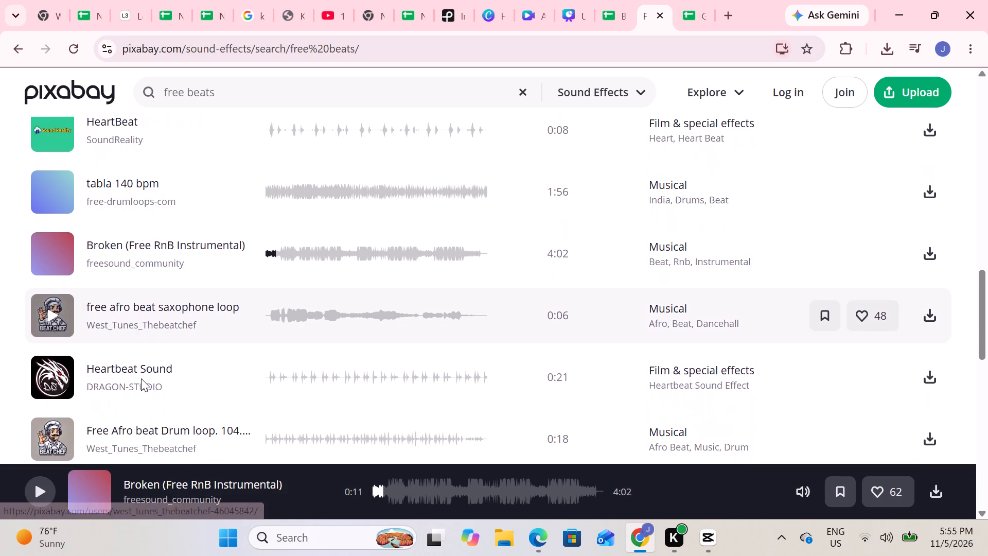
{"action": "scroll", "coordinate": [129, 323], "scroll_direction": "down", "scroll_amount": 1}
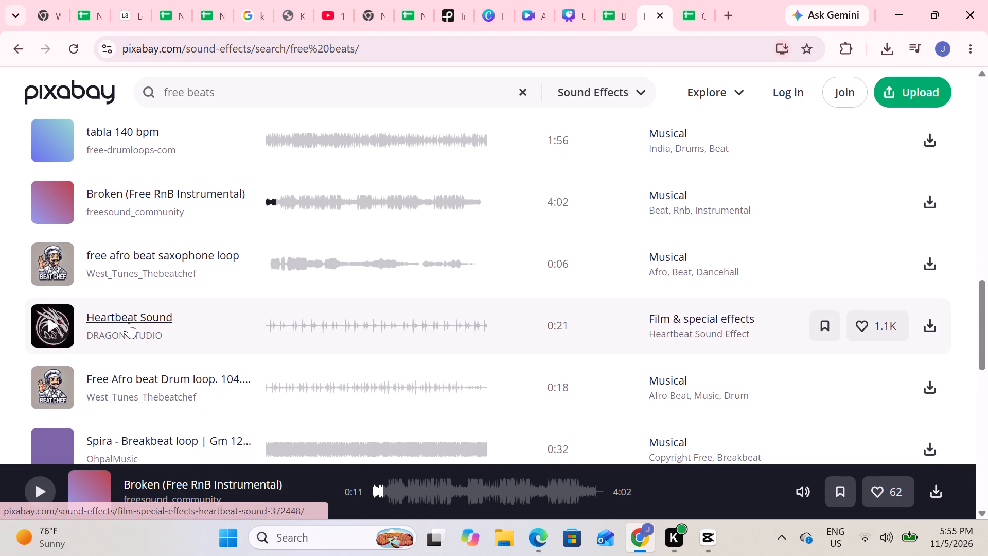
{"action": "scroll", "coordinate": [129, 323], "scroll_direction": "down", "scroll_amount": 1}
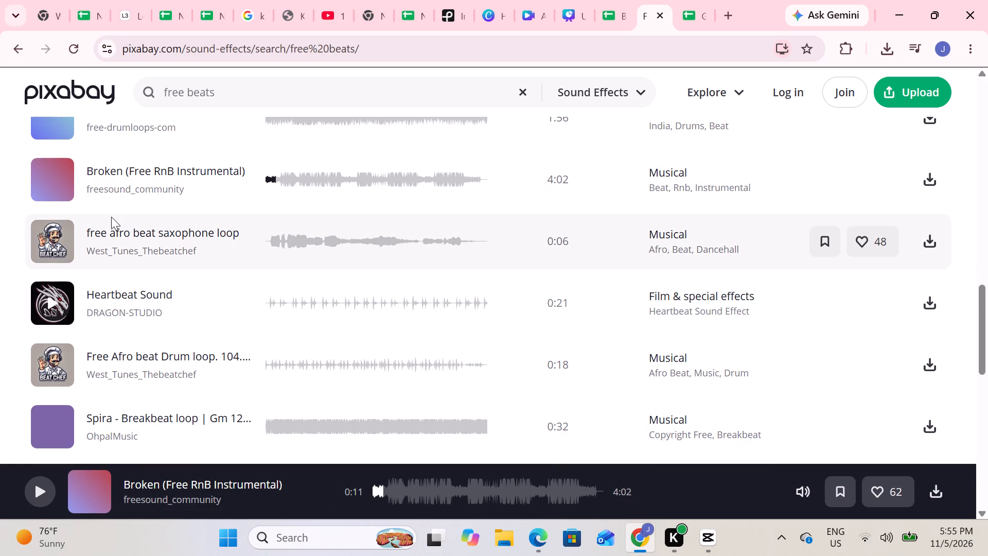
{"action": "scroll", "coordinate": [111, 217], "scroll_direction": "up", "scroll_amount": 1}
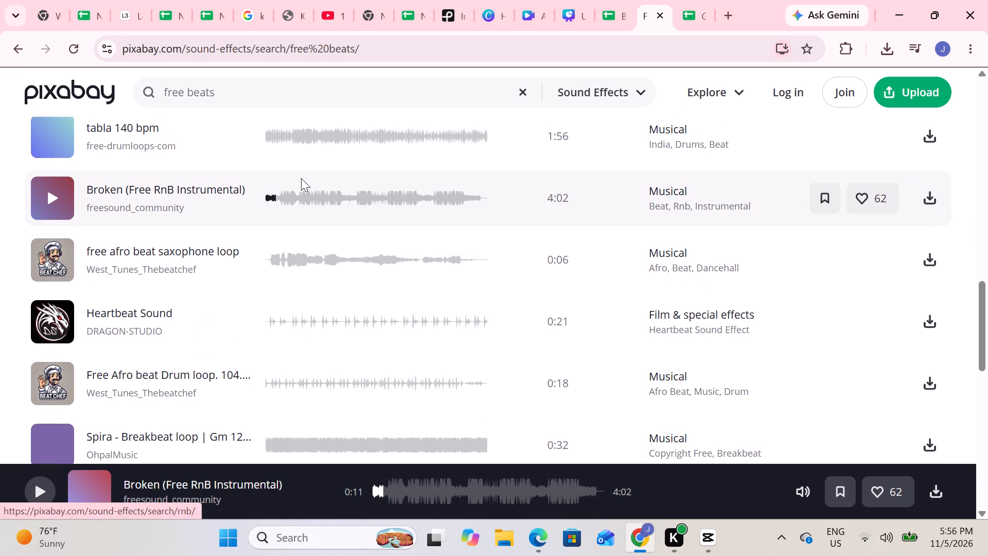
{"action": "left_click", "coordinate": [49, 196]}
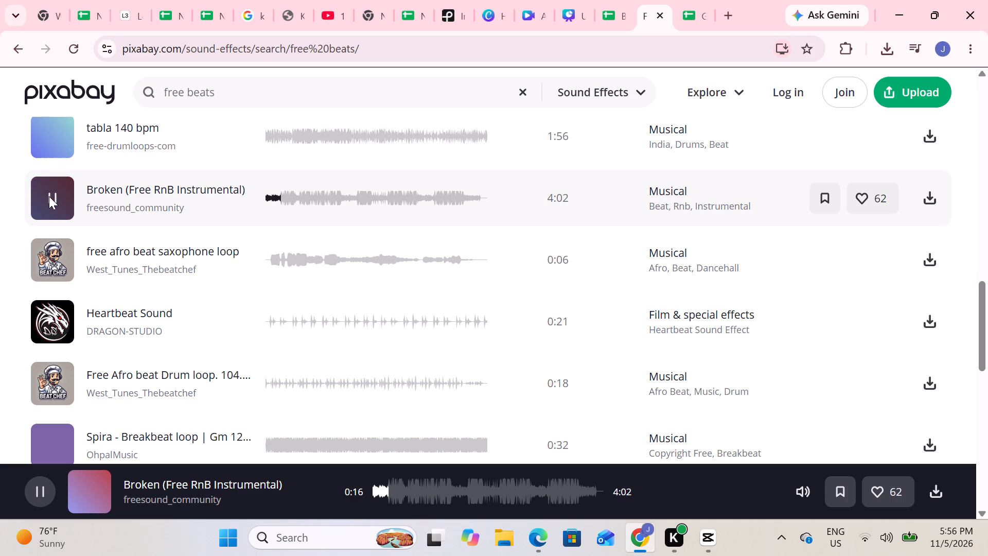
{"action": "left_click", "coordinate": [49, 196]}
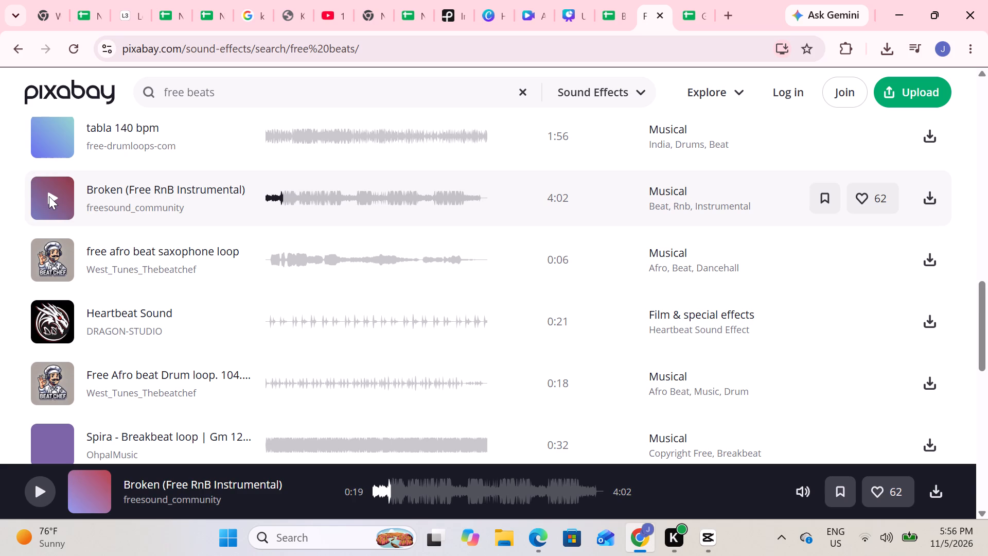
{"action": "left_click", "coordinate": [49, 196]}
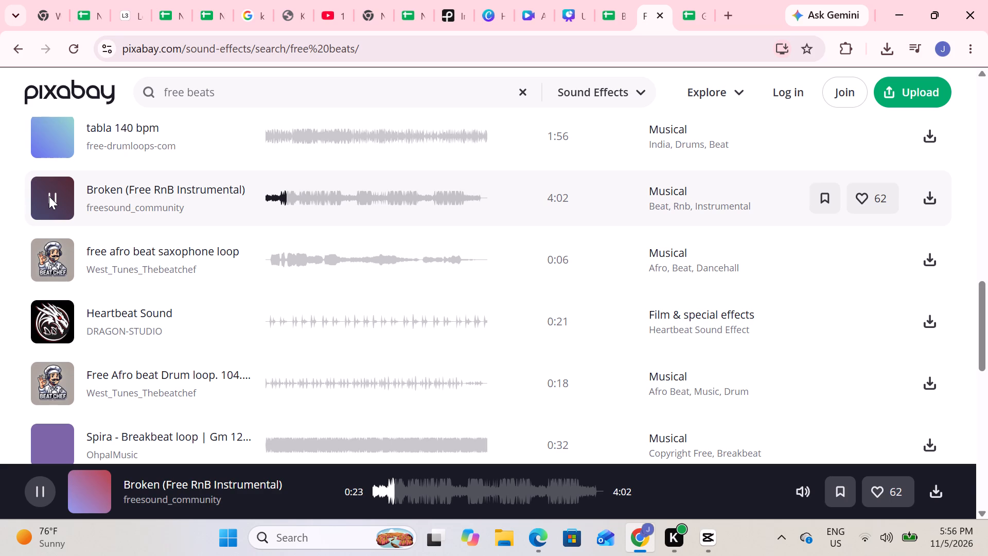
{"action": "left_click", "coordinate": [49, 196]}
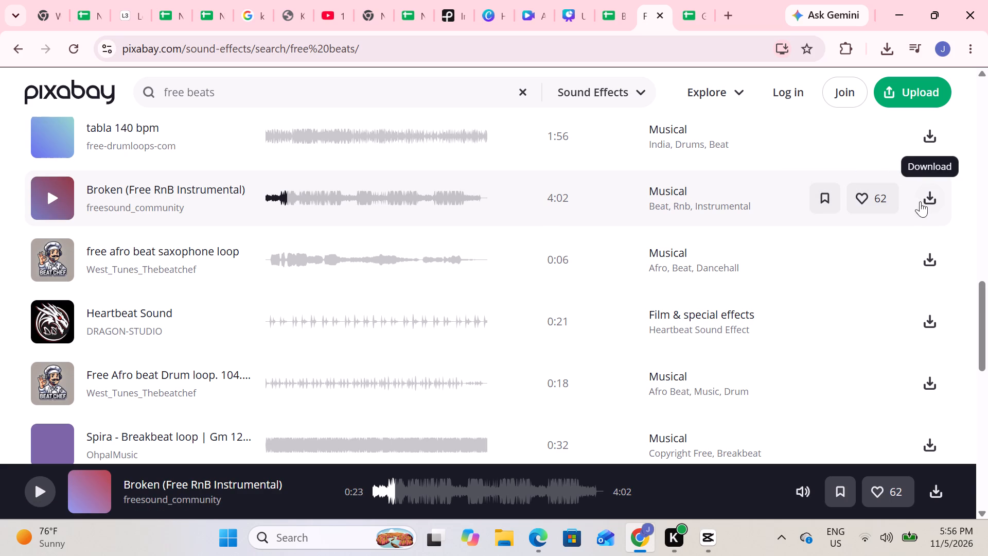
Download the "Broken (Free RnB Instrumental)" track from Pixabay.
{"action": "left_click", "coordinate": [928, 196]}
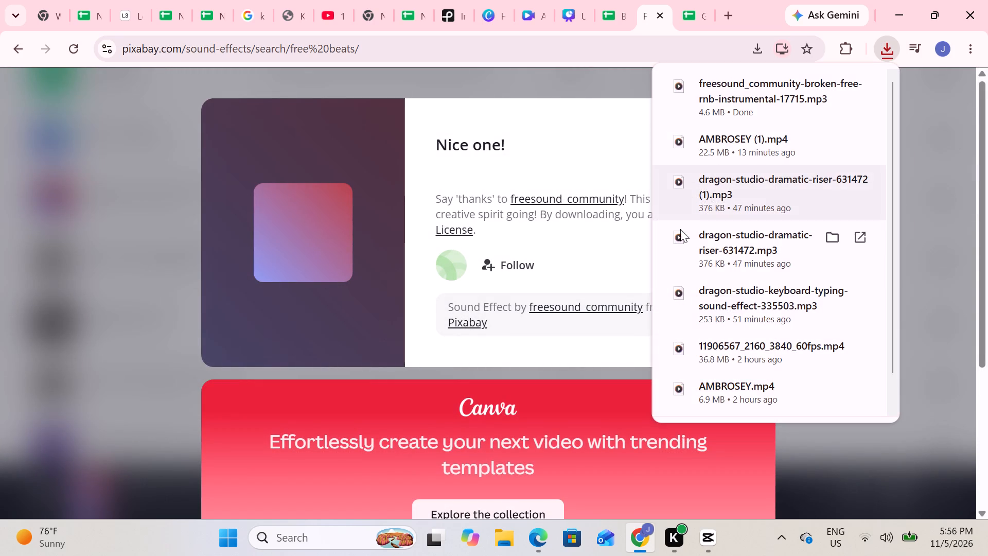
Switch to CapCut and delete the dramatic riser audio clip from the timeline.
{"action": "left_click", "coordinate": [703, 542]}
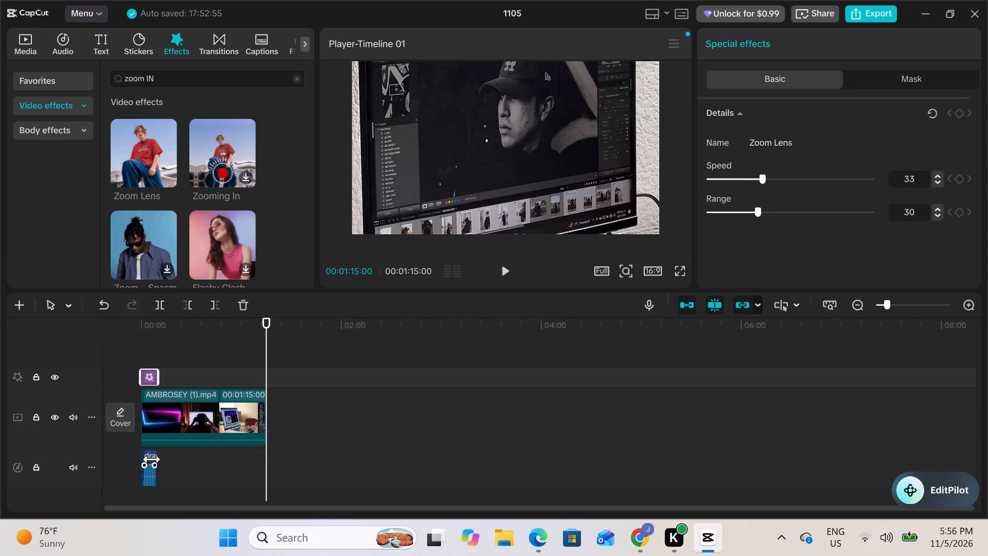
{"action": "left_click", "coordinate": [154, 475]}
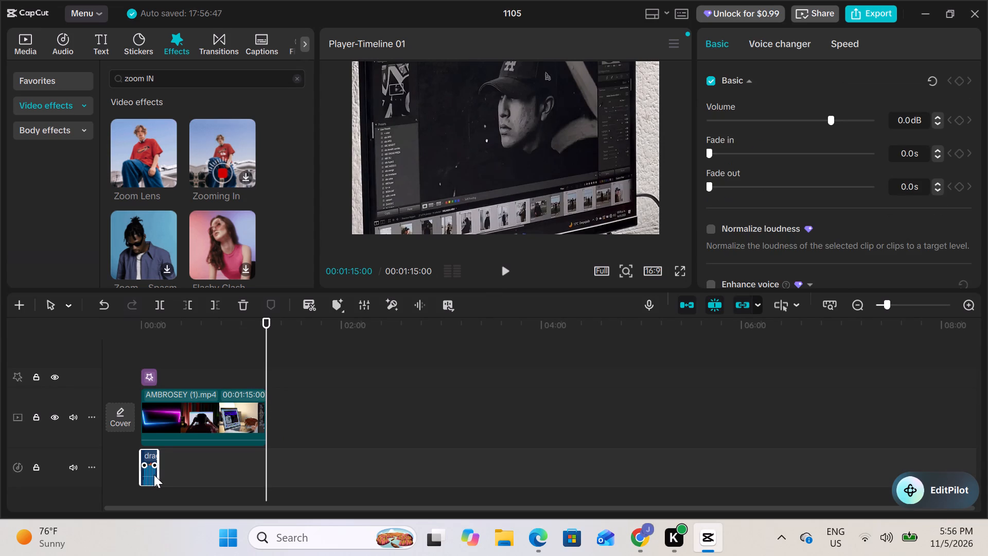
{"action": "key", "text": "BackSpace"}
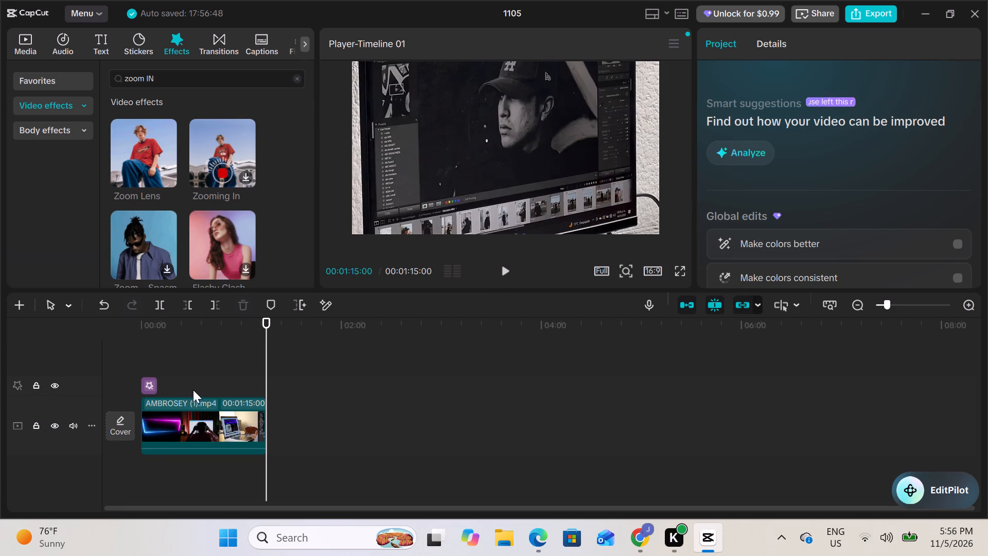
Import the downloaded freesound_community-broken-free-rnb-instrumental-17715.mp3 and add it to the timeline starting at 00:00.
{"action": "left_click", "coordinate": [143, 465]}
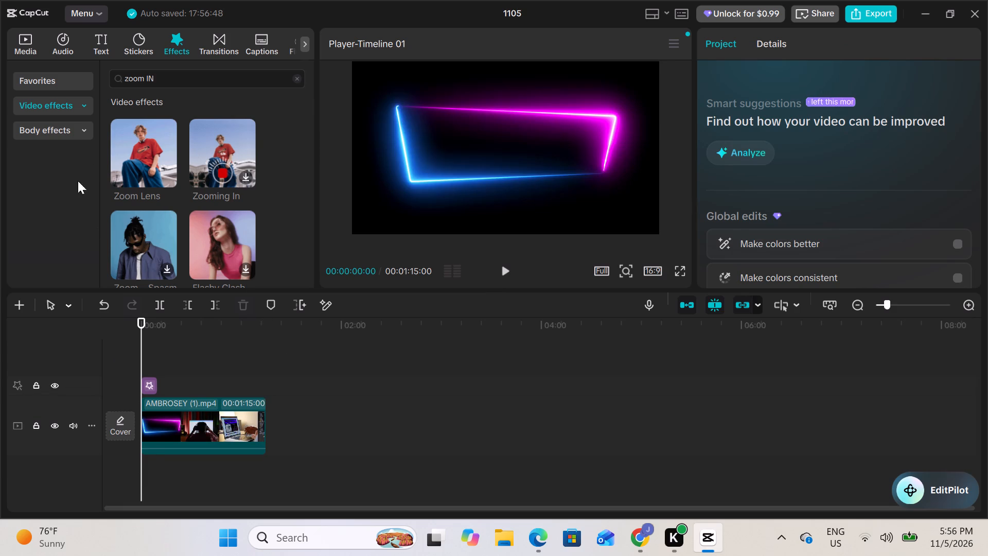
{"action": "left_click", "coordinate": [59, 37]}
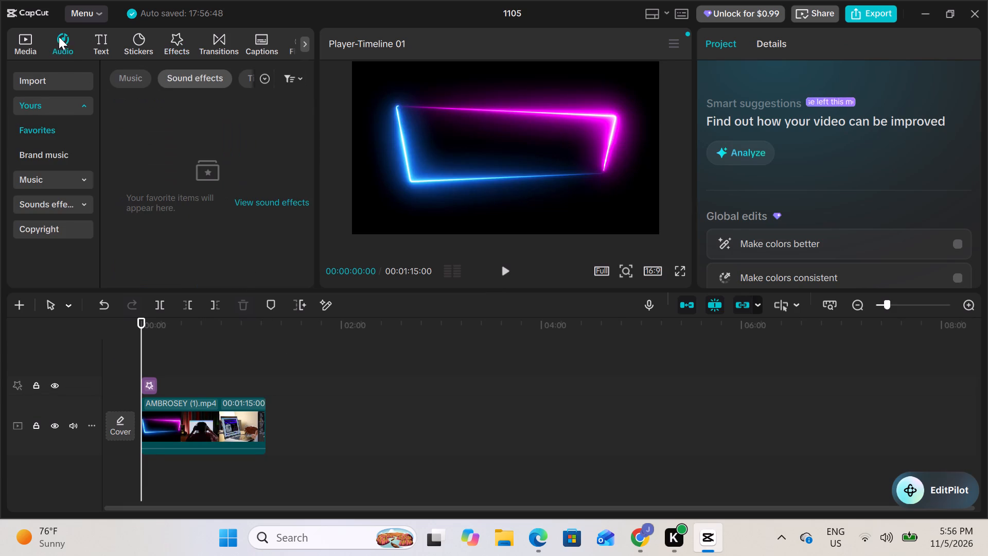
{"action": "left_click", "coordinate": [20, 37]}
{"action": "left_click", "coordinate": [139, 78]}
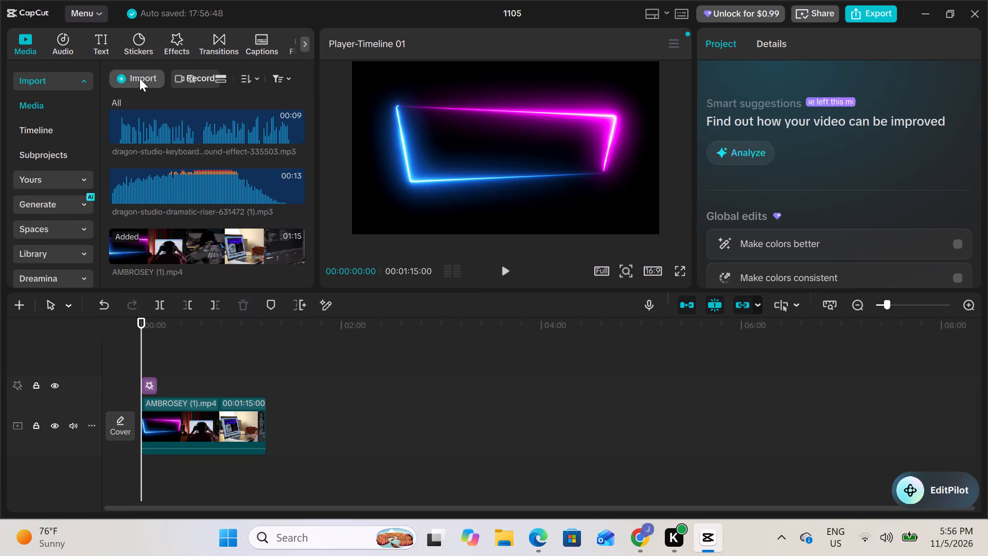
{"action": "left_click", "coordinate": [140, 106]}
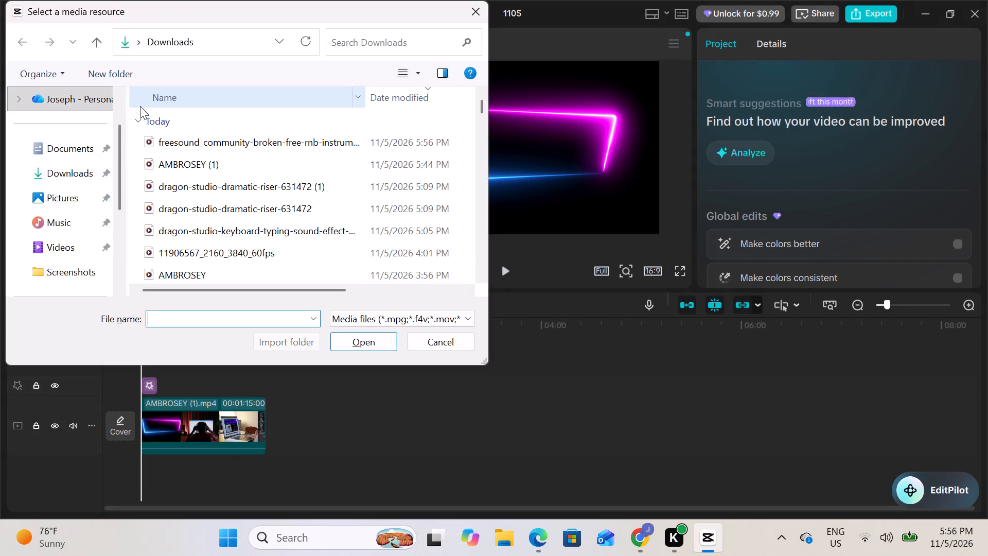
{"action": "left_click", "coordinate": [162, 134]}
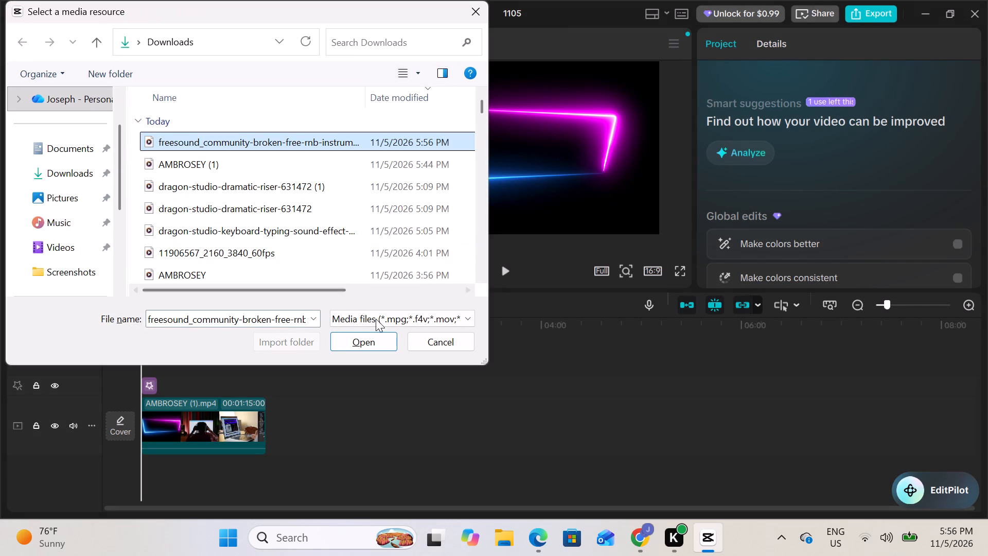
{"action": "left_click", "coordinate": [368, 339]}
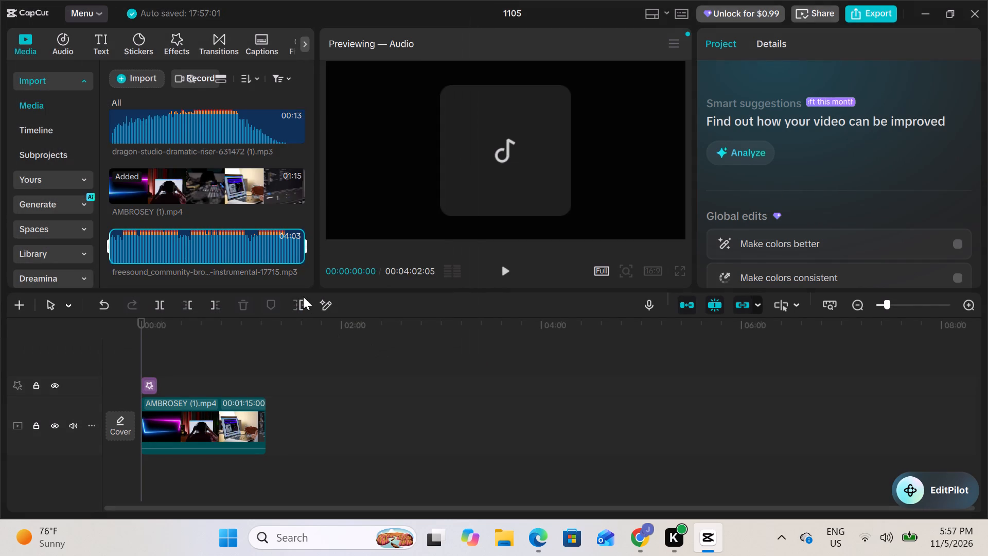
{"action": "left_click", "coordinate": [294, 255]}
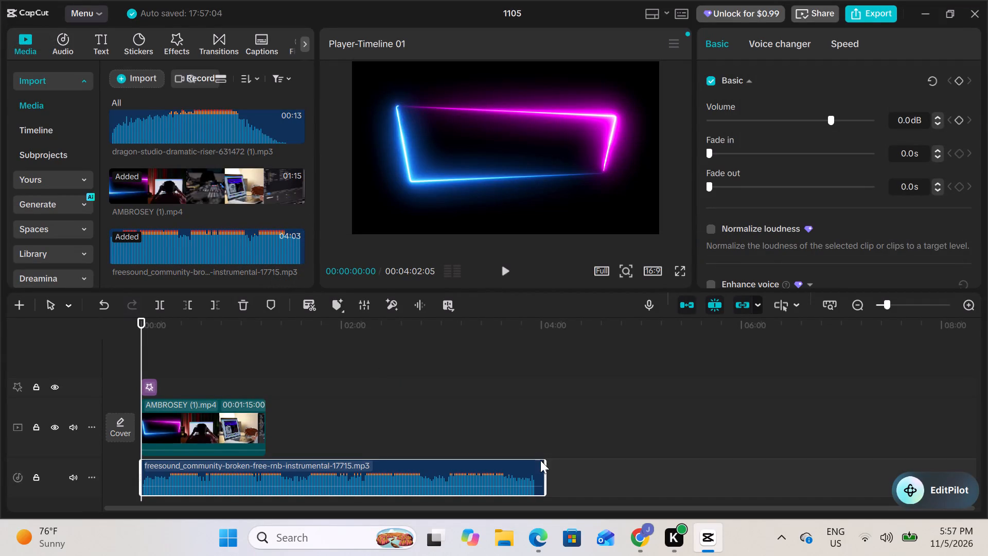
Give the instrumental audio clip a 10.0 s fade out.
{"action": "left_click_drag", "start_coordinate": [540, 476], "coordinate": [516, 477]}
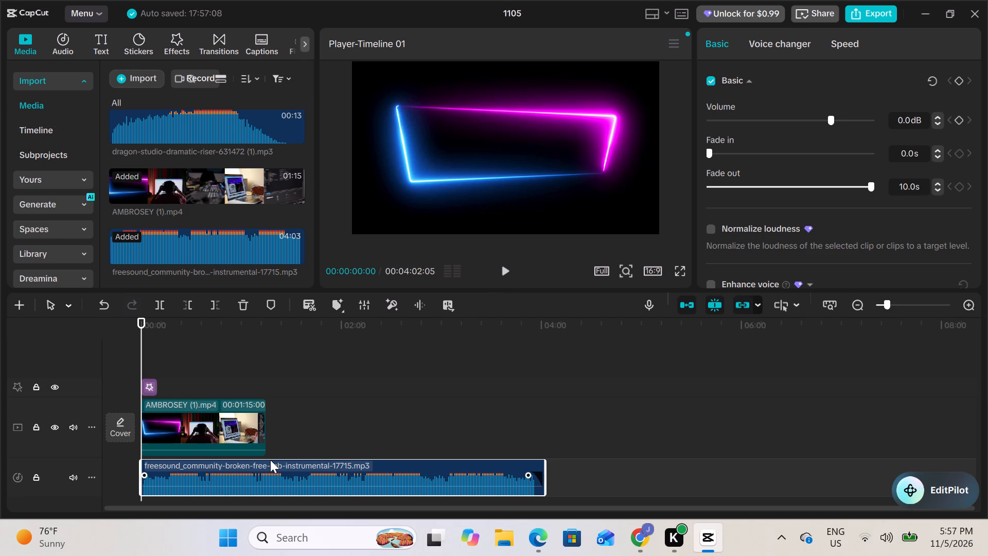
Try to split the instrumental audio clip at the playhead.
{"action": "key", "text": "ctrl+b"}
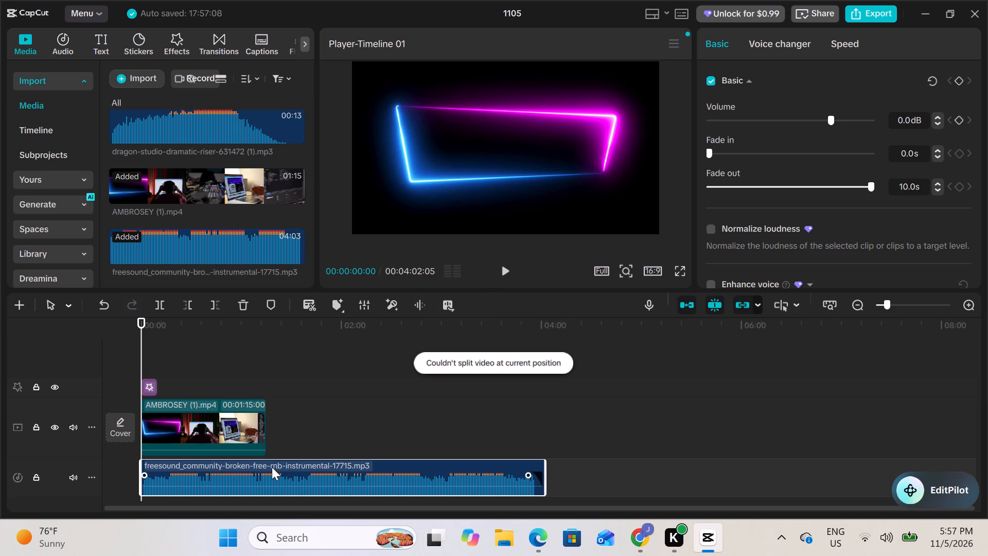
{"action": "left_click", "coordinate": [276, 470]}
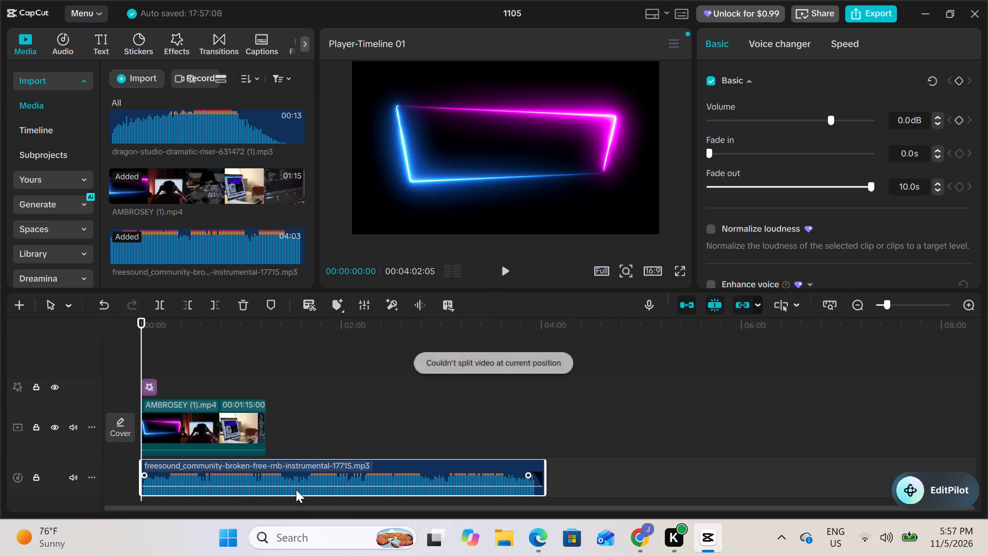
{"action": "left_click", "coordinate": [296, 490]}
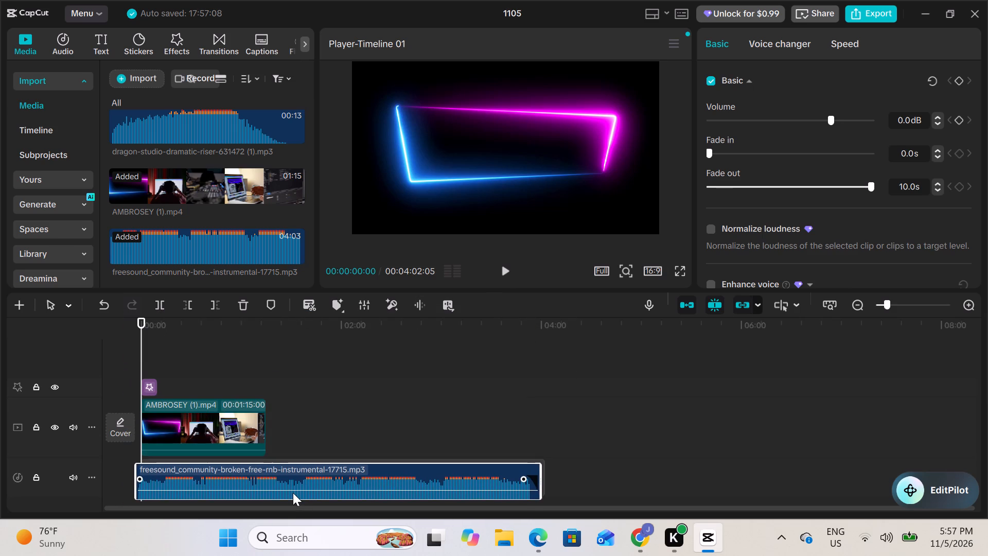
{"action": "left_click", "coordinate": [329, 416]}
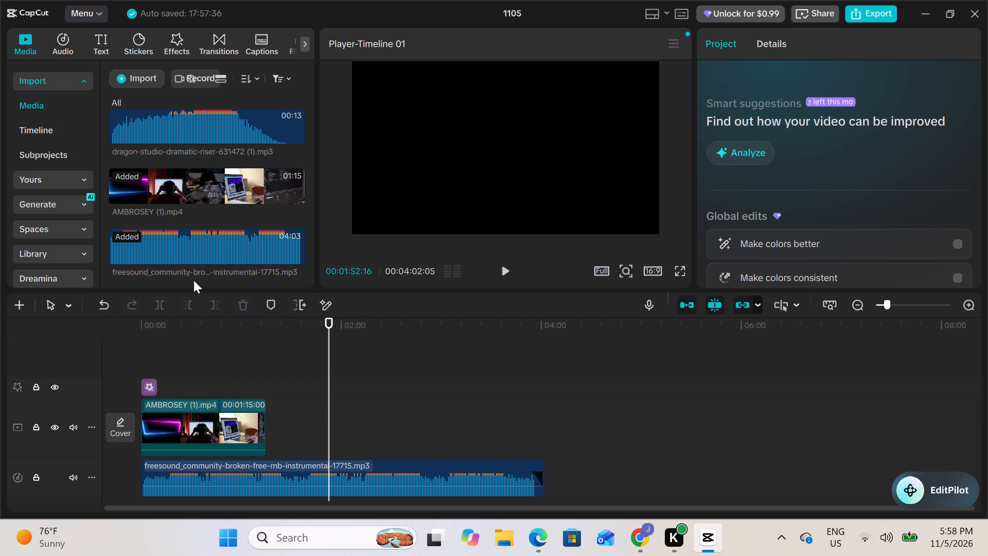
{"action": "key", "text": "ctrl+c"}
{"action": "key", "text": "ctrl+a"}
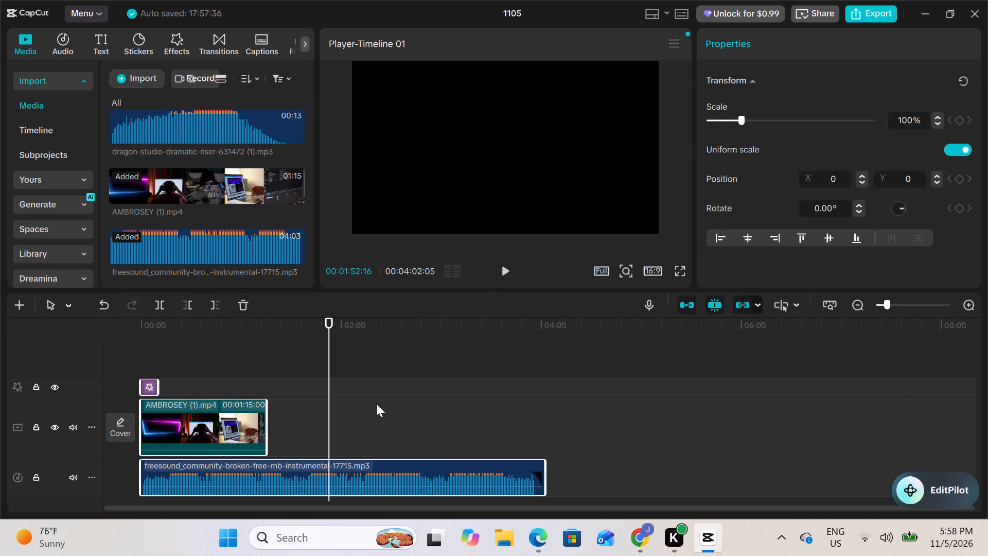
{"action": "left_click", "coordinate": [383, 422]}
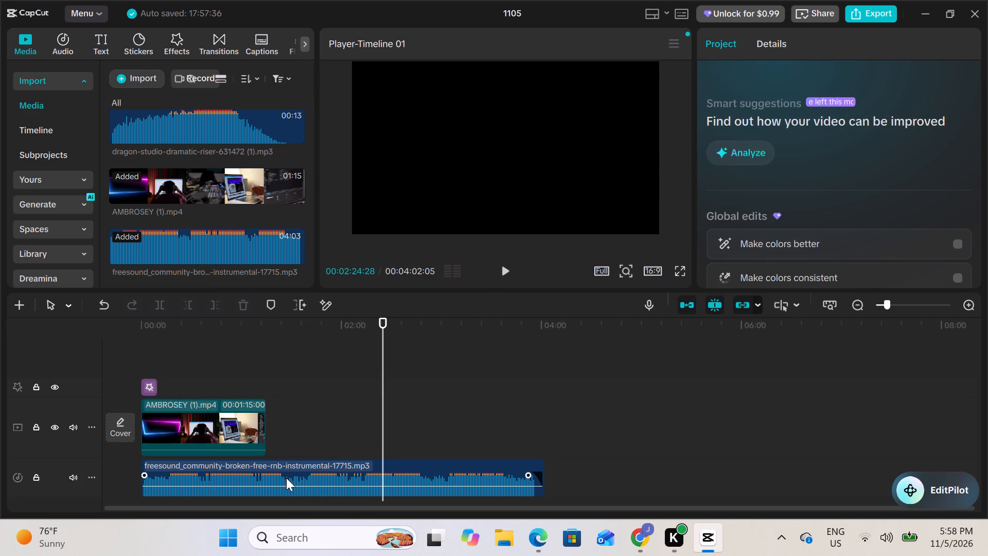
Split the instrumental audio clip at the end of the AMBROSEY (1).mp4 video and delete the part beyond it.
{"action": "key", "text": "b"}
{"action": "left_click", "coordinate": [261, 476]}
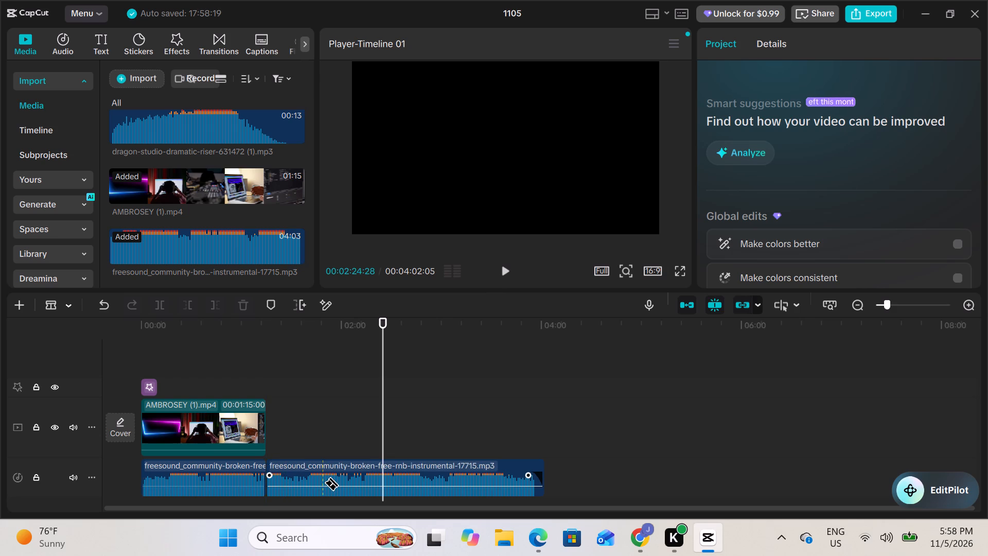
{"action": "key", "text": "a"}
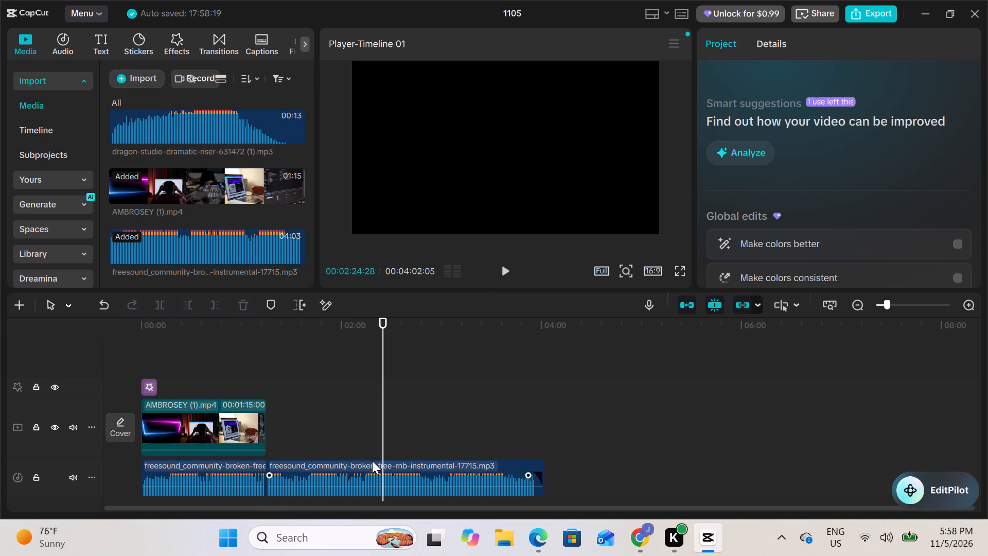
{"action": "left_click_drag", "start_coordinate": [374, 461], "coordinate": [367, 468]}
{"action": "left_click", "coordinate": [367, 468]}
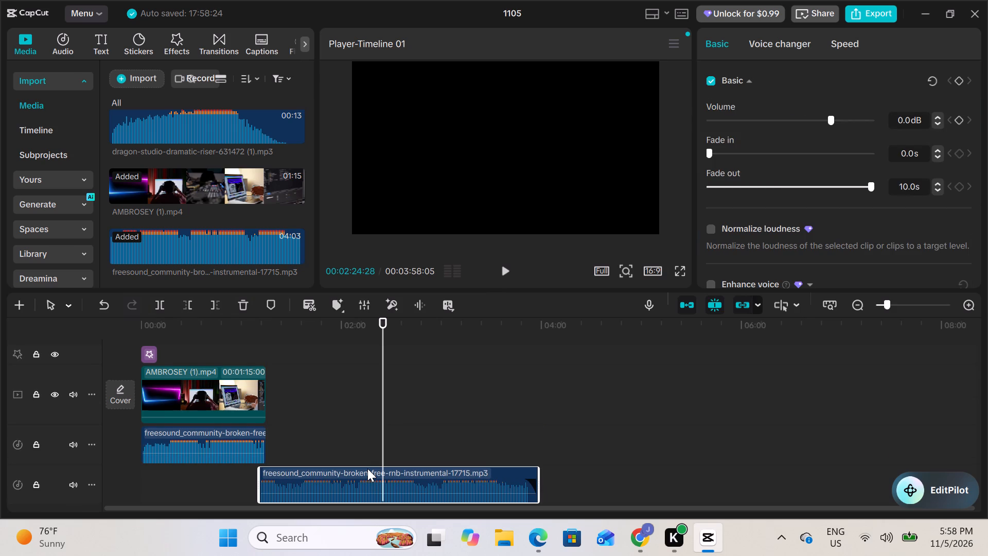
{"action": "key", "text": "BackSpace"}
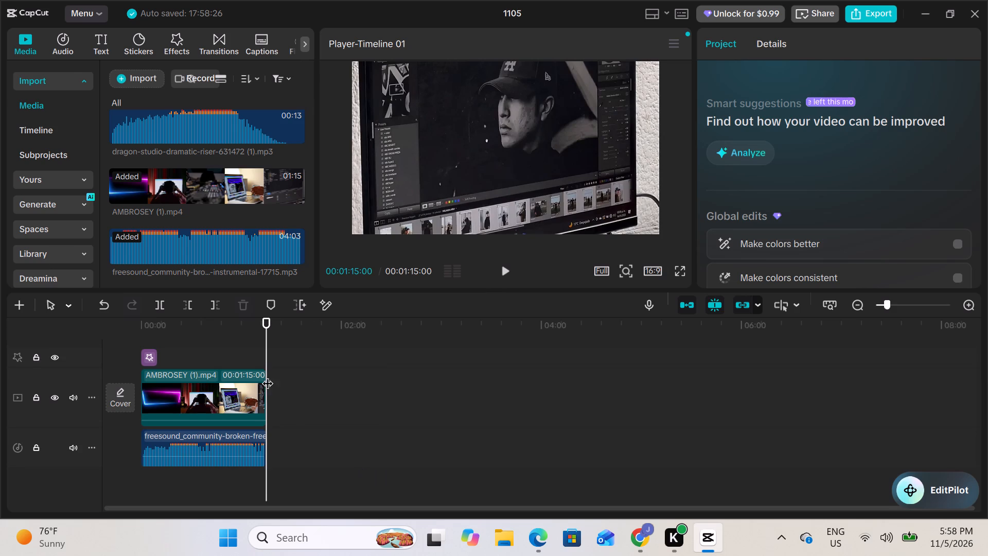
Play the timeline from 00:00 to check the video with the trimmed instrumental, and review the audio clip's basic and speed settings.
{"action": "left_click_drag", "start_coordinate": [268, 340], "coordinate": [140, 326]}
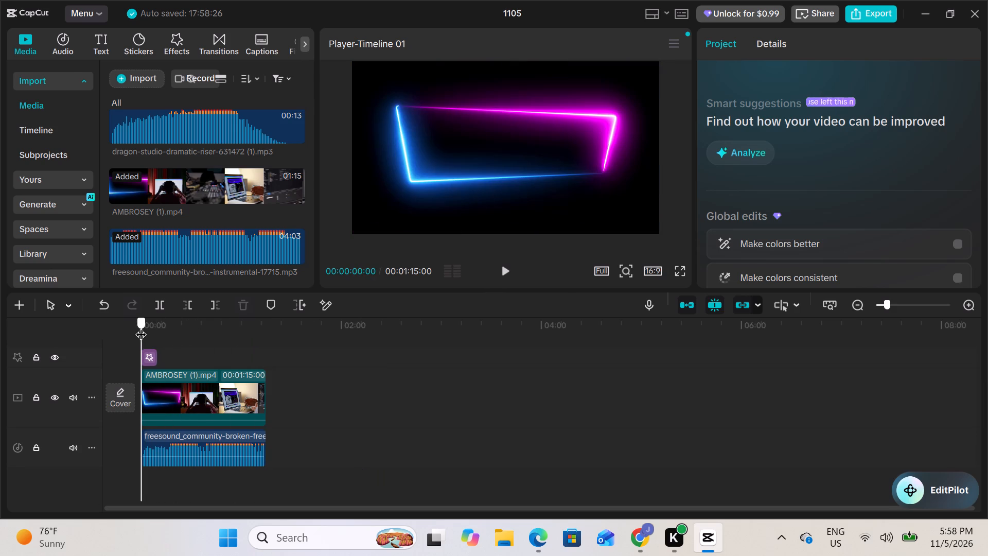
{"action": "left_click_drag", "start_coordinate": [140, 326], "coordinate": [139, 326]}
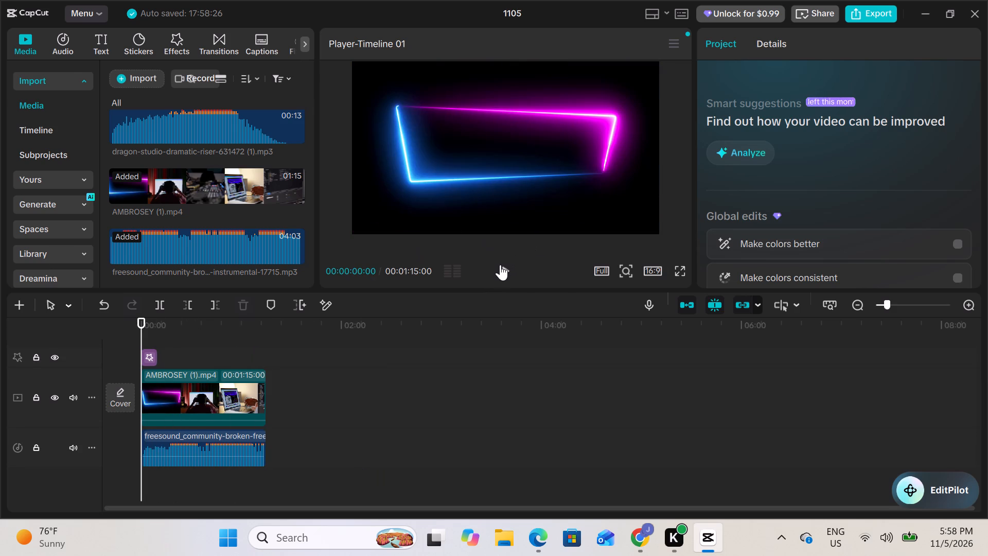
{"action": "left_click", "coordinate": [499, 266]}
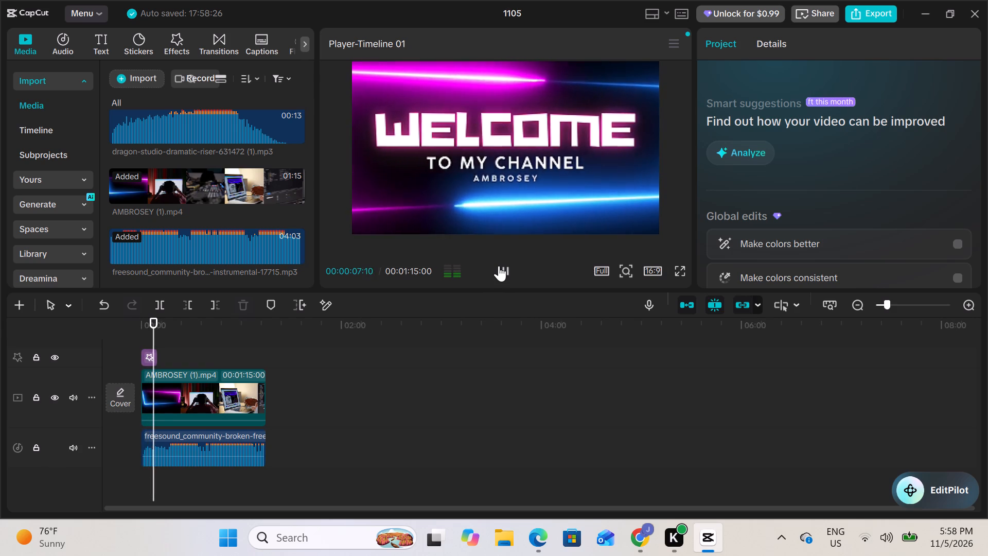
{"action": "left_click", "coordinate": [214, 460]}
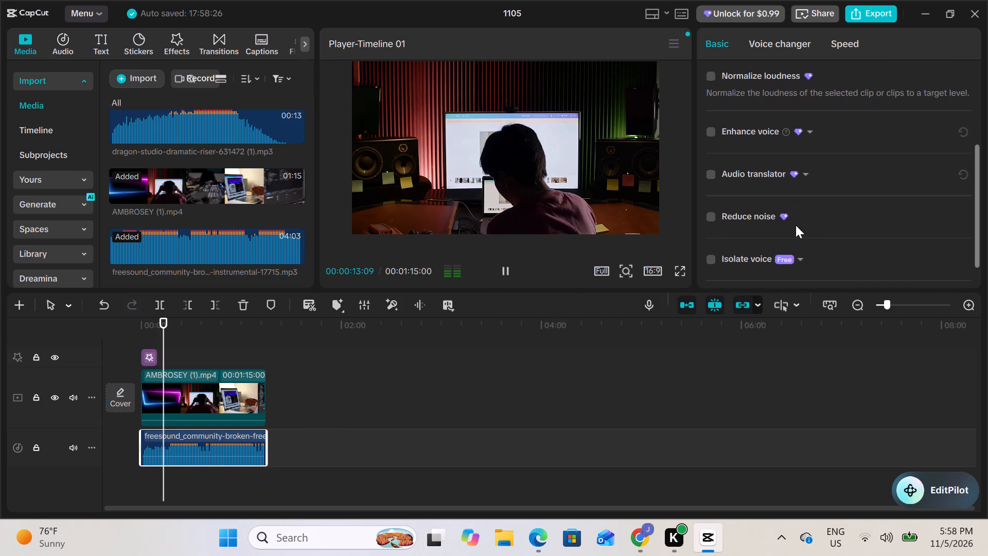
{"action": "left_click", "coordinate": [775, 38]}
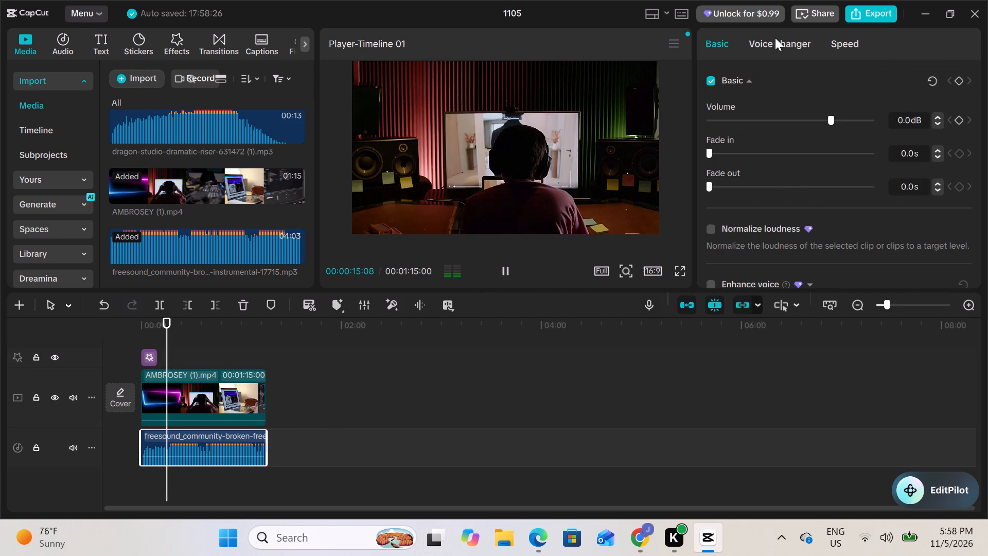
{"action": "left_click", "coordinate": [845, 39]}
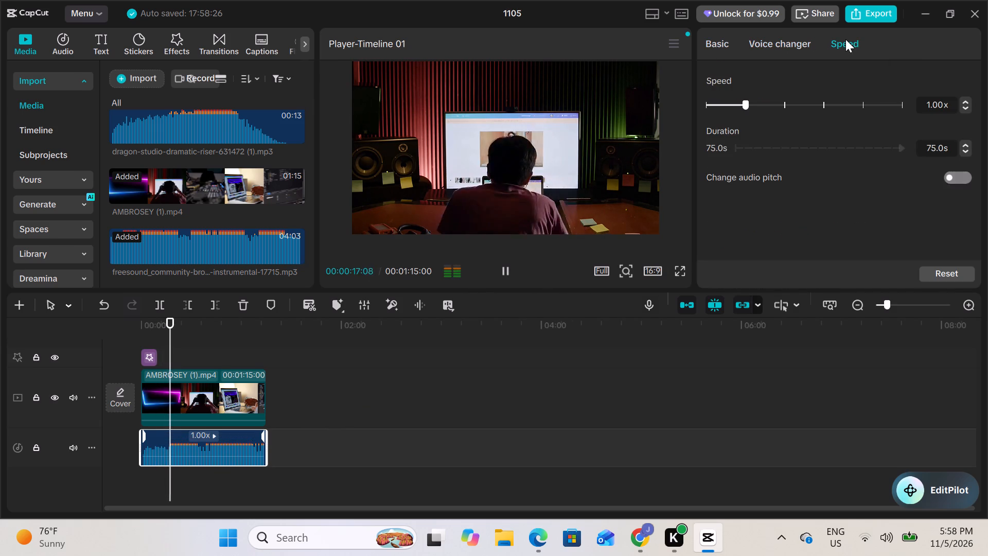
{"action": "left_click", "coordinate": [713, 46]}
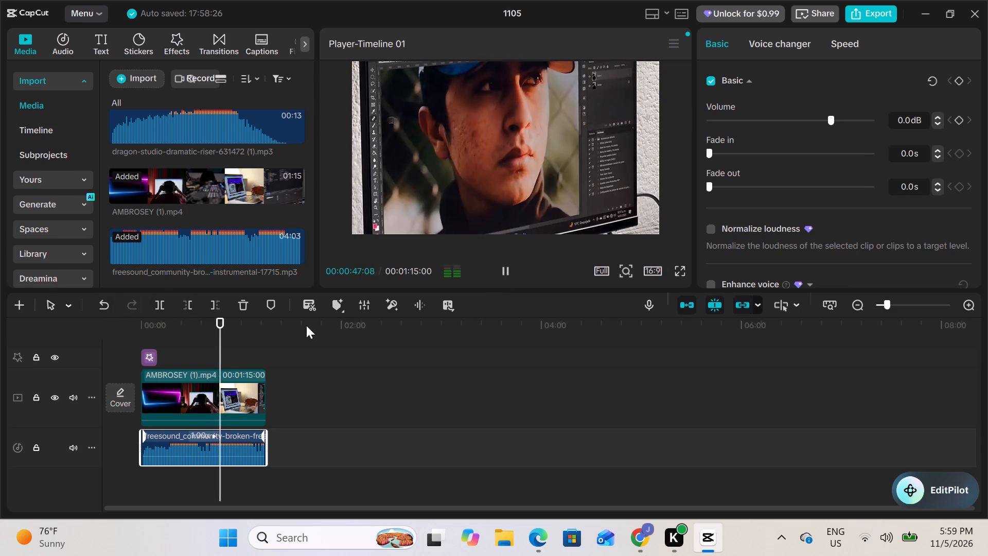
{"action": "left_click", "coordinate": [501, 268]}
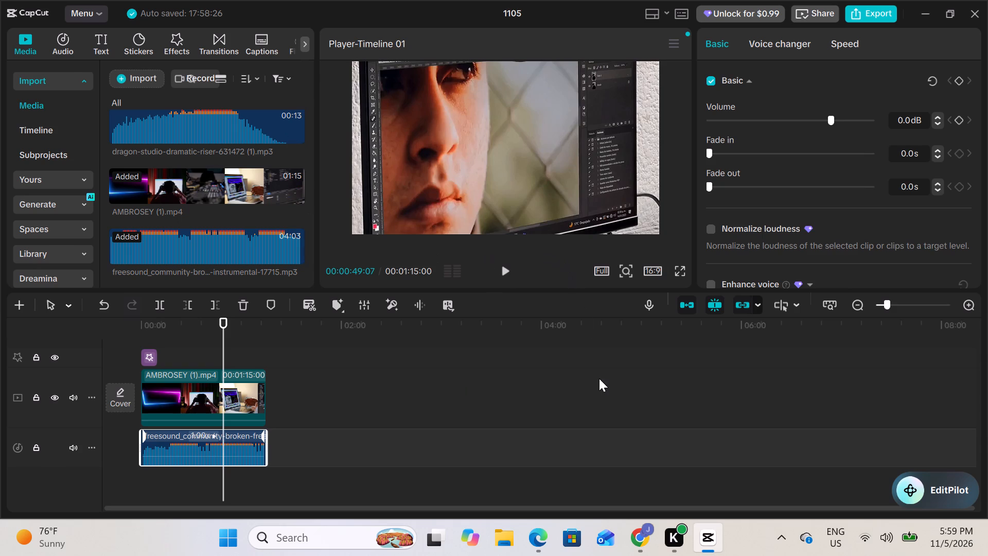
Switch to the Pixabay page in Chrome, browse the free beats results for other background music, and preview Sounds Effect_1.
{"action": "left_click", "coordinate": [643, 538]}
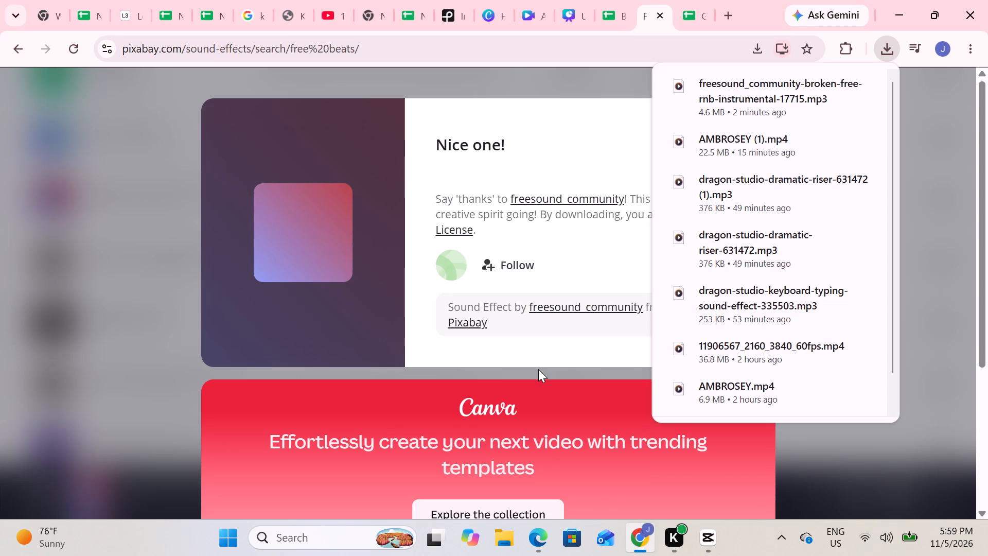
{"action": "left_click", "coordinate": [927, 289]}
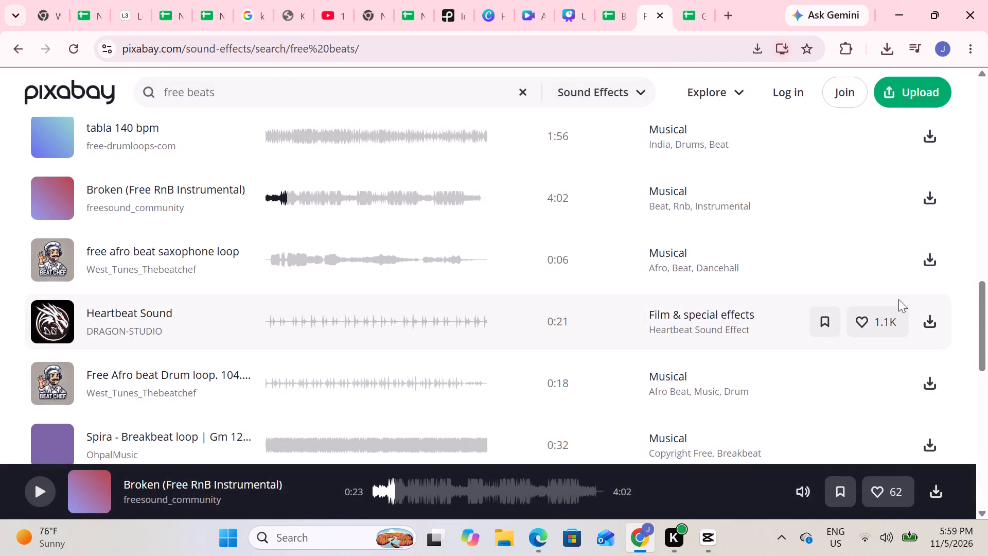
{"action": "scroll", "coordinate": [210, 324], "scroll_direction": "down", "scroll_amount": 1}
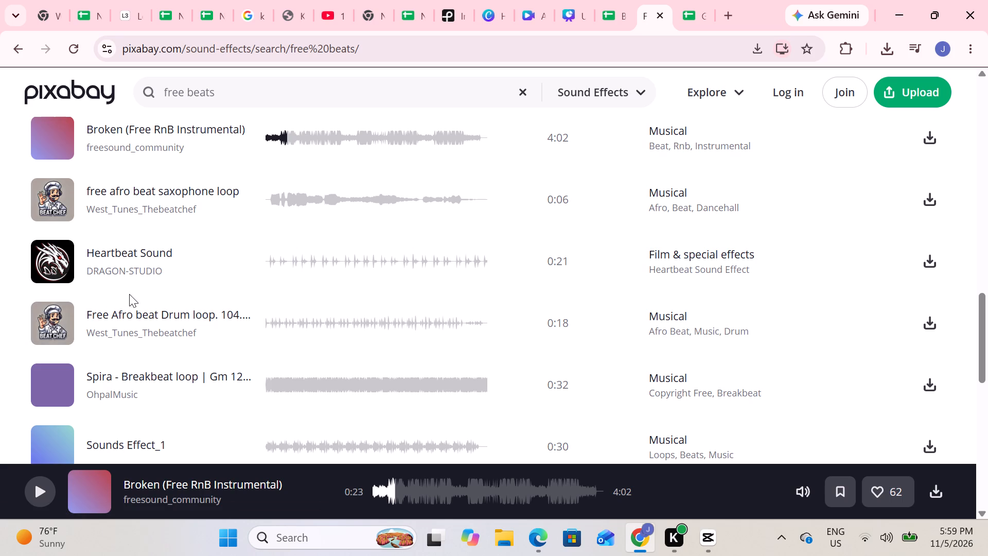
{"action": "scroll", "coordinate": [207, 369], "scroll_direction": "down", "scroll_amount": 1}
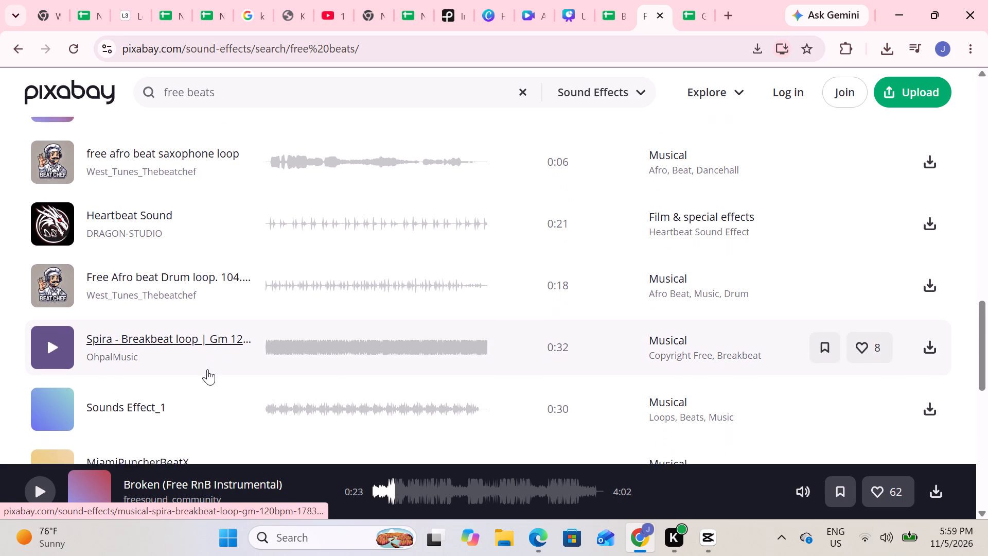
{"action": "scroll", "coordinate": [207, 369], "scroll_direction": "down", "scroll_amount": 1}
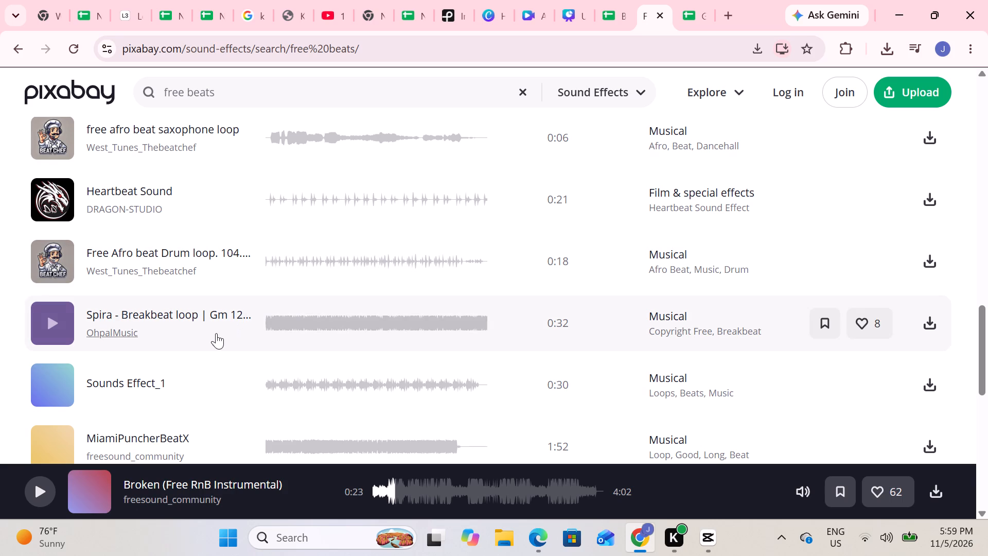
{"action": "scroll", "coordinate": [216, 333], "scroll_direction": "down", "scroll_amount": 1}
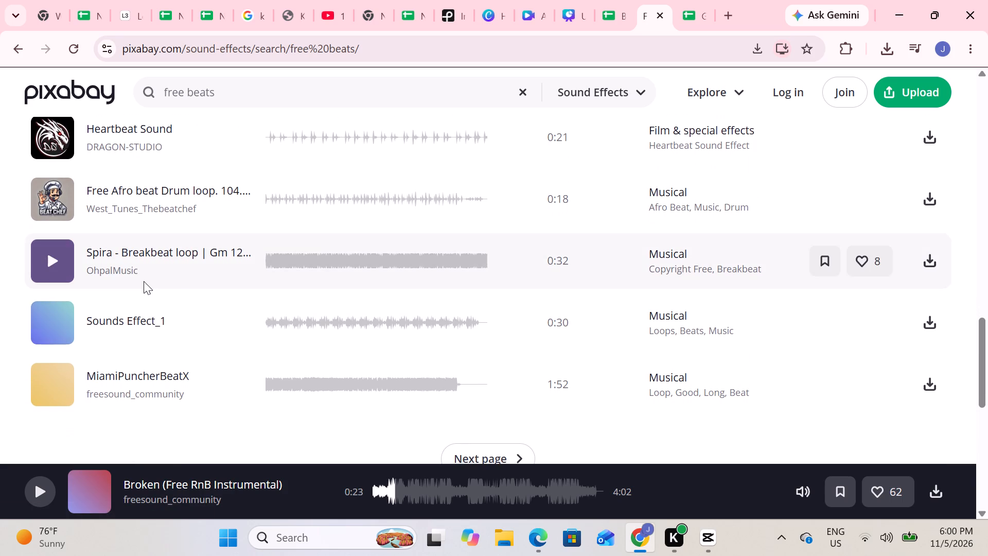
{"action": "left_click", "coordinate": [49, 320]}
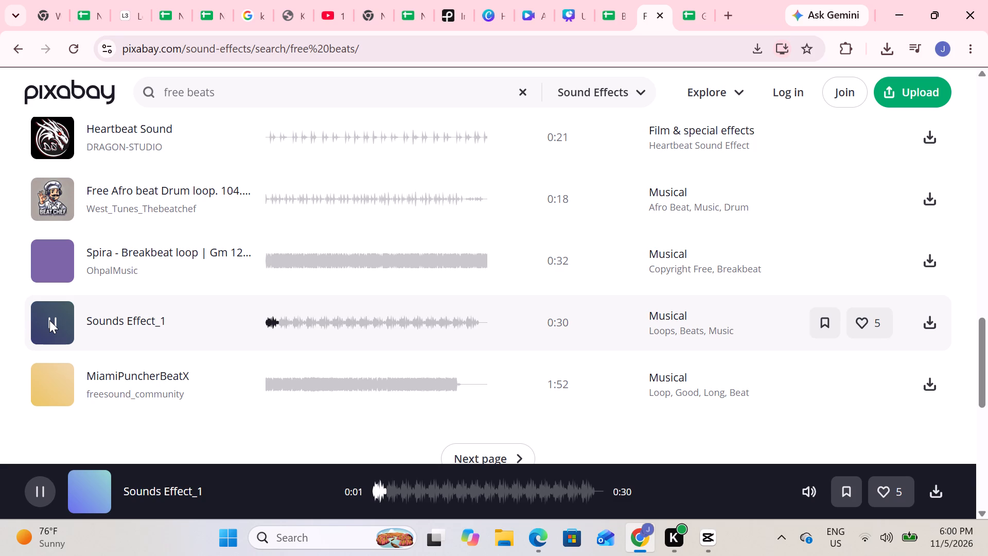
{"action": "left_click", "coordinate": [46, 320]}
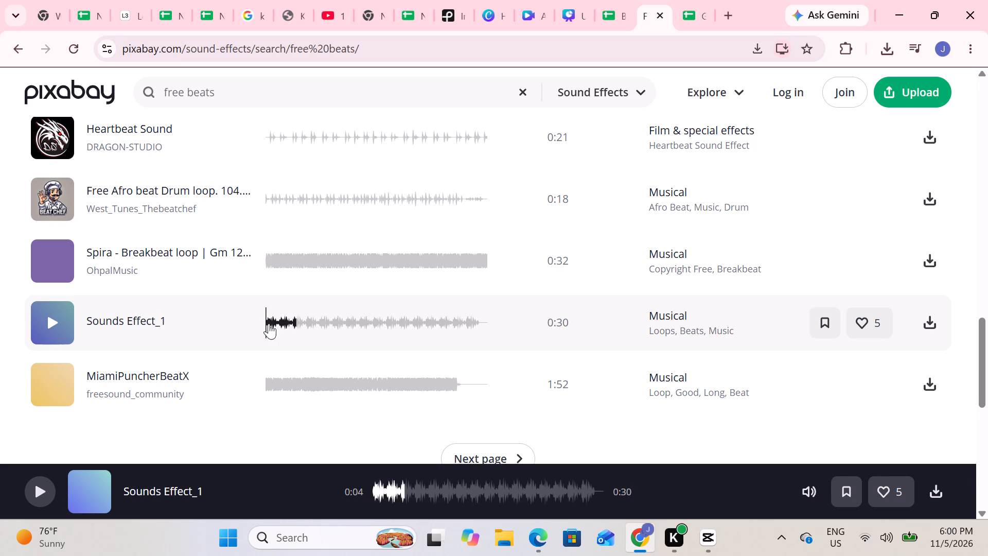
{"action": "scroll", "coordinate": [178, 351], "scroll_direction": "down", "scroll_amount": 2}
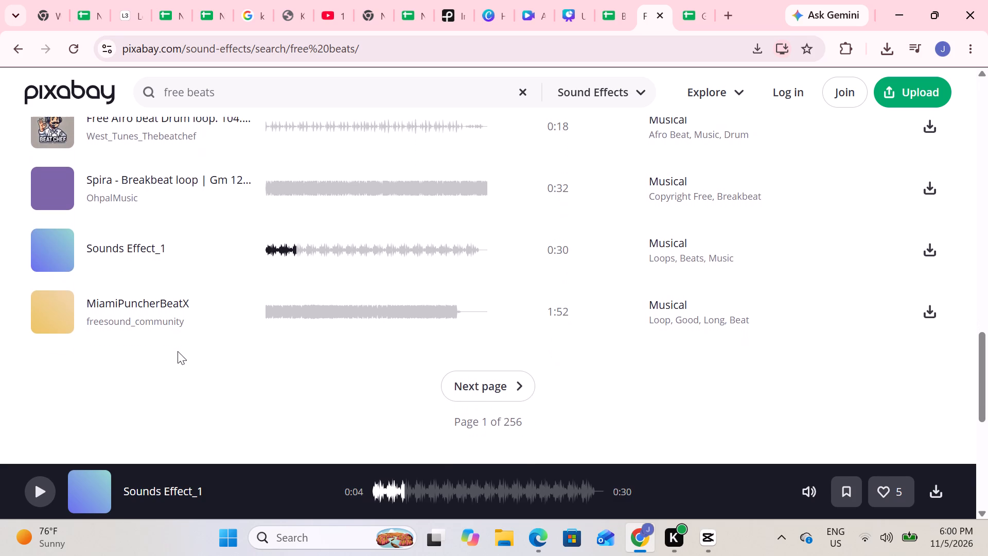
{"action": "scroll", "coordinate": [178, 351], "scroll_direction": "up", "scroll_amount": 2}
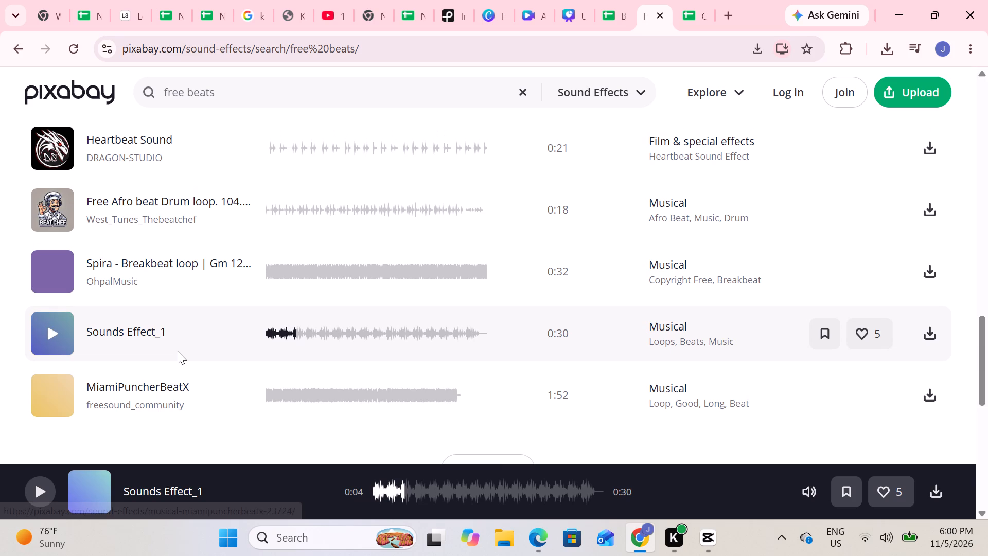